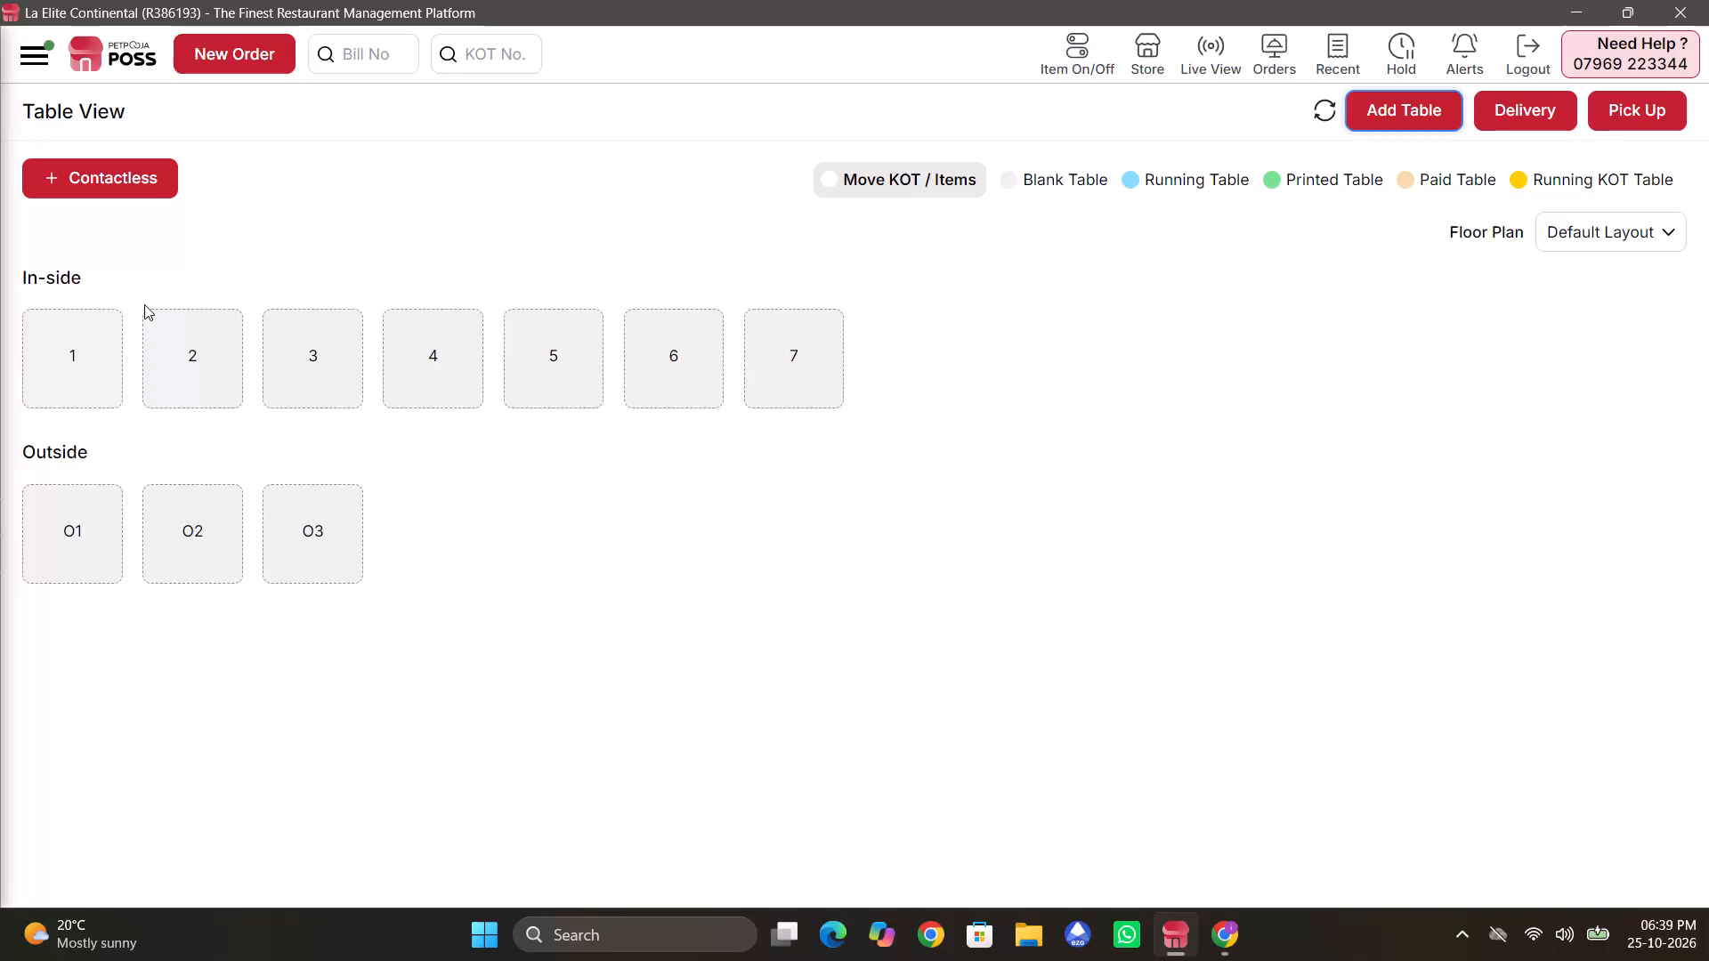
Start a dine-in order for inside table 4 and add two Cappuccinos.
{"action": "left_click", "coordinate": [443, 331]}
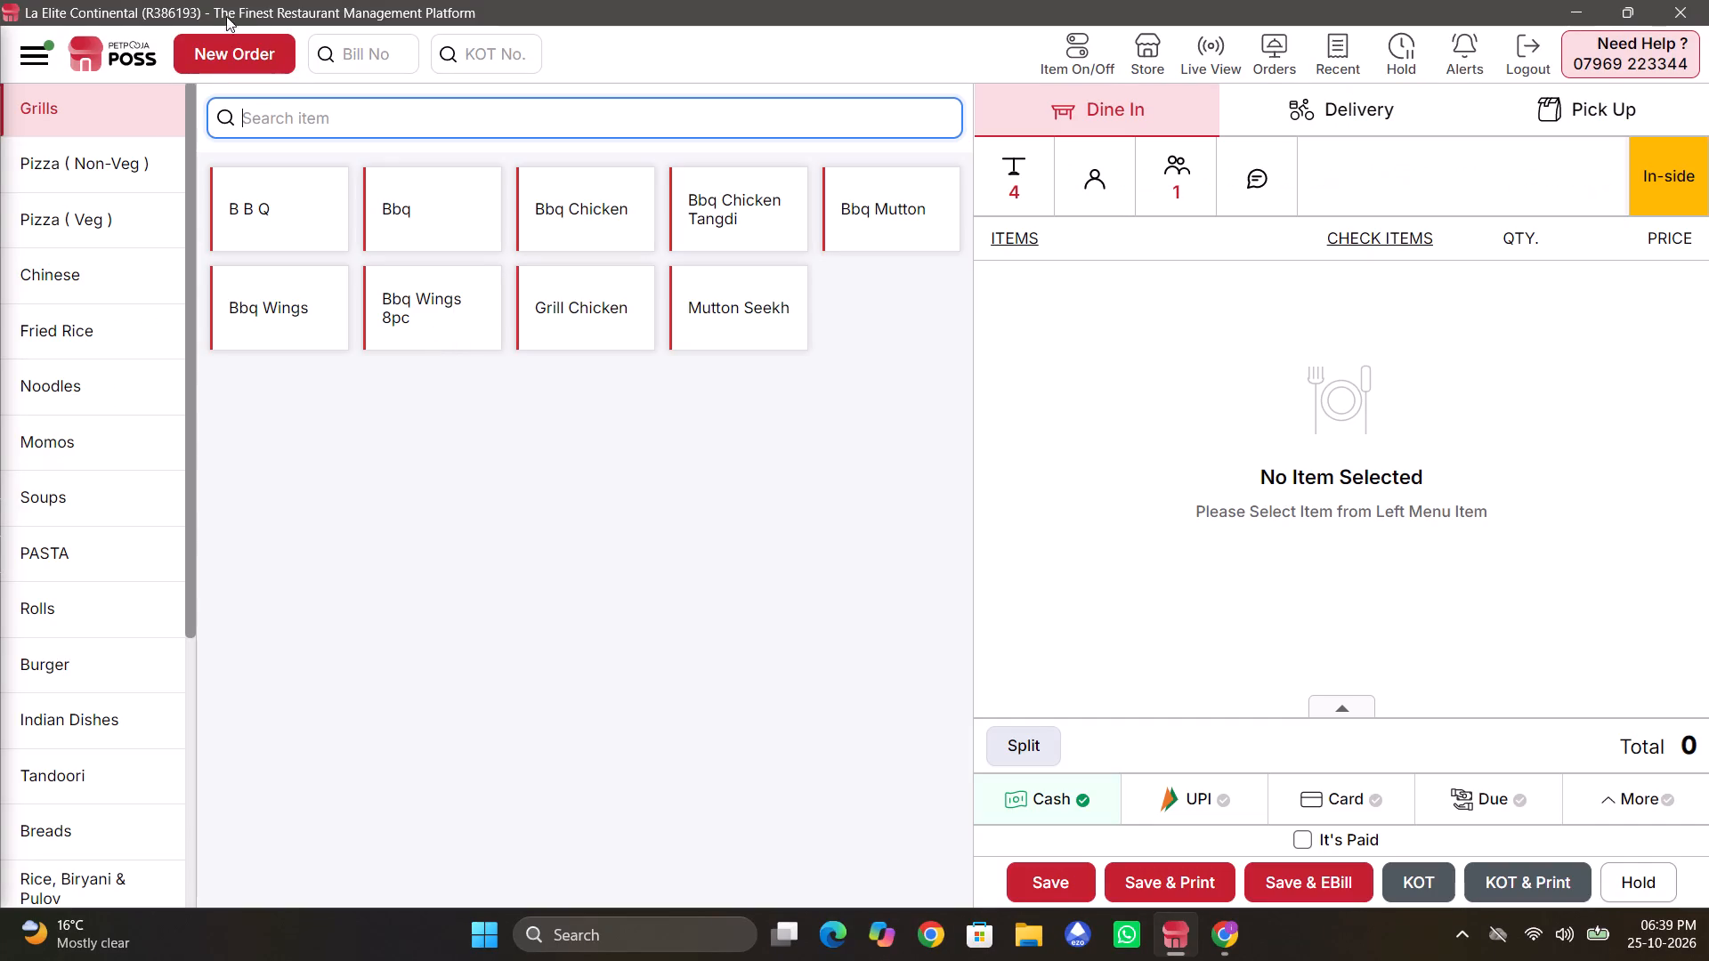
{"action": "left_click", "coordinate": [250, 109]}
{"action": "type", "text": "capp"}
{"action": "key", "text": "Return"}
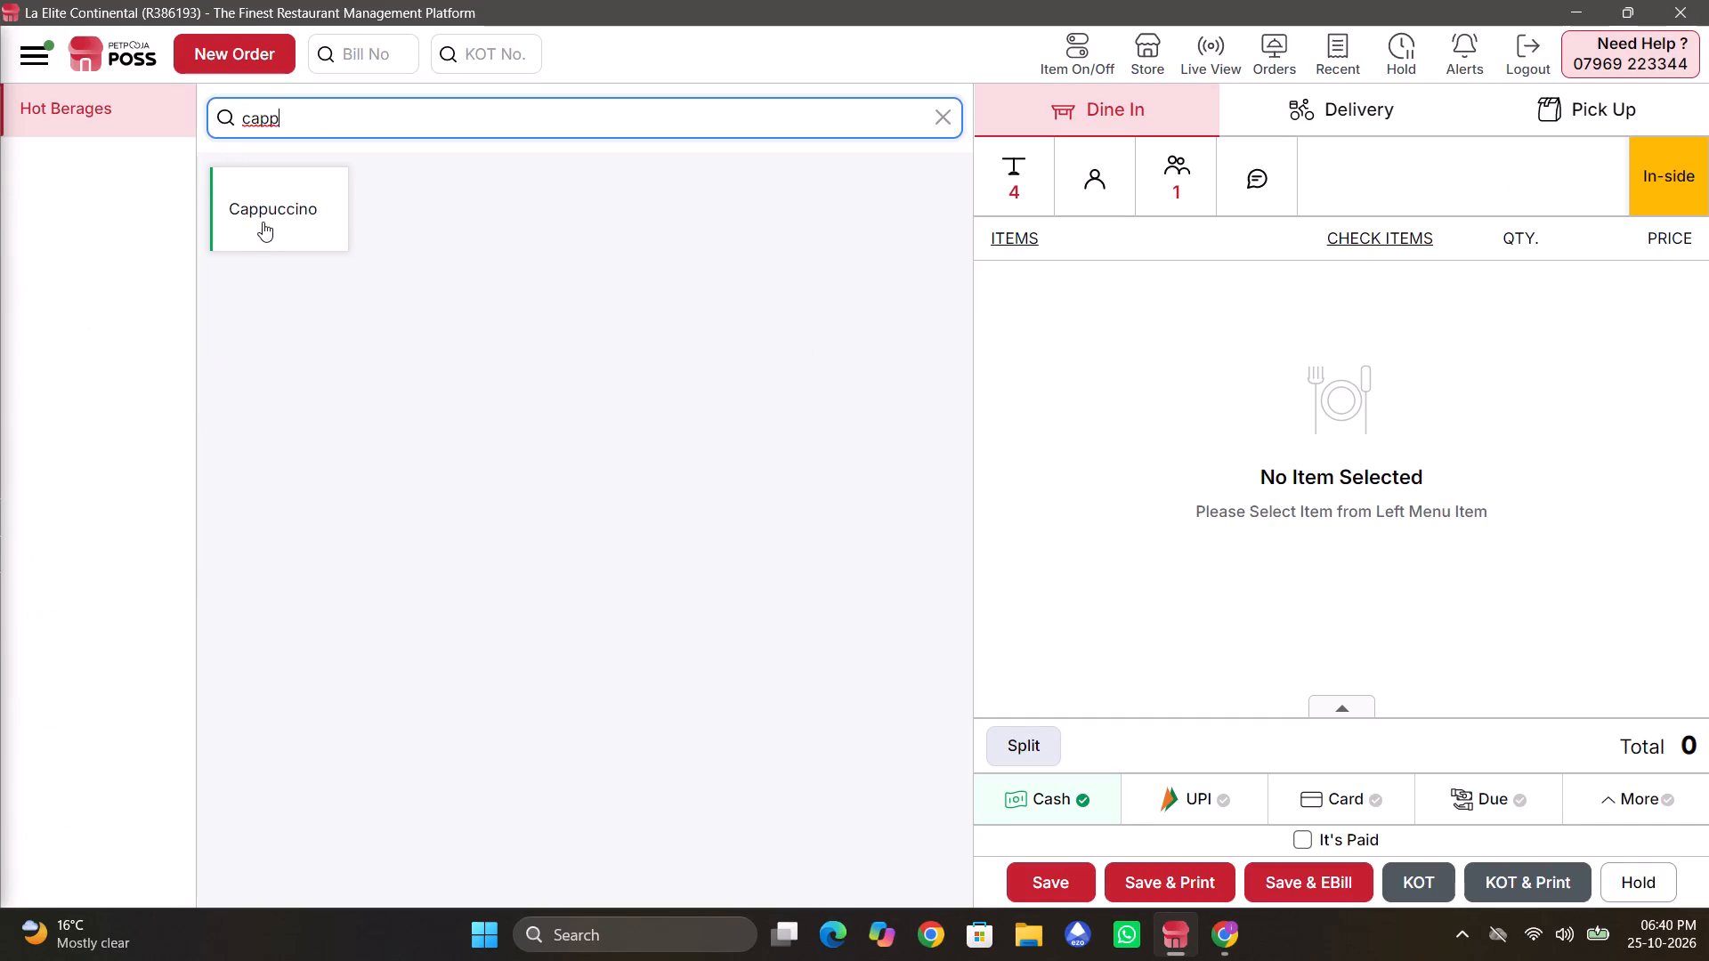
{"action": "double_click", "coordinate": [263, 222]}
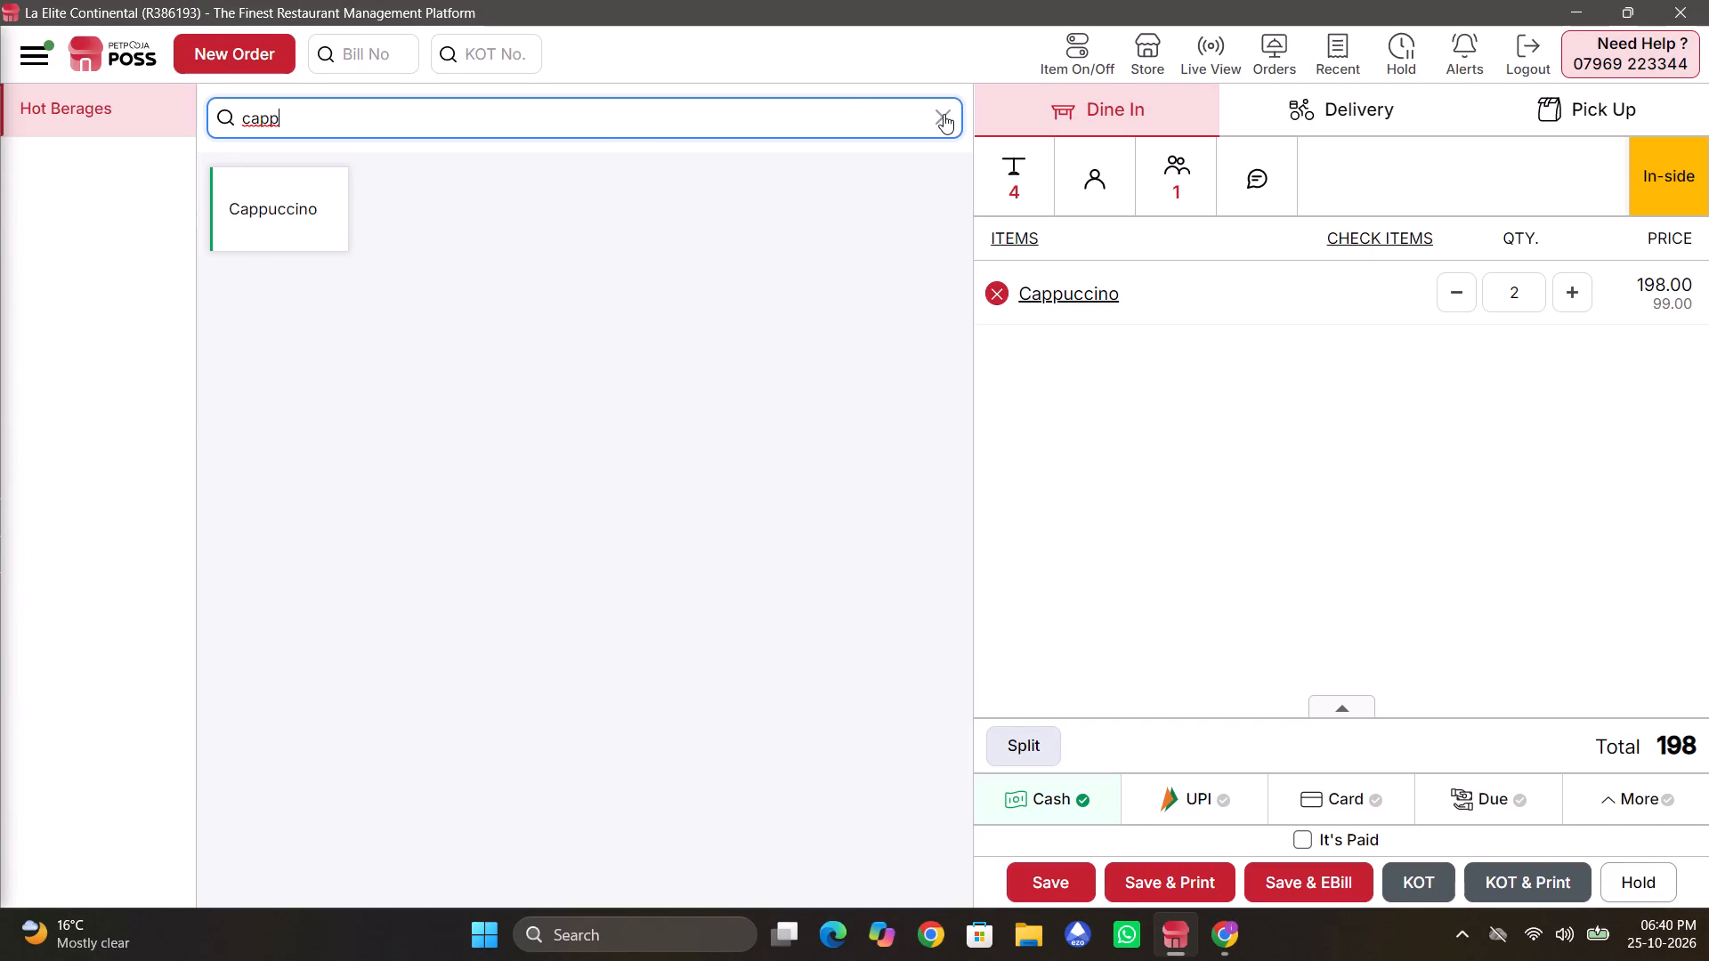
Find French Fries with the search "fries" and add one Regular portion with the Peri Peri add-on to the order.
{"action": "left_click", "coordinate": [944, 114]}
{"action": "left_click", "coordinate": [830, 111]}
{"action": "type", "text": "fr"}
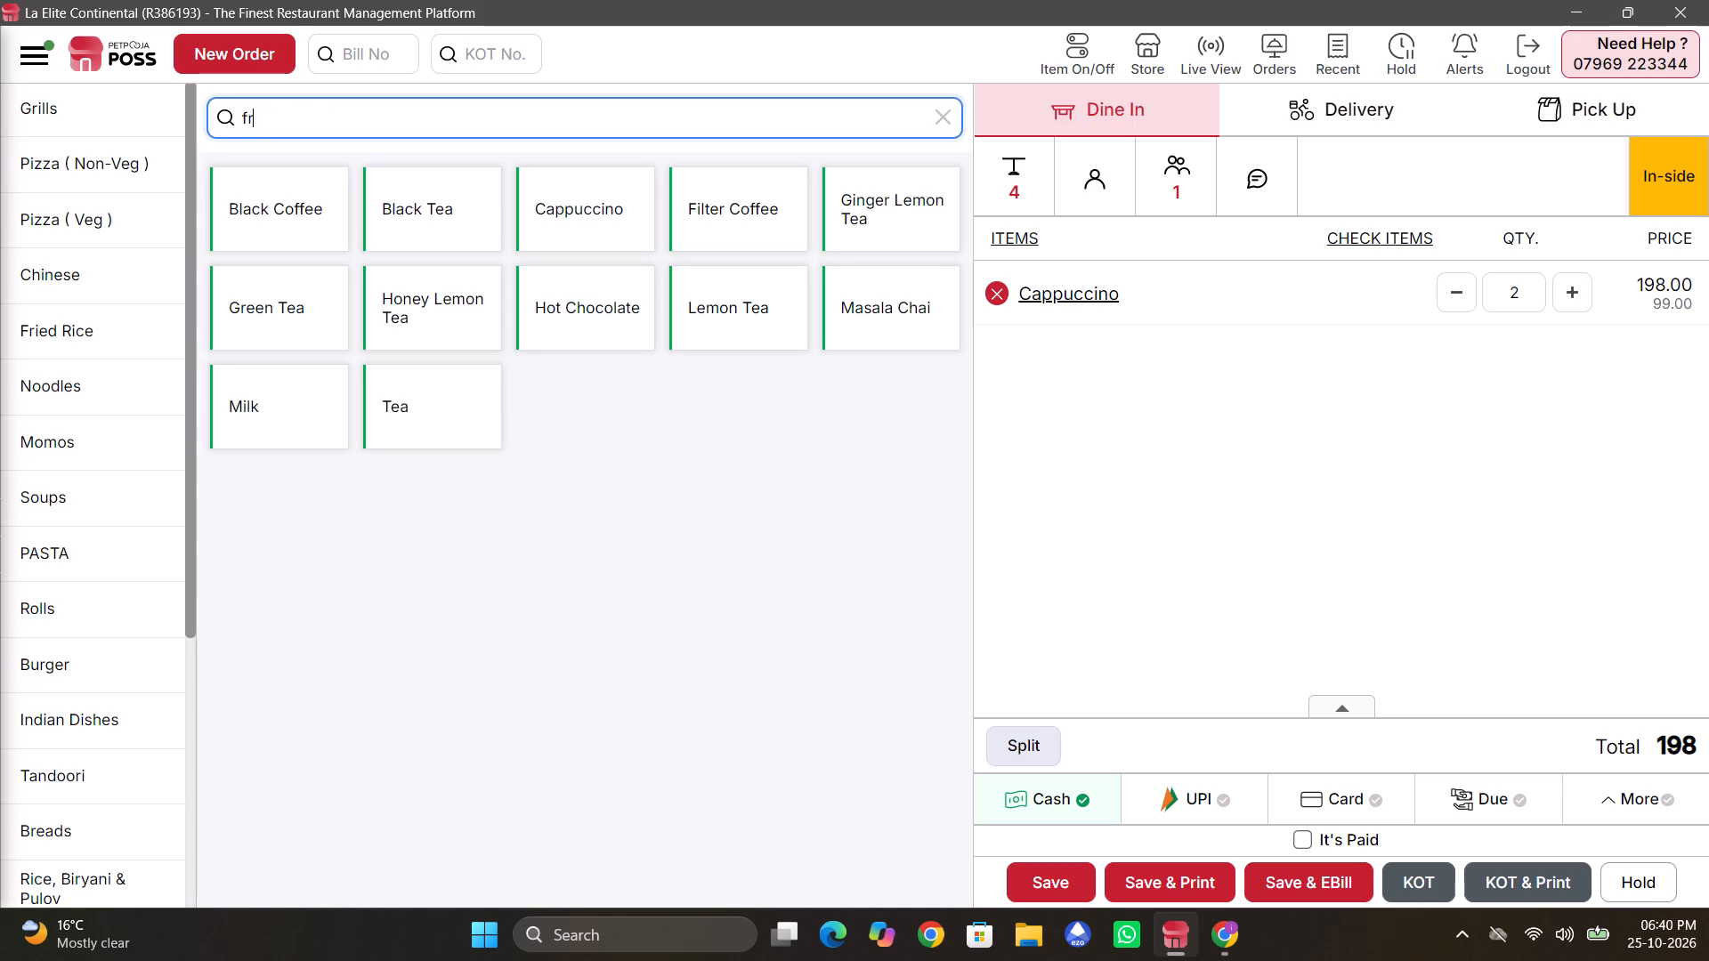
{"action": "key", "text": "i"}
{"action": "key", "text": "e"}
{"action": "key", "text": "Return"}
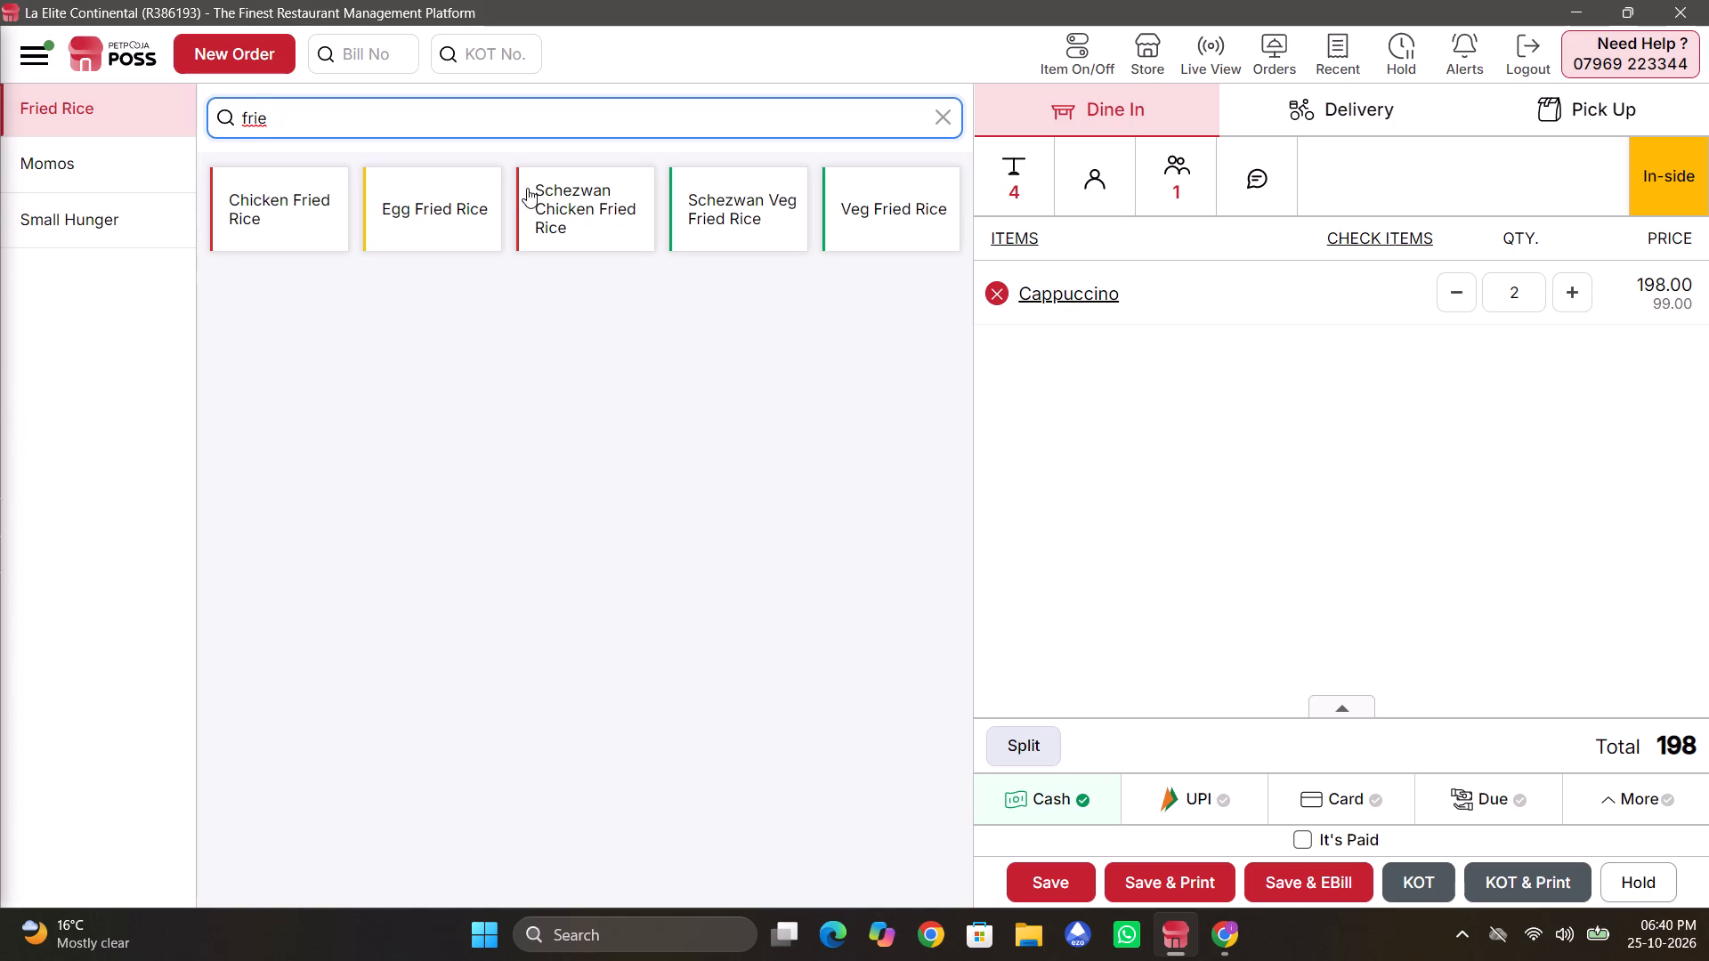
{"action": "left_click", "coordinate": [353, 121]}
{"action": "key", "text": "Return"}
{"action": "key", "text": "s"}
{"action": "key", "text": "Return"}
{"action": "left_click", "coordinate": [271, 198]}
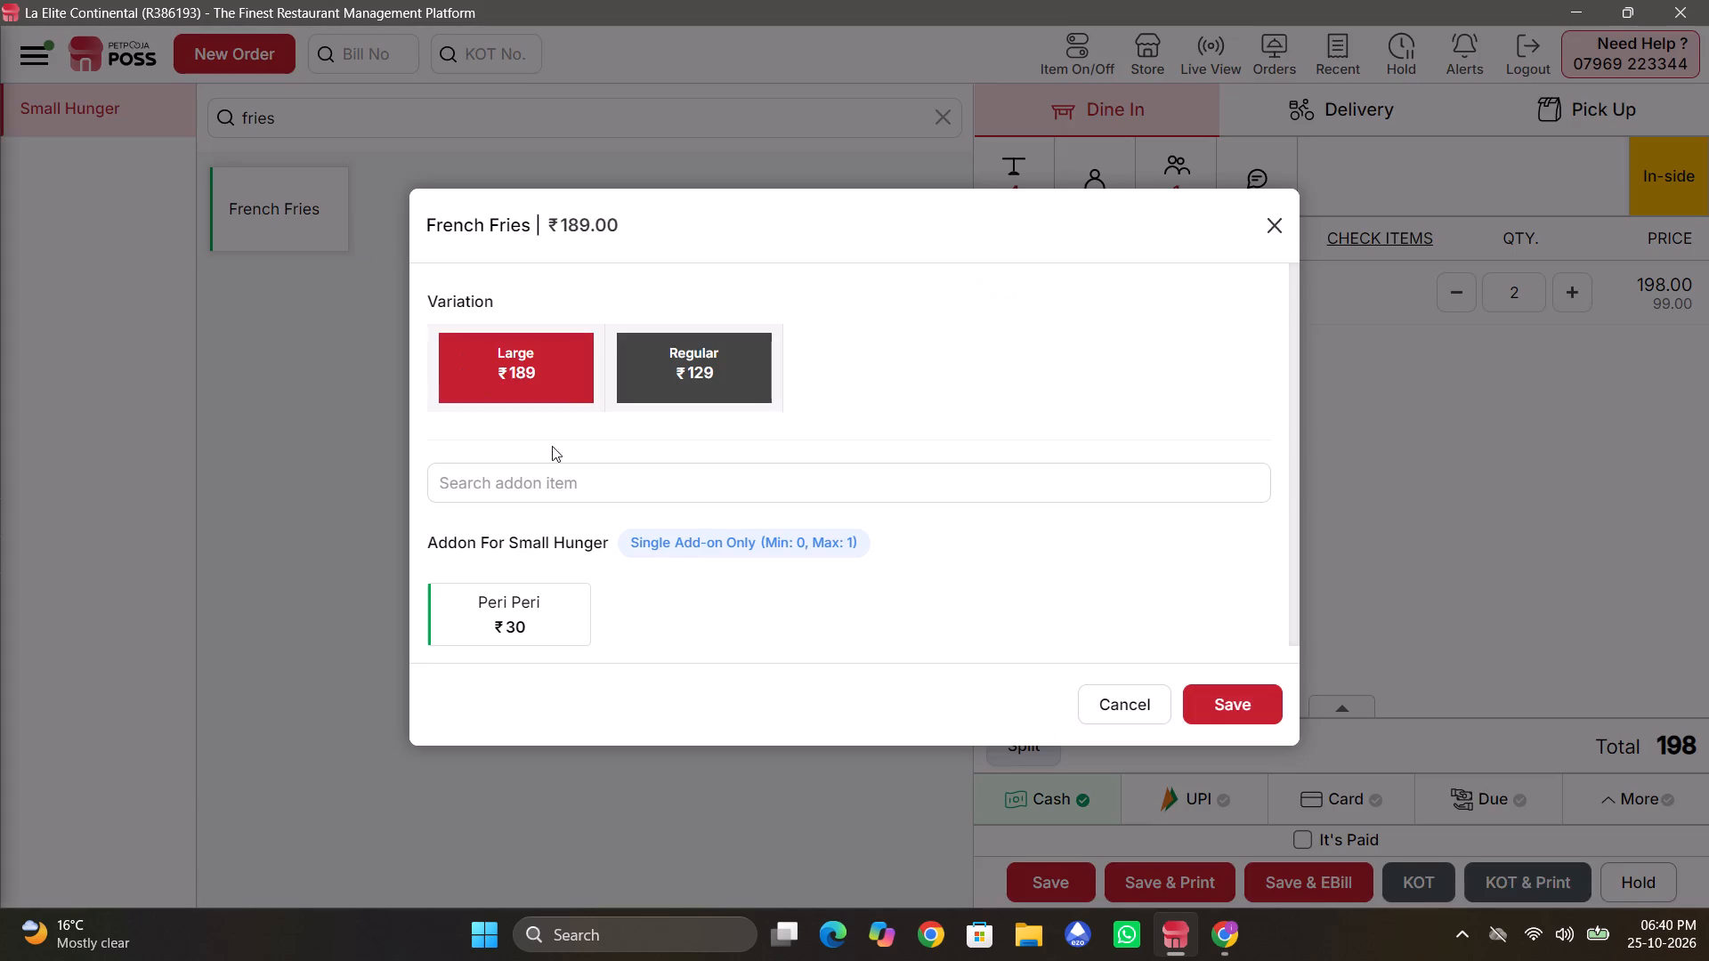
{"action": "left_click", "coordinate": [688, 370]}
{"action": "left_click", "coordinate": [505, 606]}
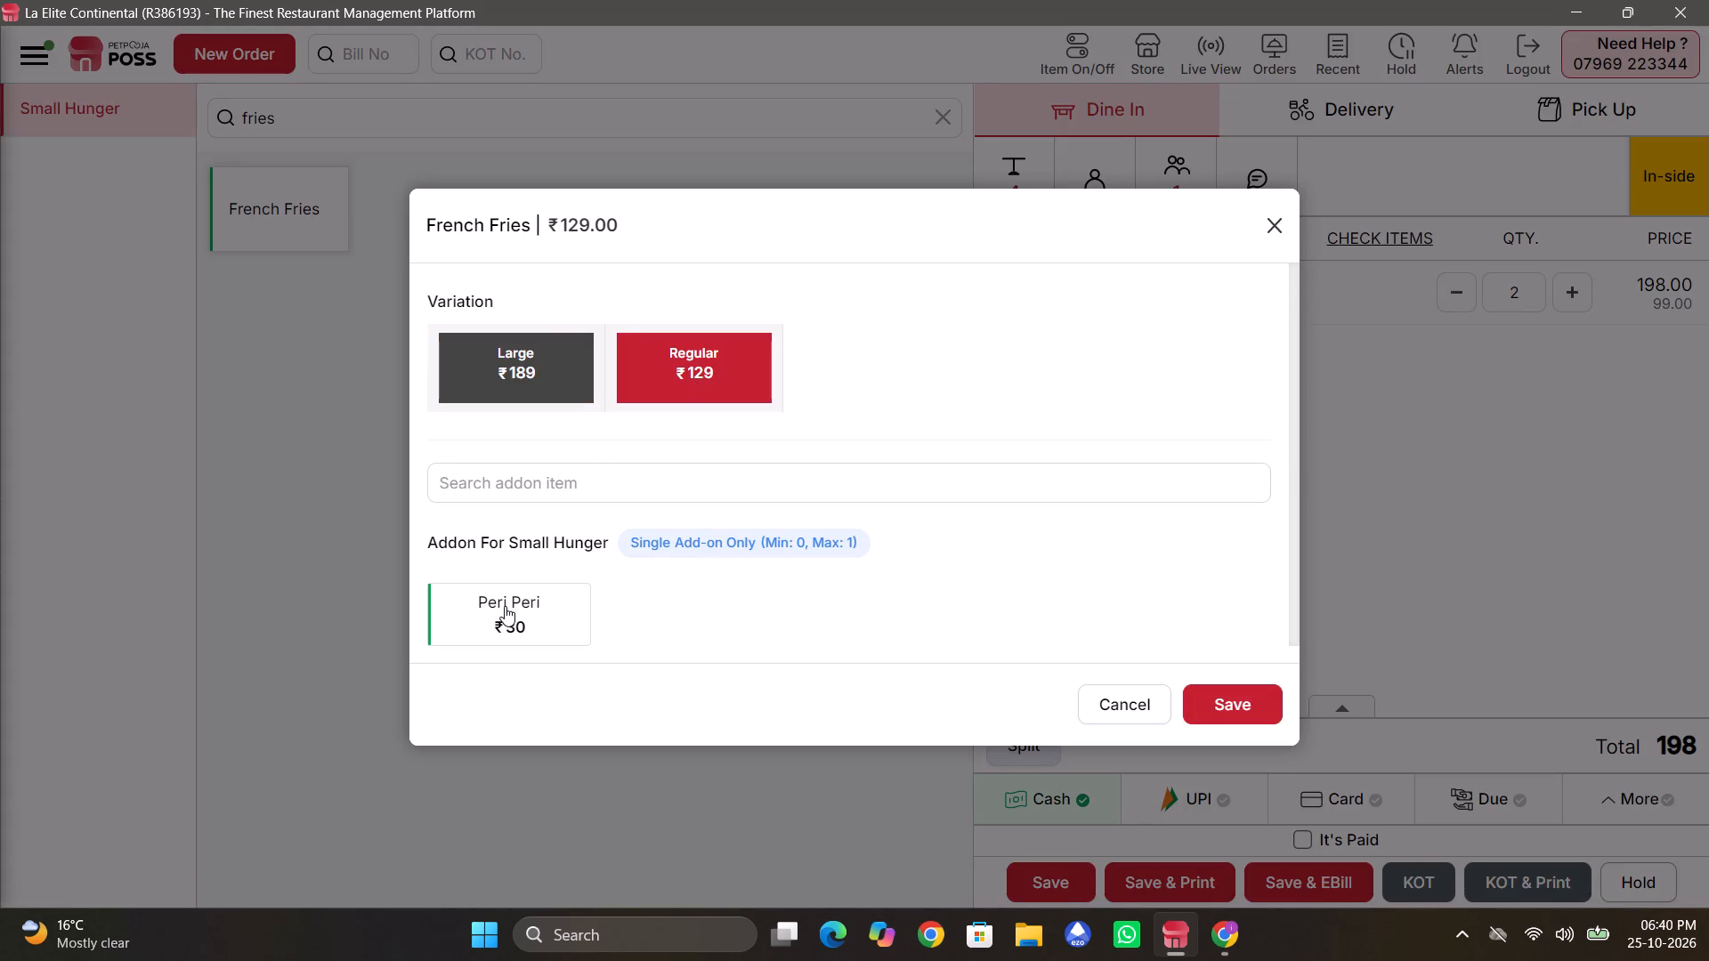
{"action": "left_click", "coordinate": [1232, 718]}
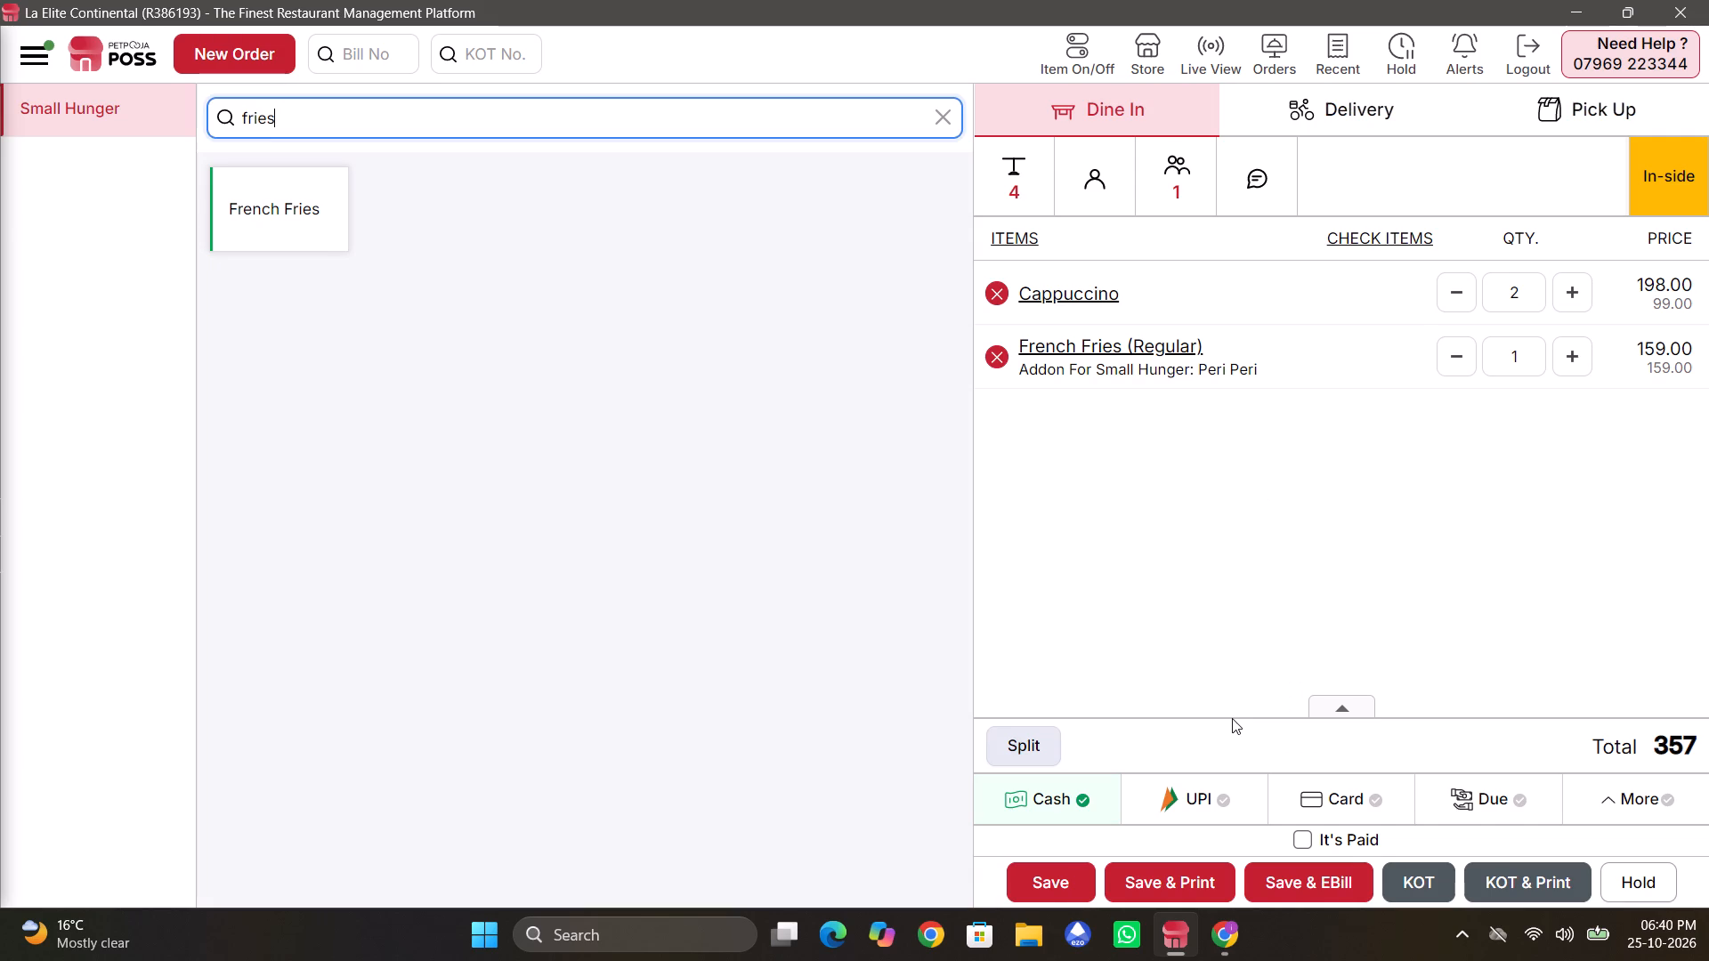
Issue the kitchen order ticket (KOT) for table 4's order without printing it.
{"action": "left_click", "coordinate": [1401, 883]}
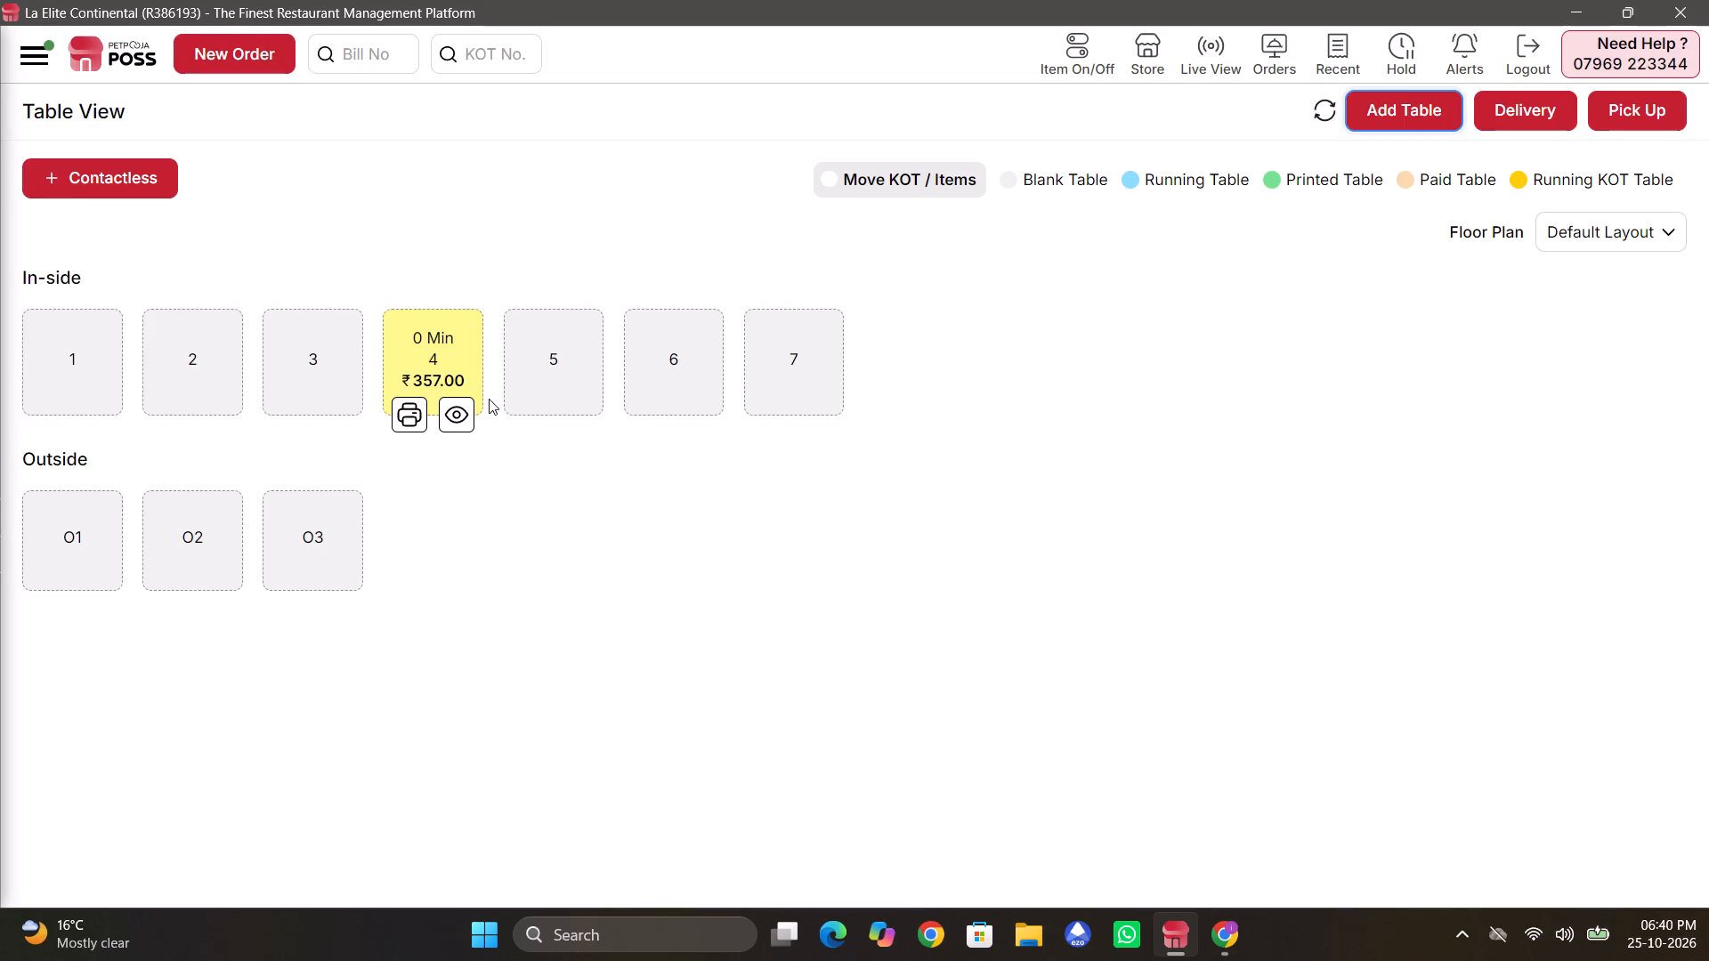
Reopen table 4's running order and submit it with KOT & Print.
{"action": "left_click", "coordinate": [452, 420]}
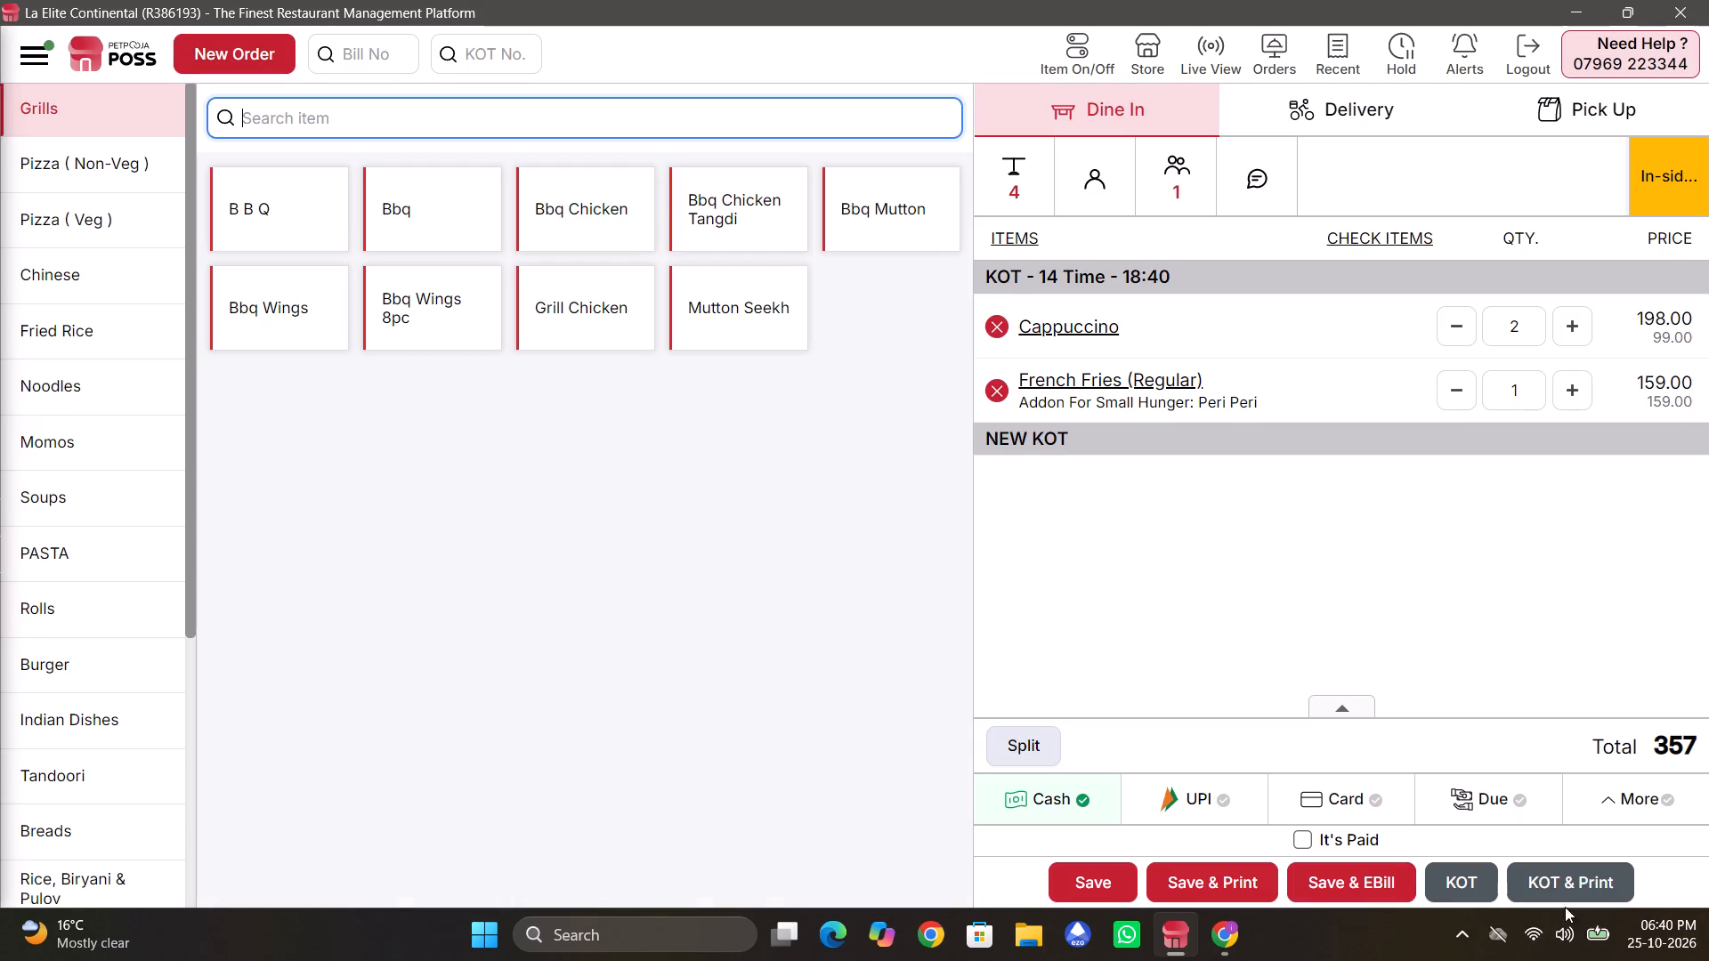
{"action": "left_click", "coordinate": [1574, 874]}
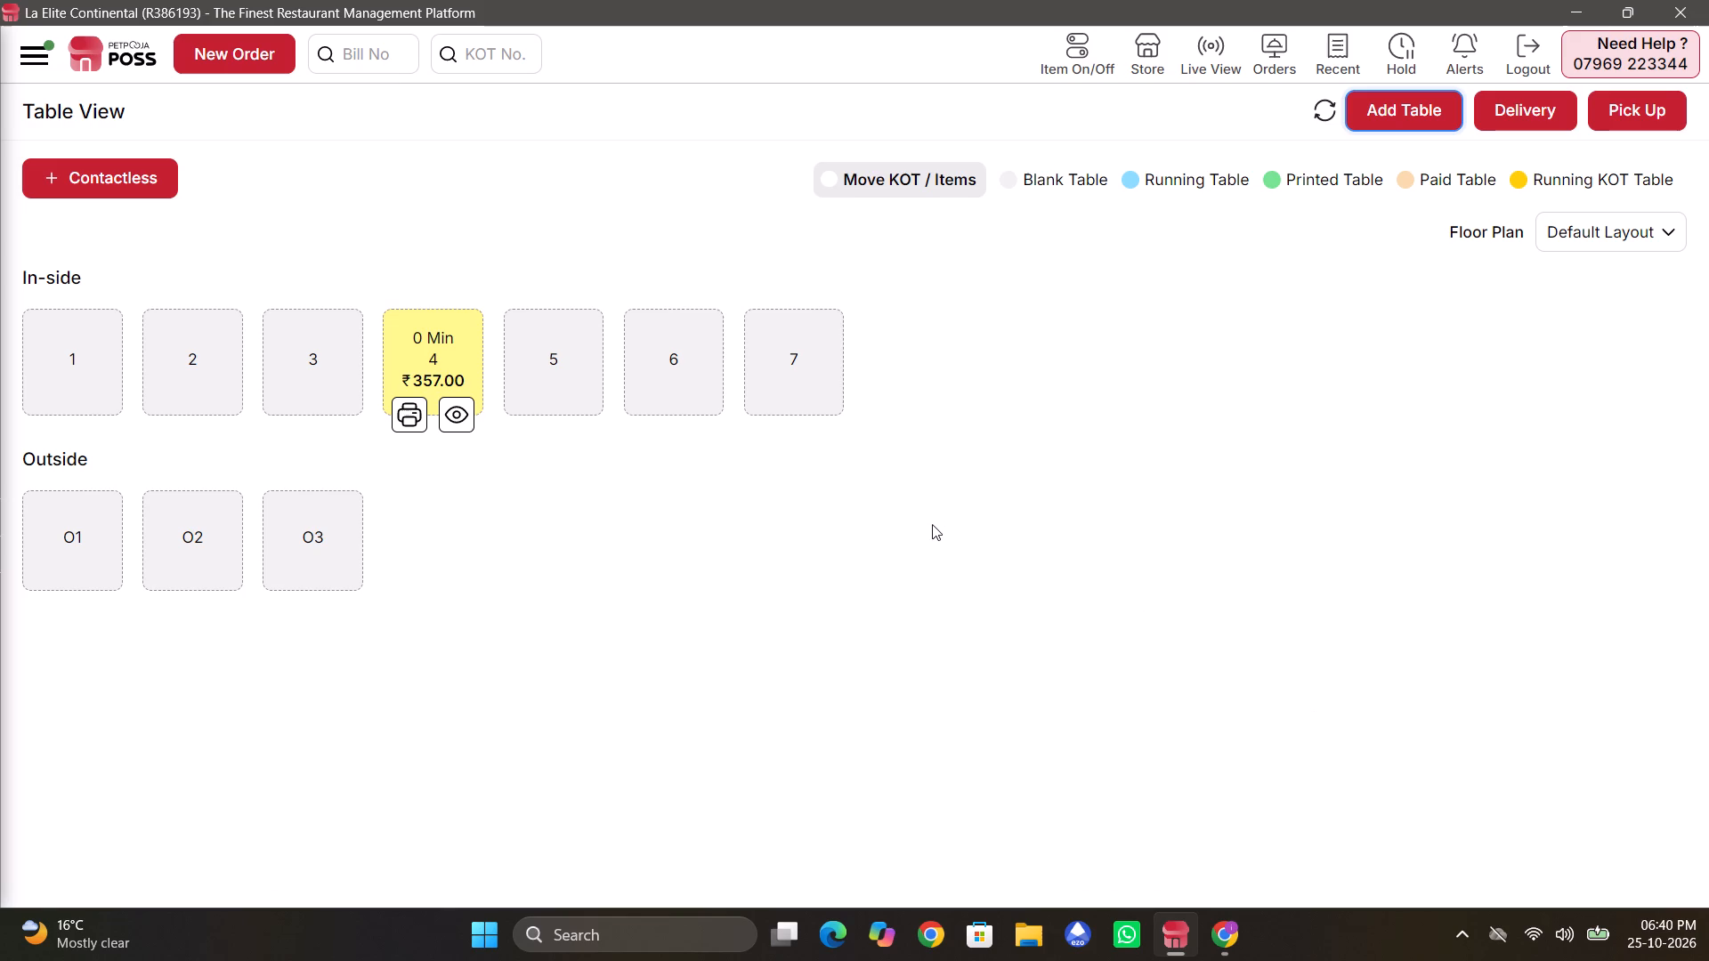
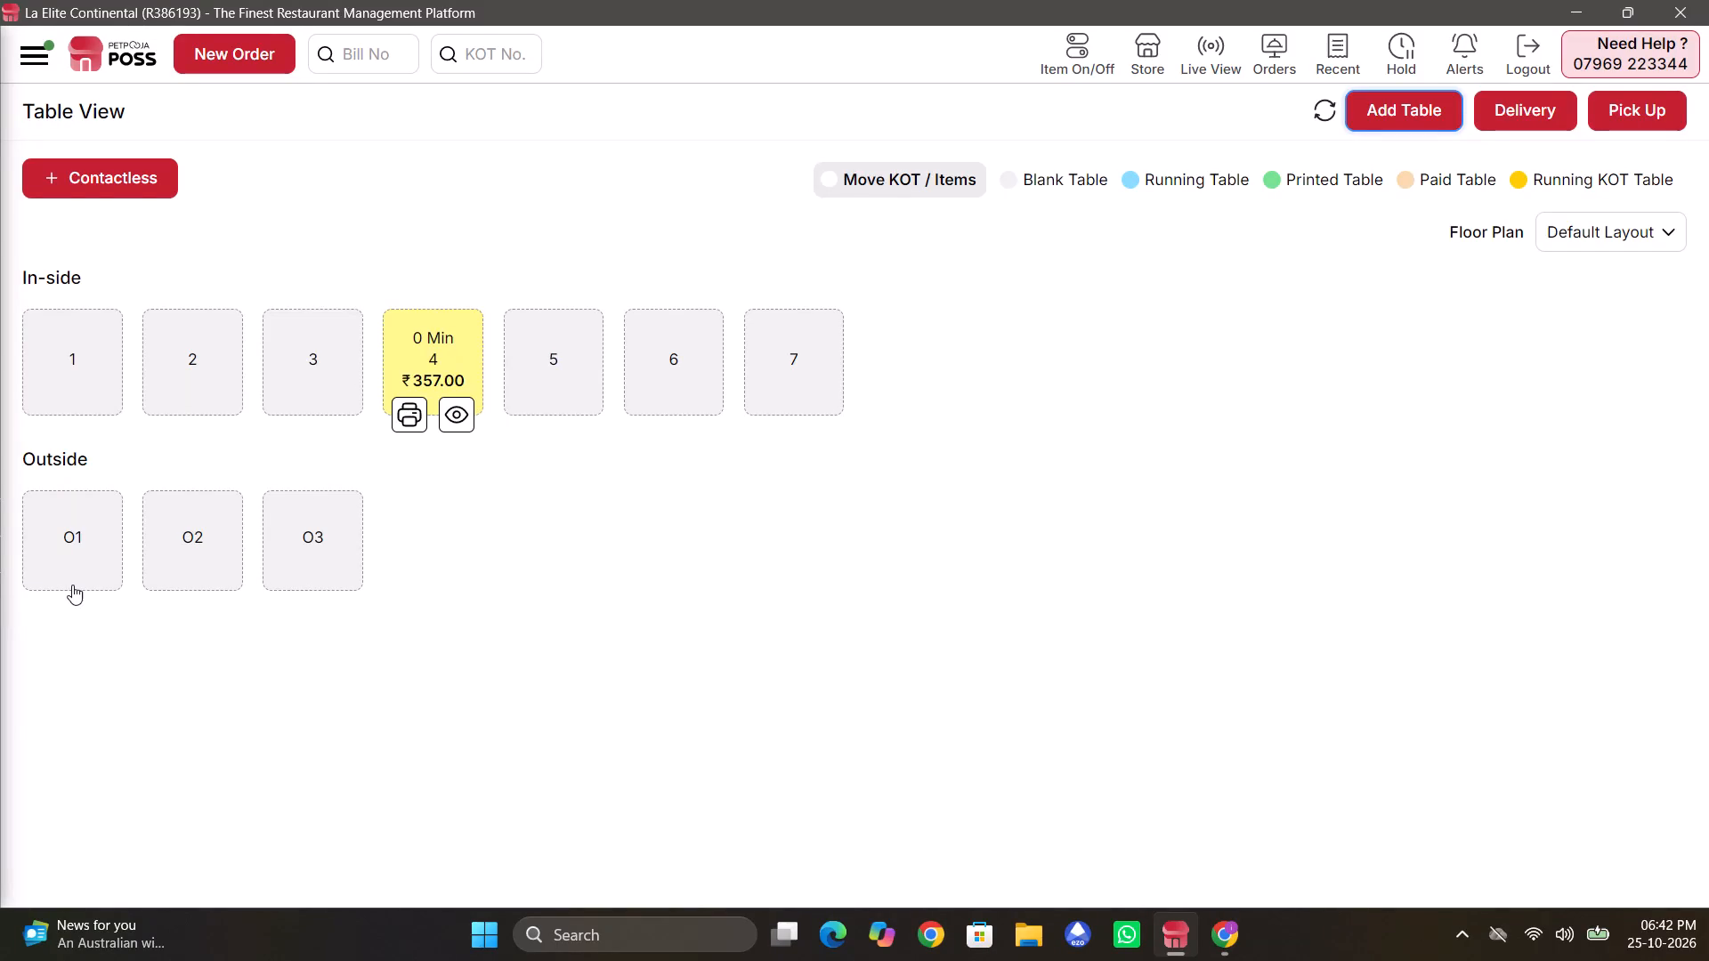
Start a dine-in order for outside table O1 and add one Chicken Chow Mein and two Butter Naans.
{"action": "left_click", "coordinate": [73, 583]}
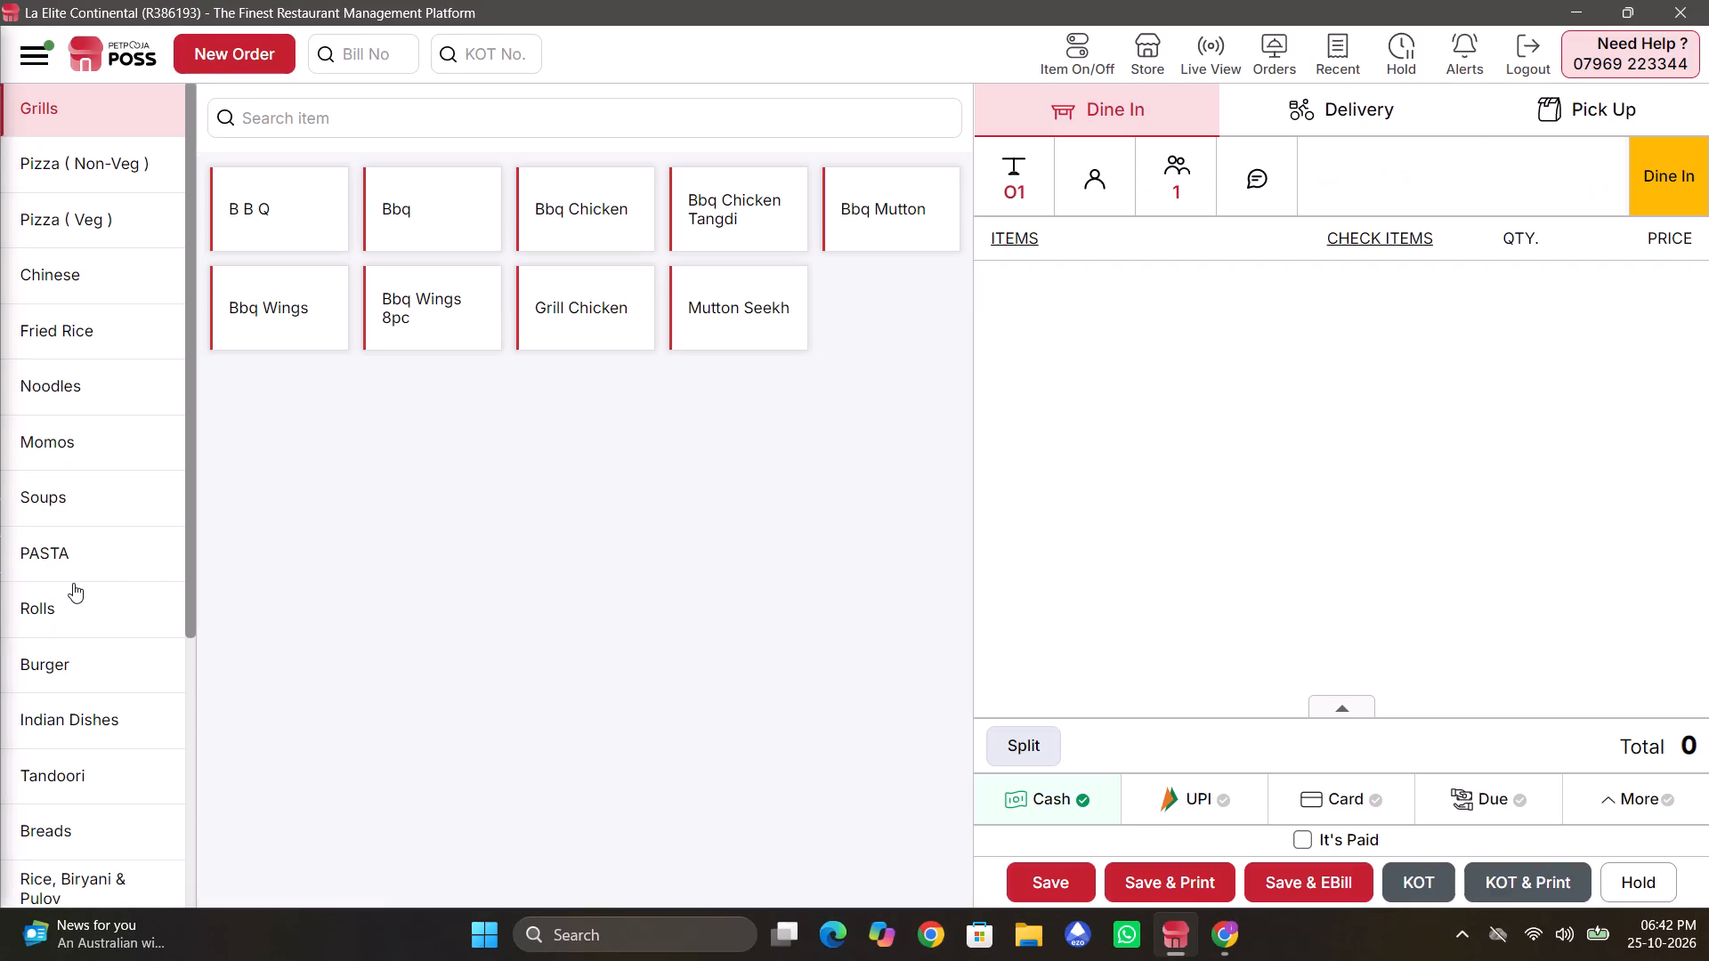
{"action": "left_click", "coordinate": [85, 404]}
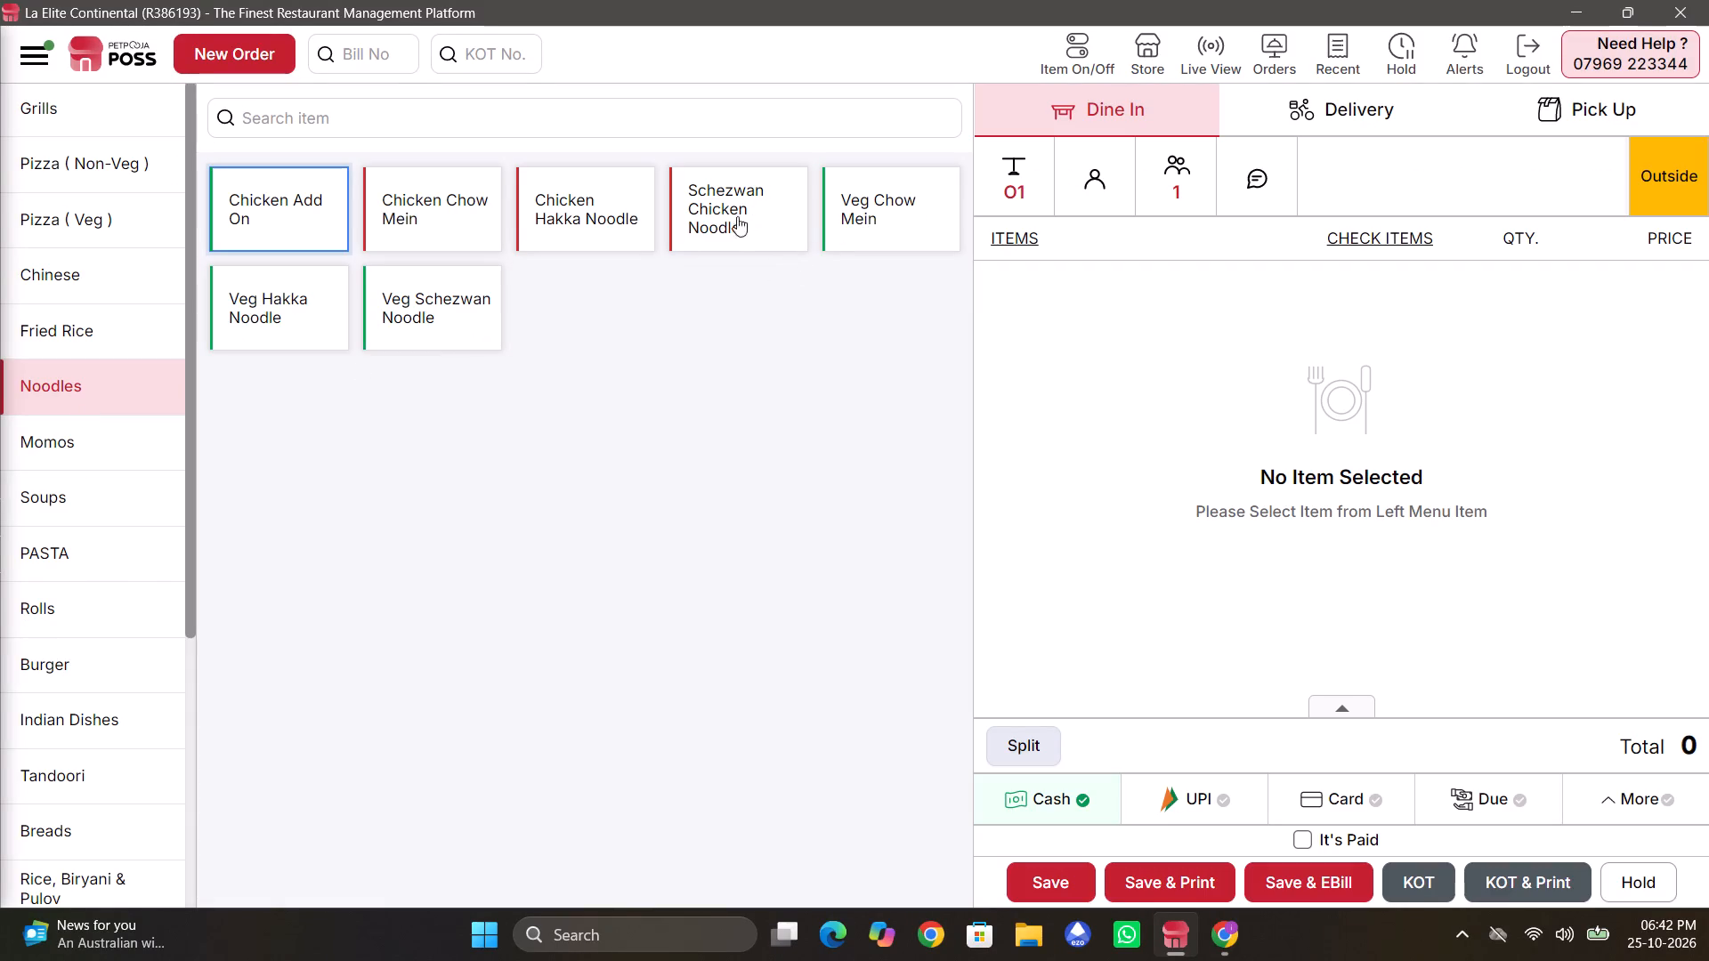
{"action": "left_click", "coordinate": [460, 221]}
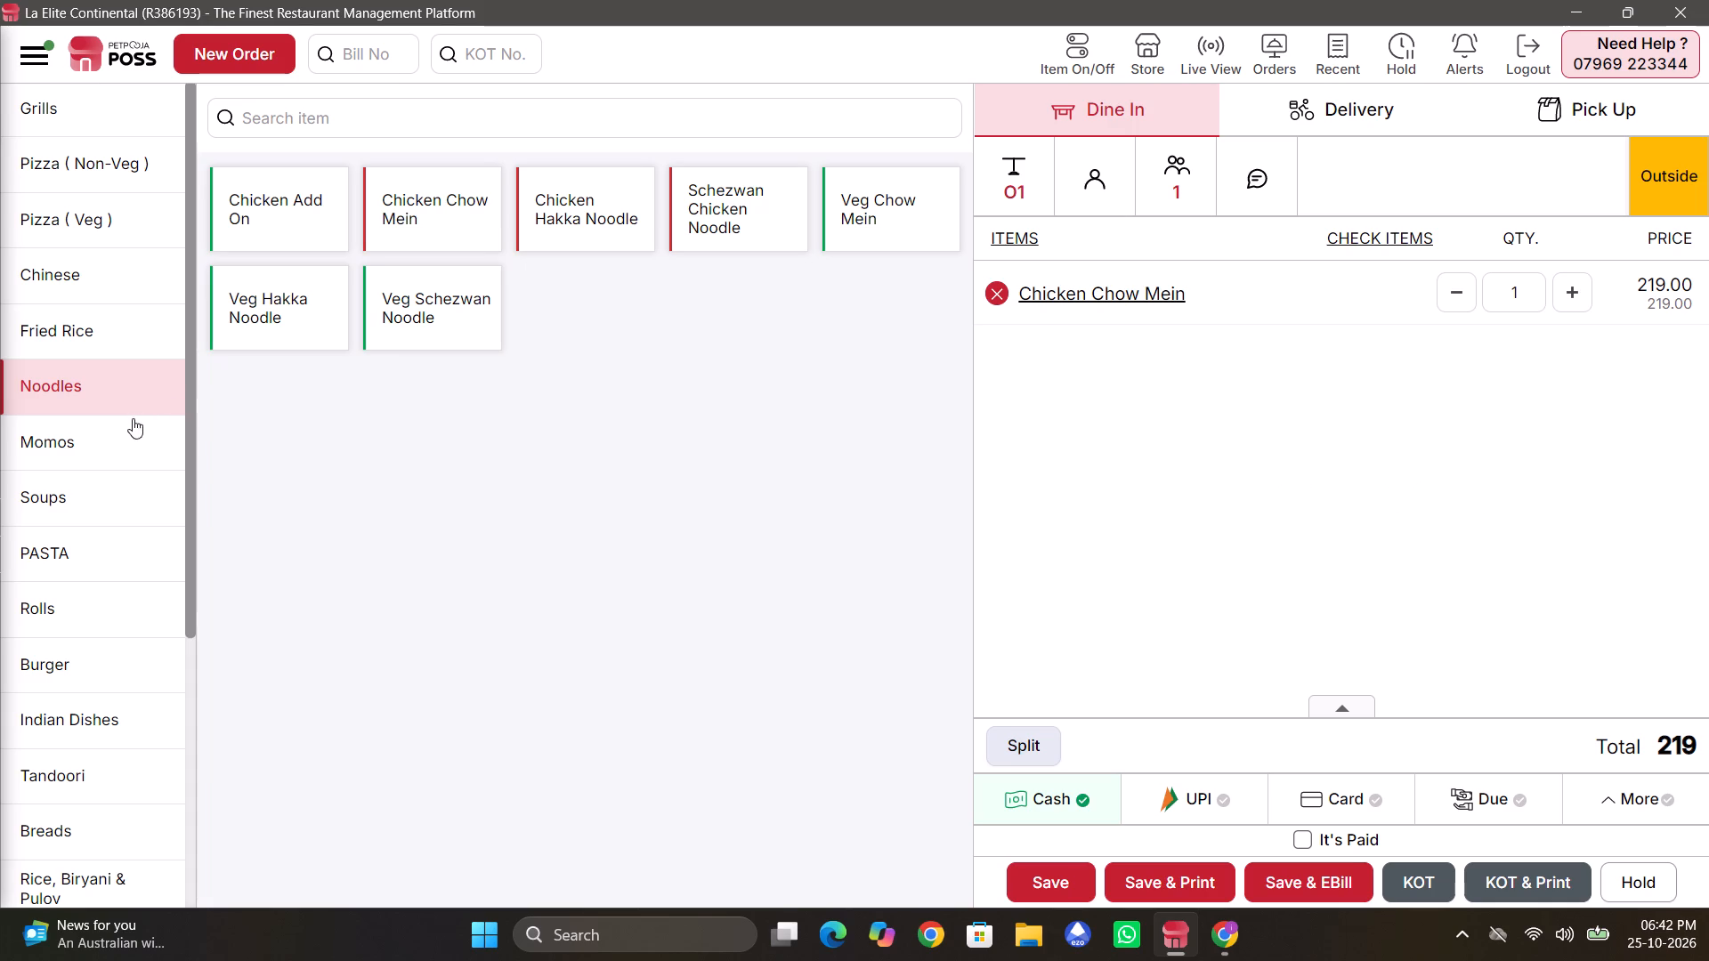
{"action": "left_click", "coordinate": [77, 839]}
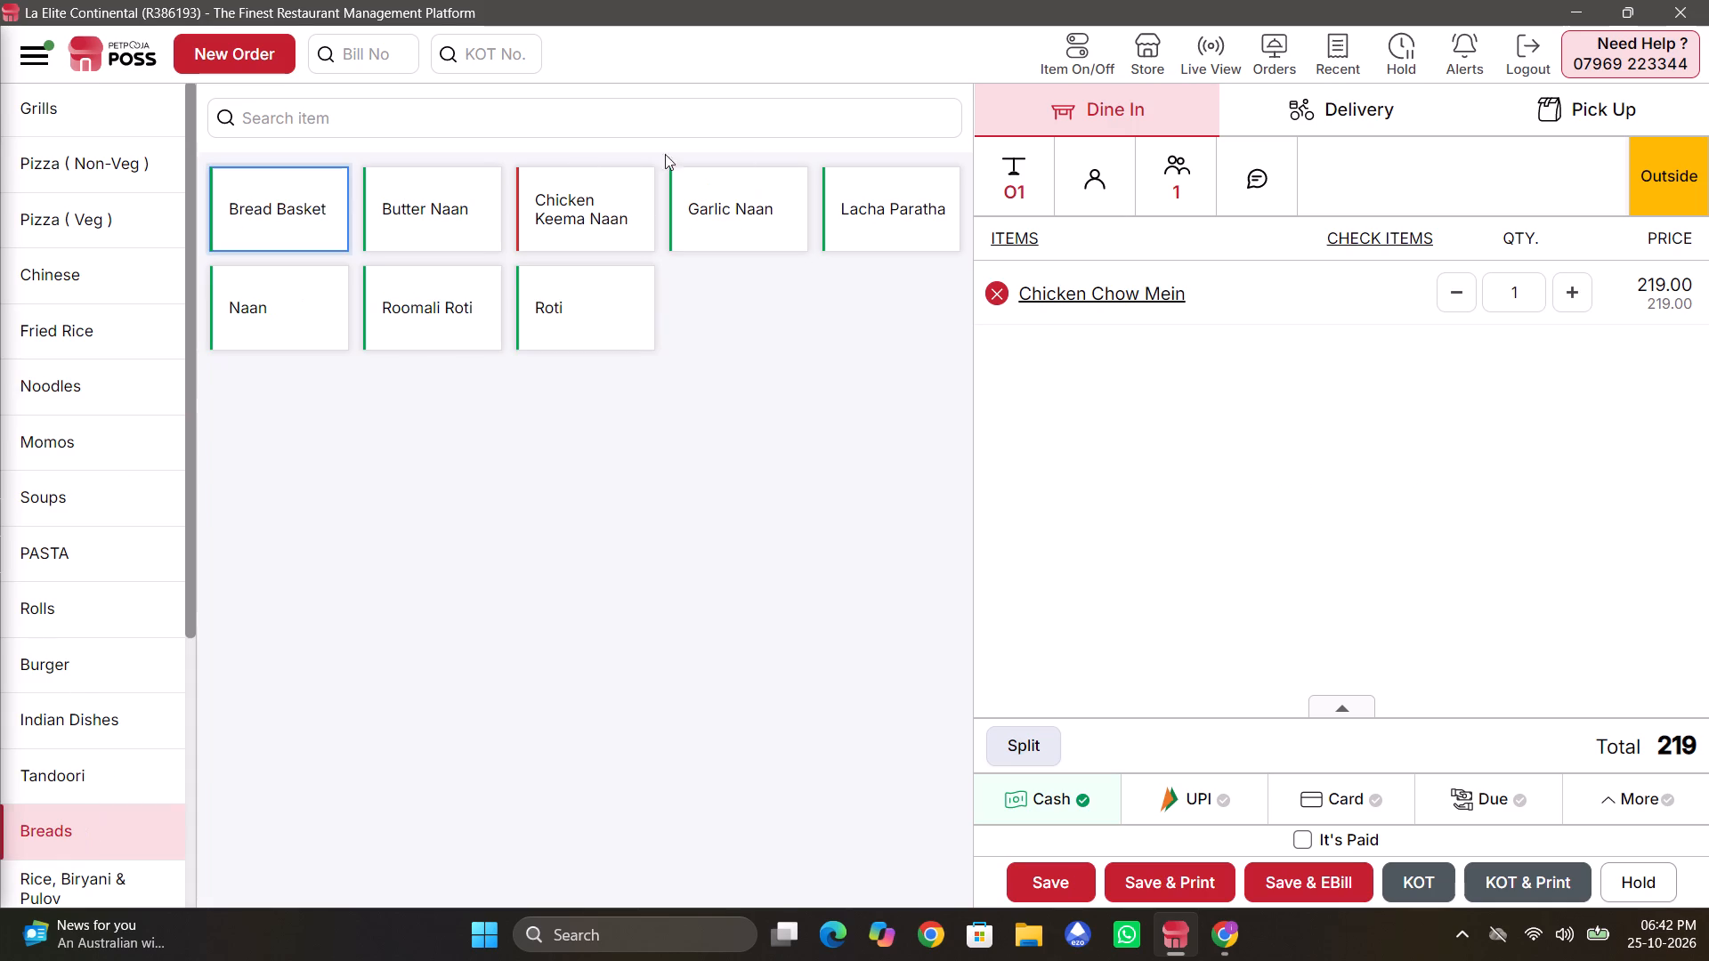
{"action": "double_click", "coordinate": [481, 203]}
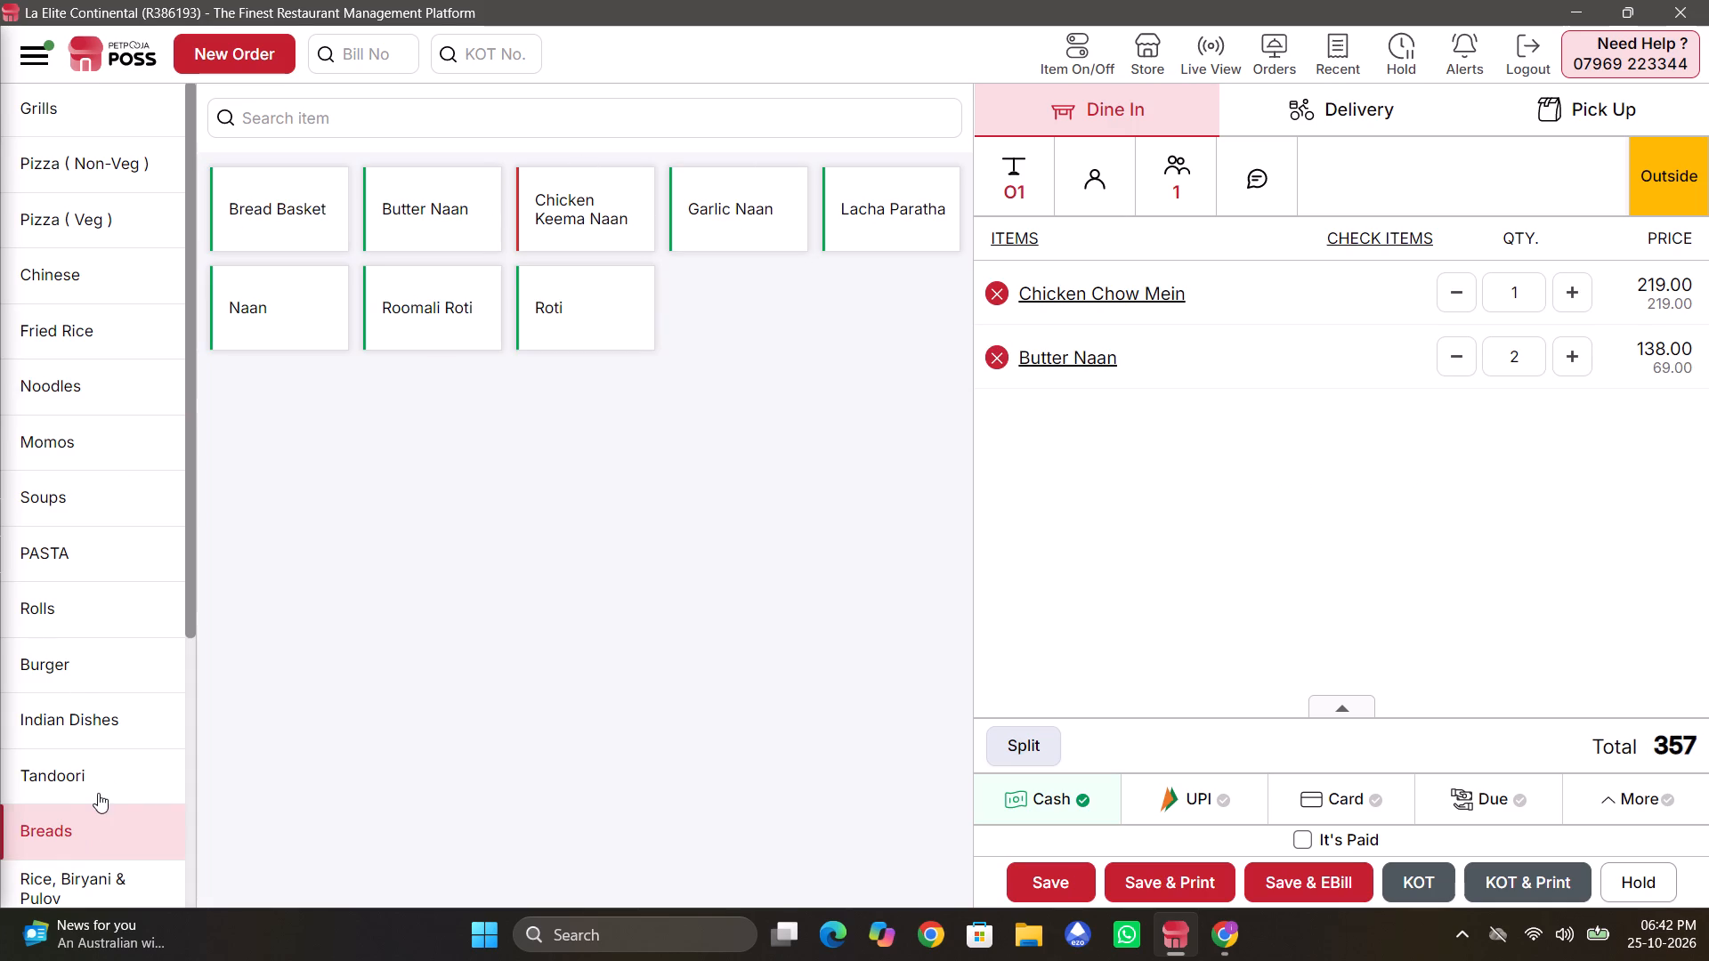
Find Chicken Kanti Boneless with the search "kanti" and add one portion to table O1's order.
{"action": "left_click", "coordinate": [106, 703]}
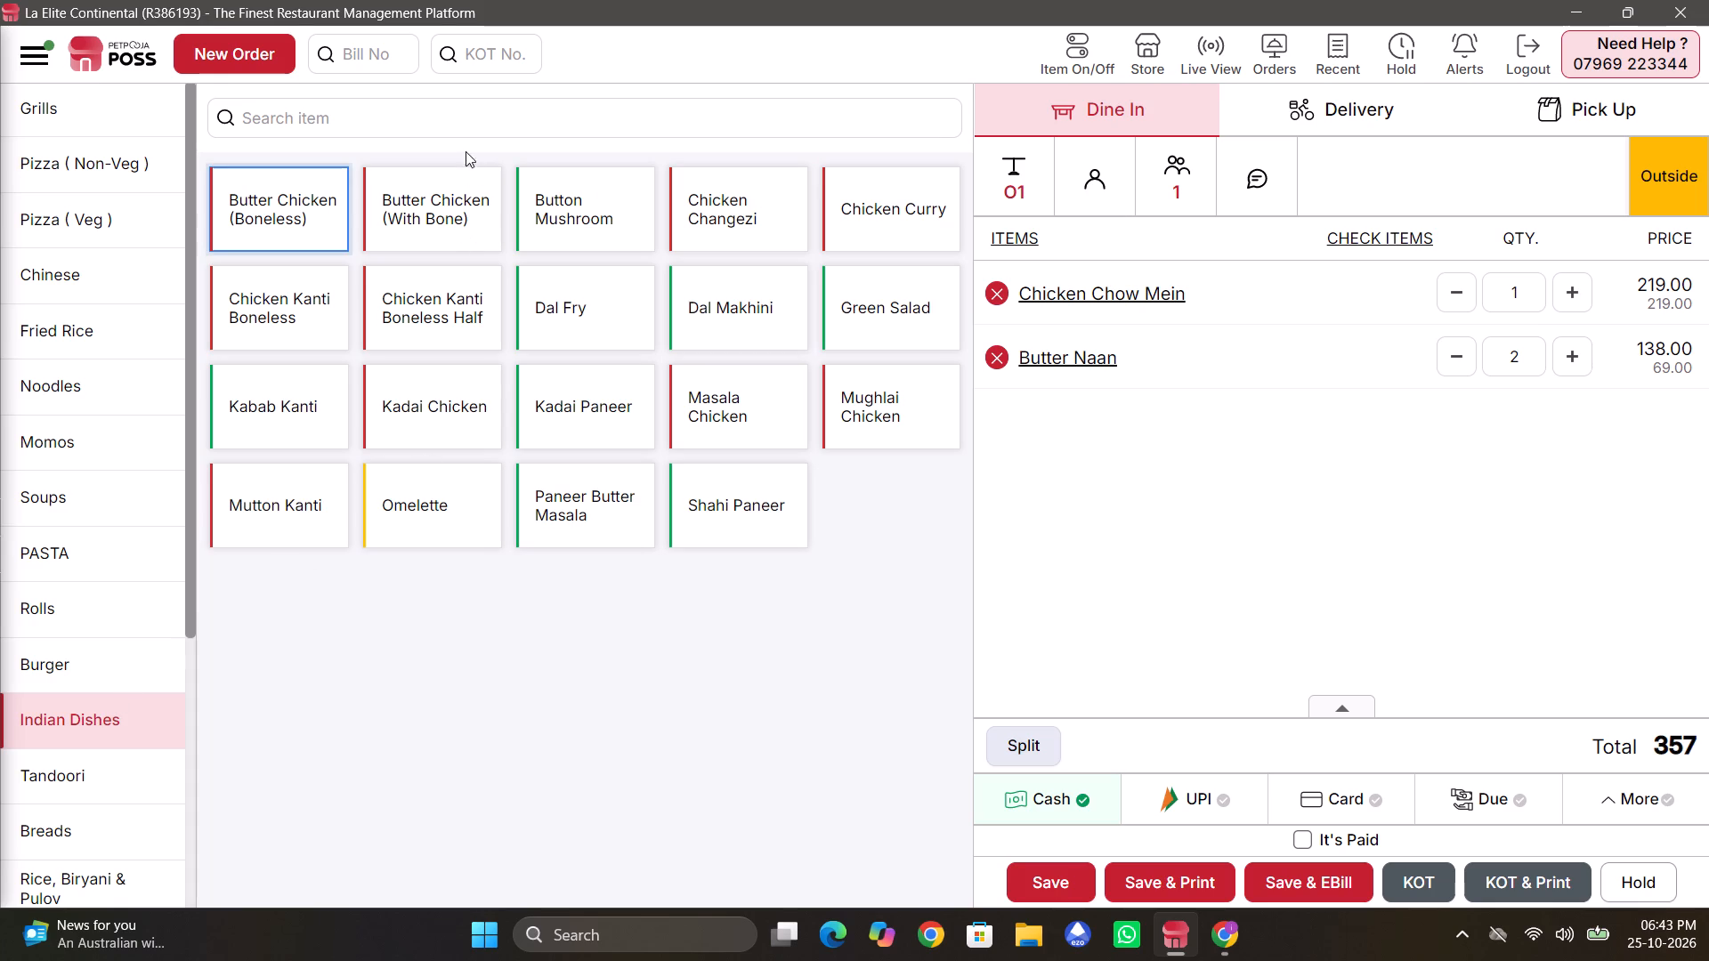
{"action": "left_click", "coordinate": [451, 107]}
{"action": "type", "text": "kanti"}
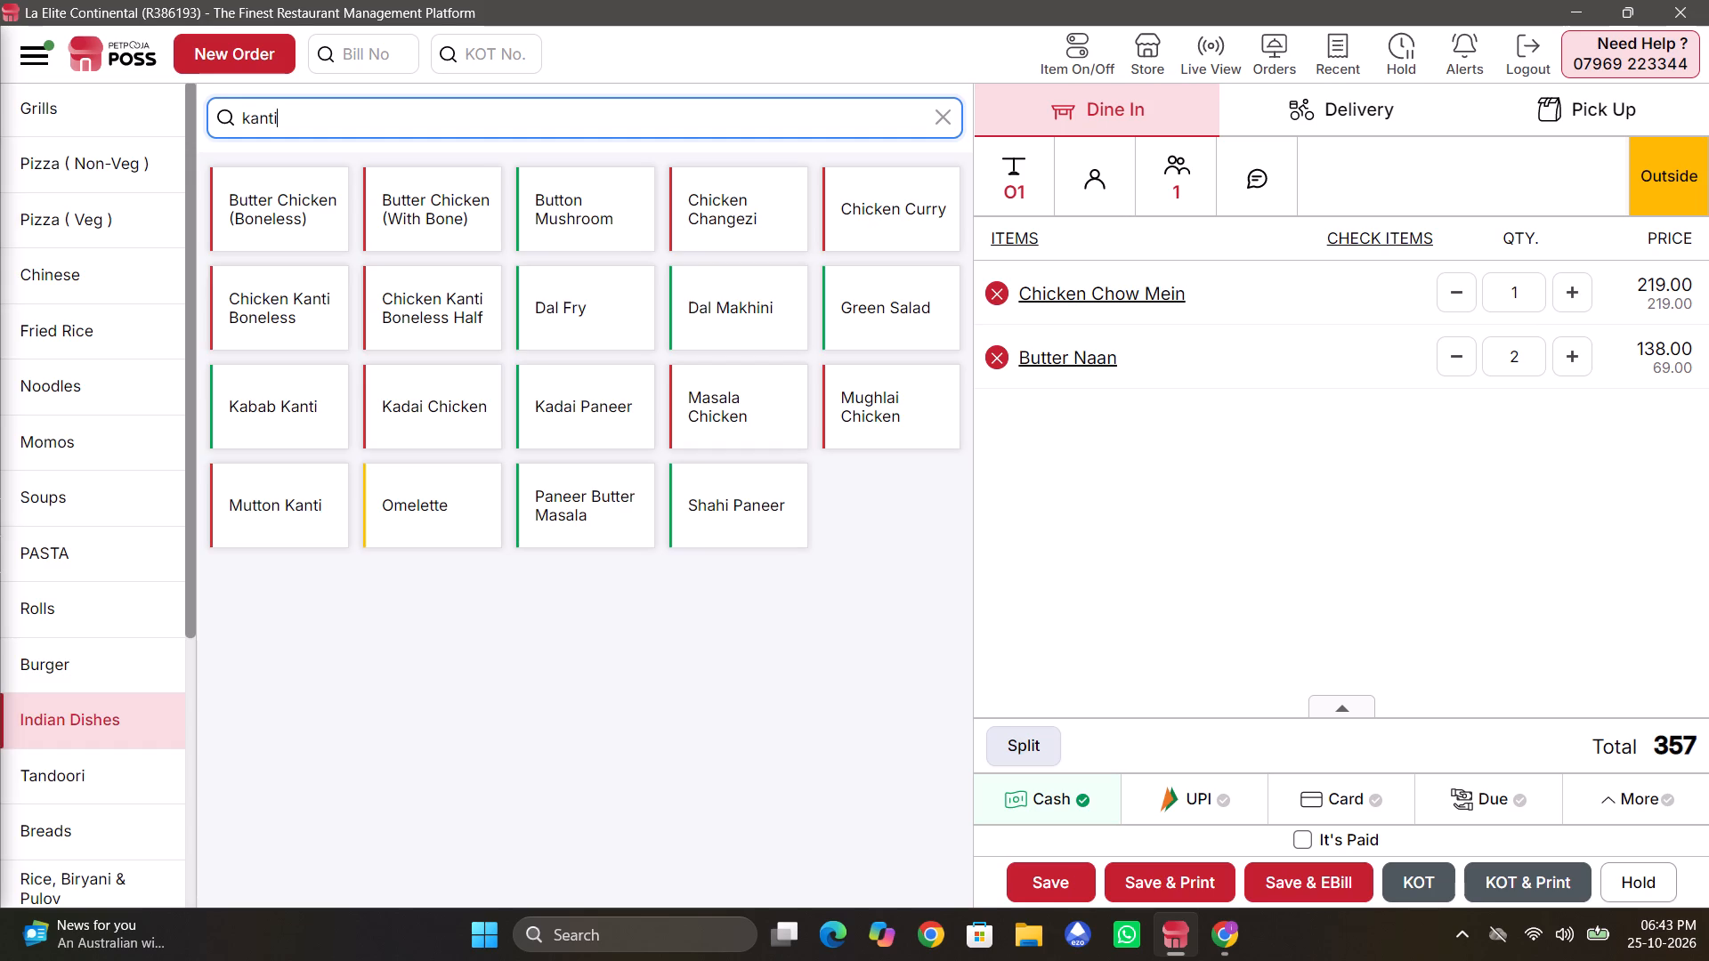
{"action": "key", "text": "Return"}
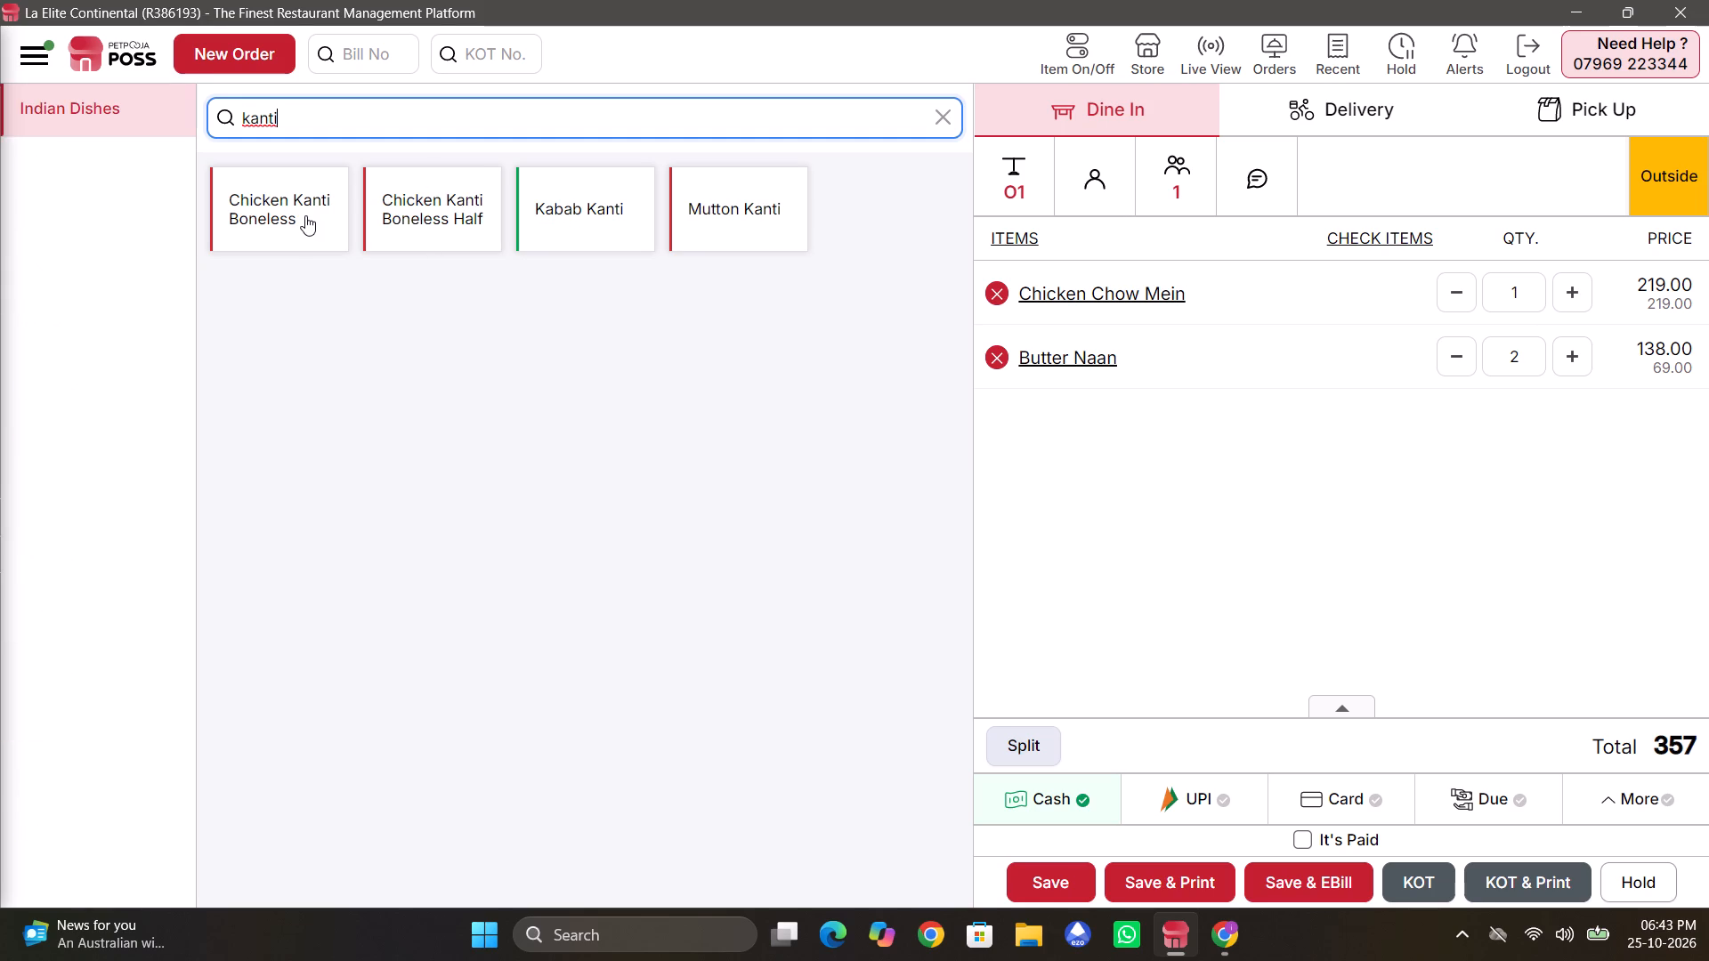
{"action": "left_click", "coordinate": [305, 215]}
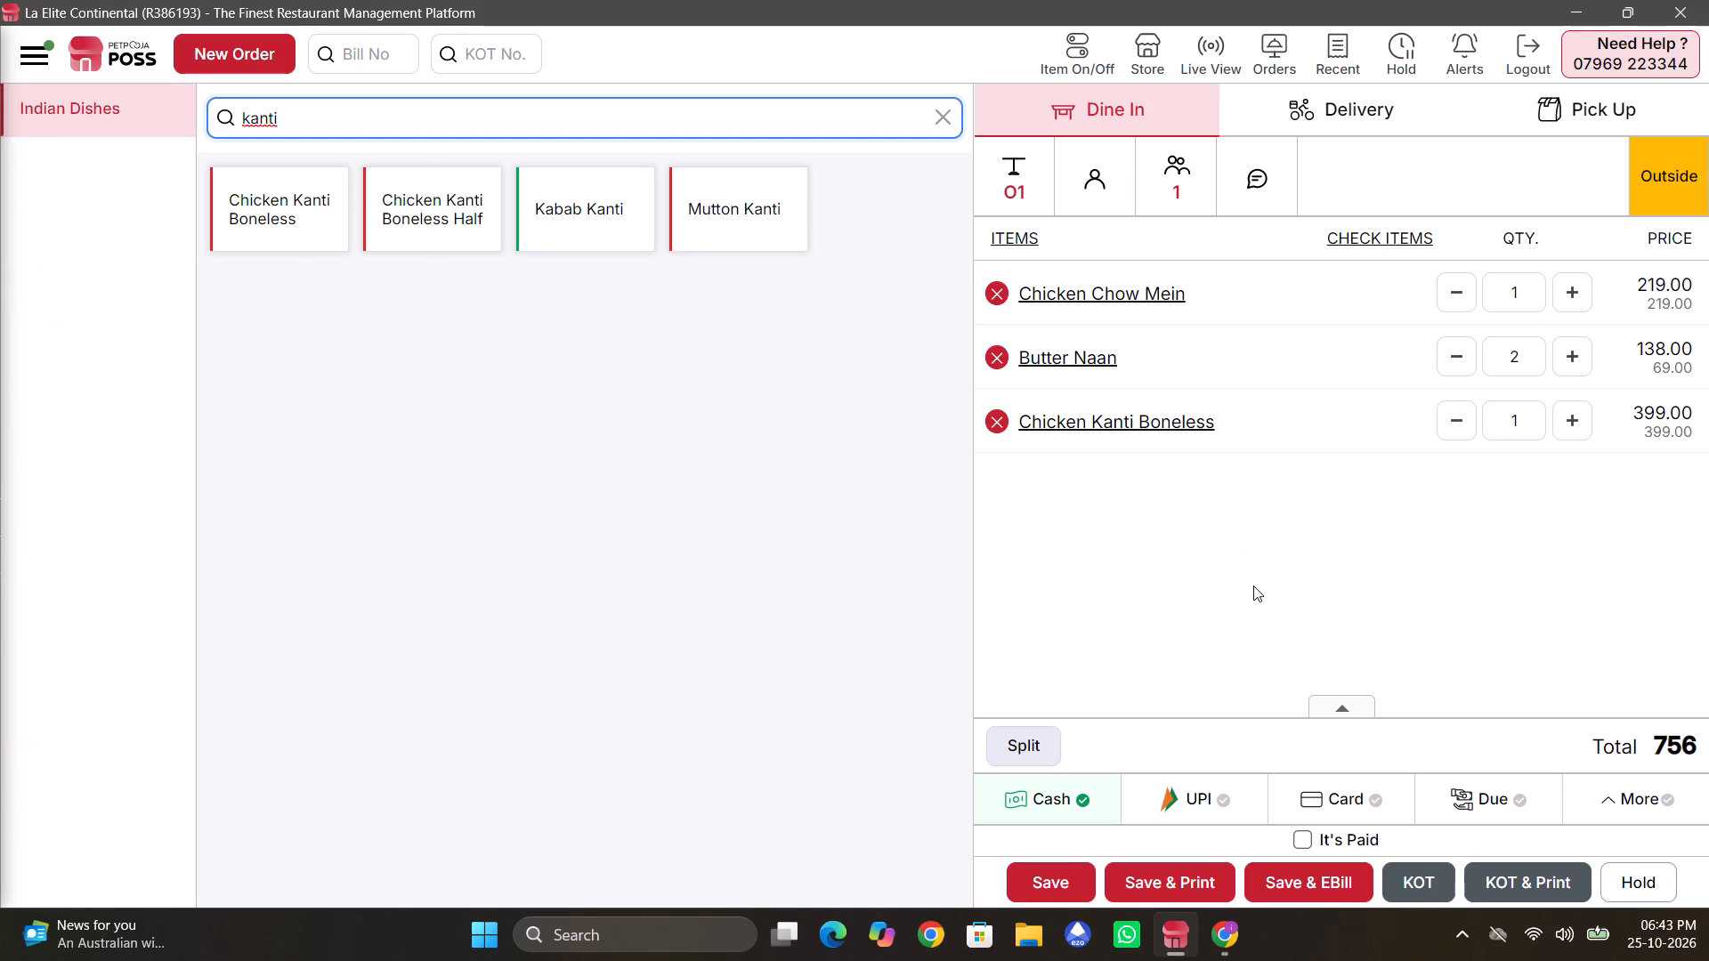
Enter the customer's mobile number in the customer details of table O1's order.
{"action": "left_click", "coordinate": [1092, 188]}
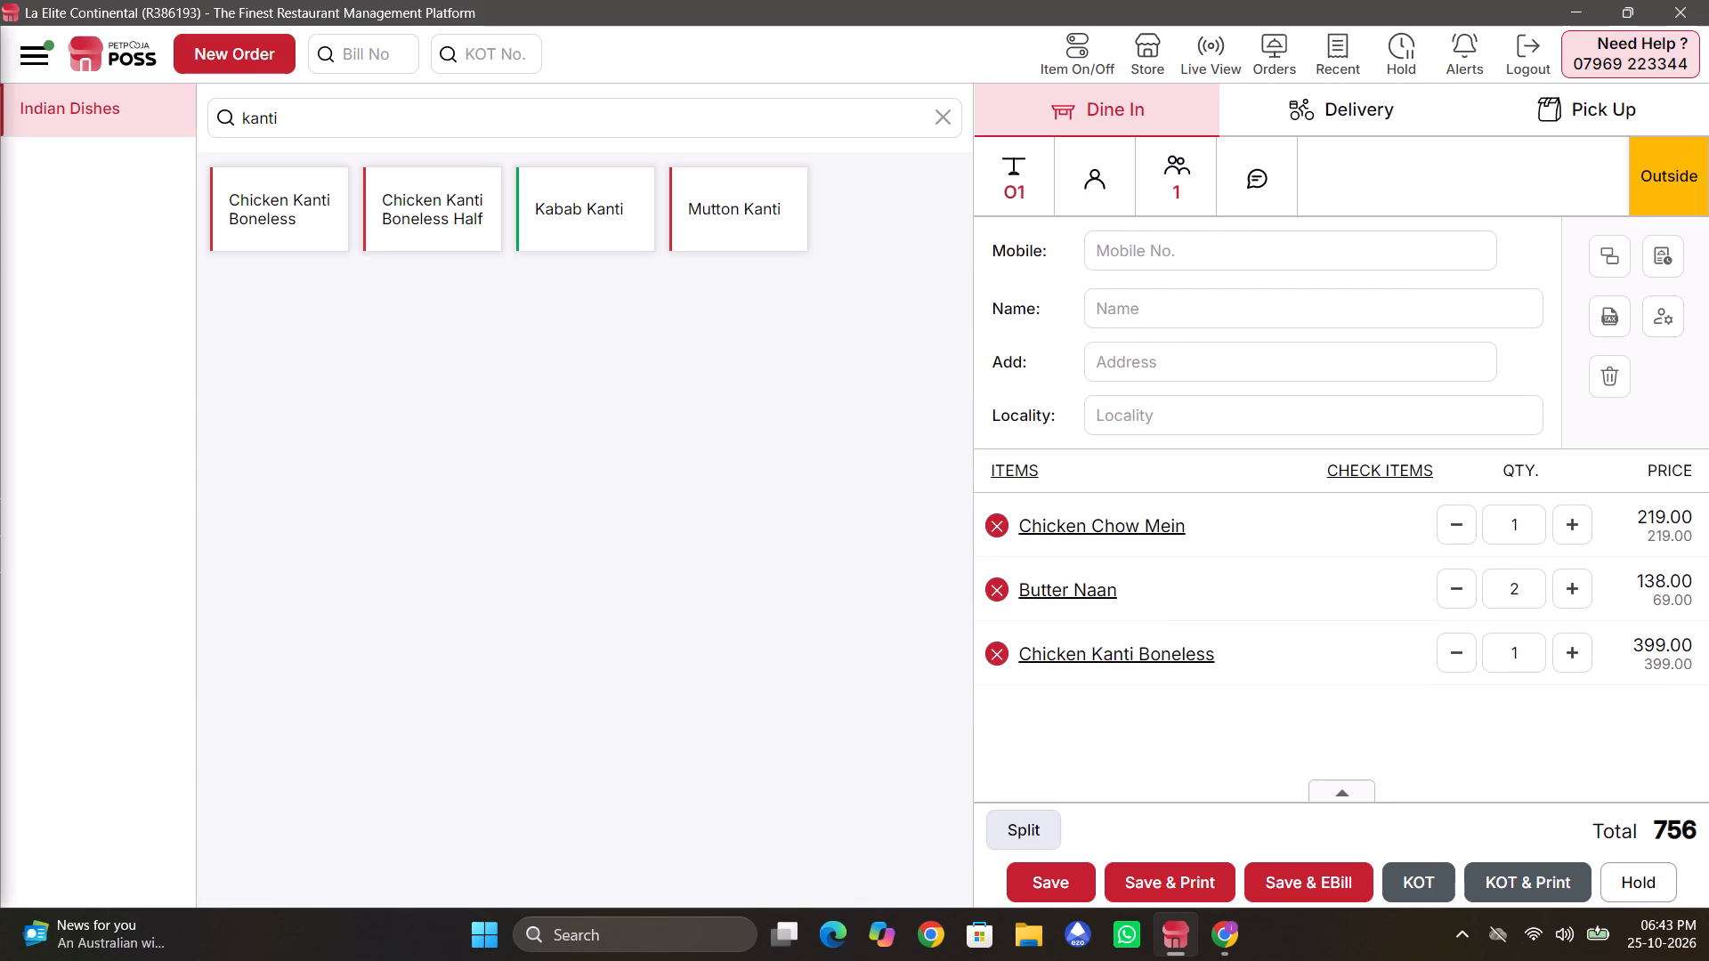
{"action": "left_click", "coordinate": [1151, 258]}
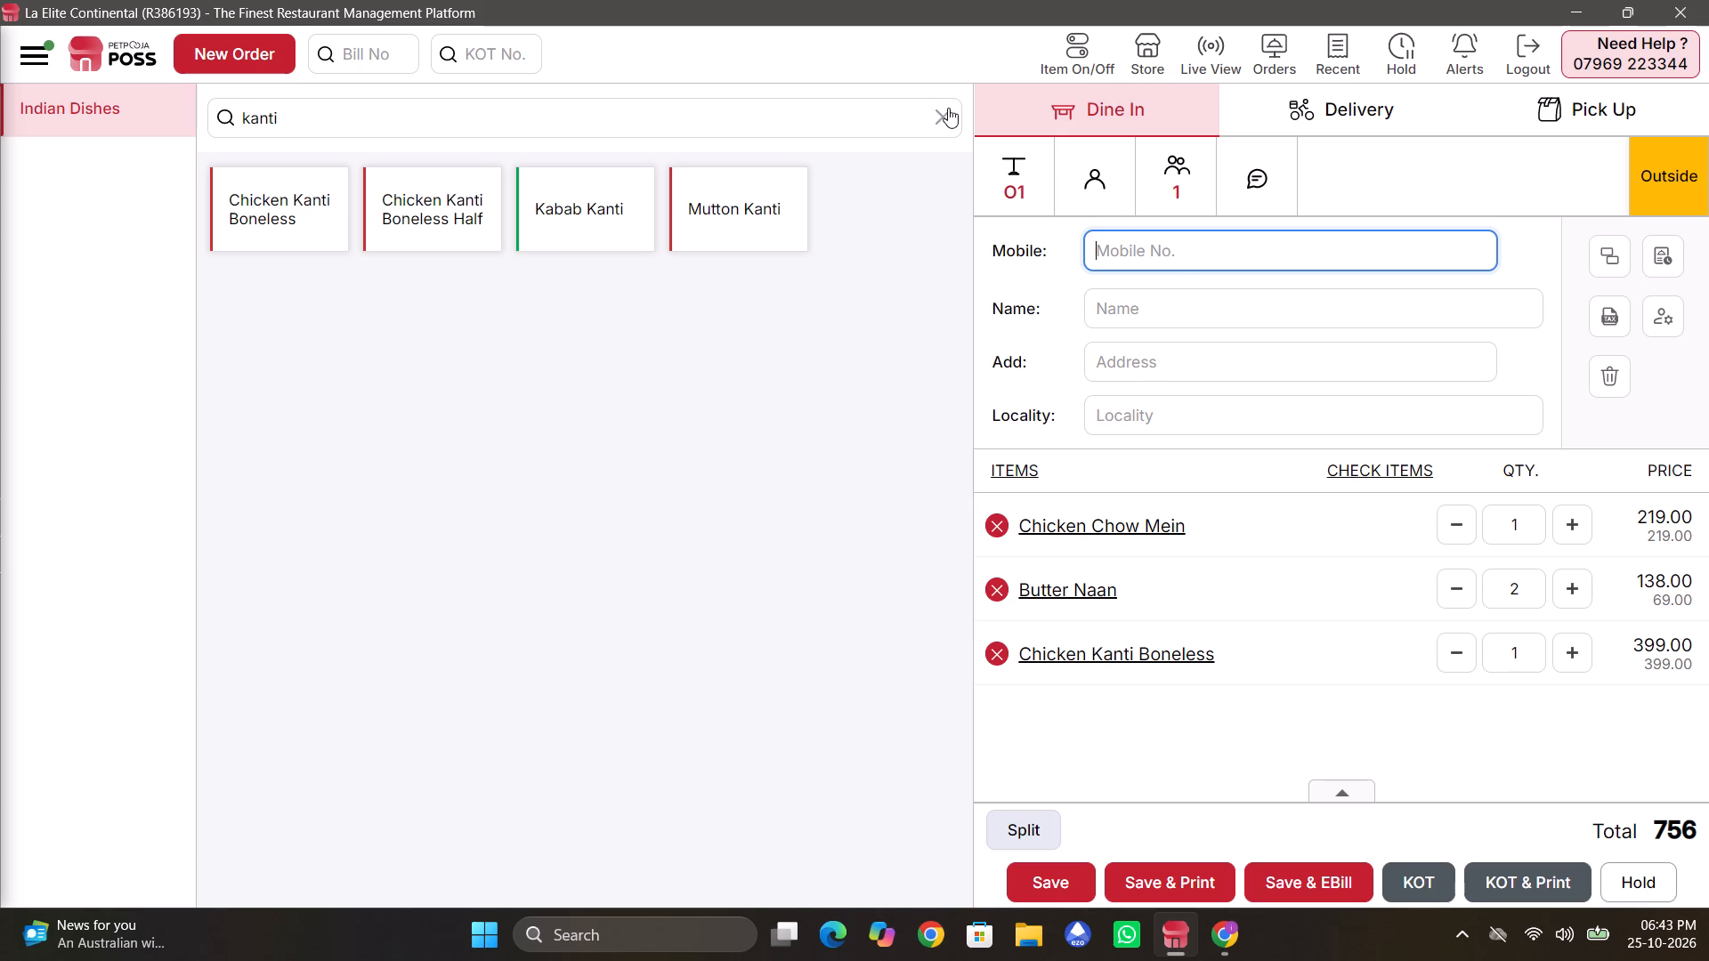
{"action": "left_click", "coordinate": [1107, 263]}
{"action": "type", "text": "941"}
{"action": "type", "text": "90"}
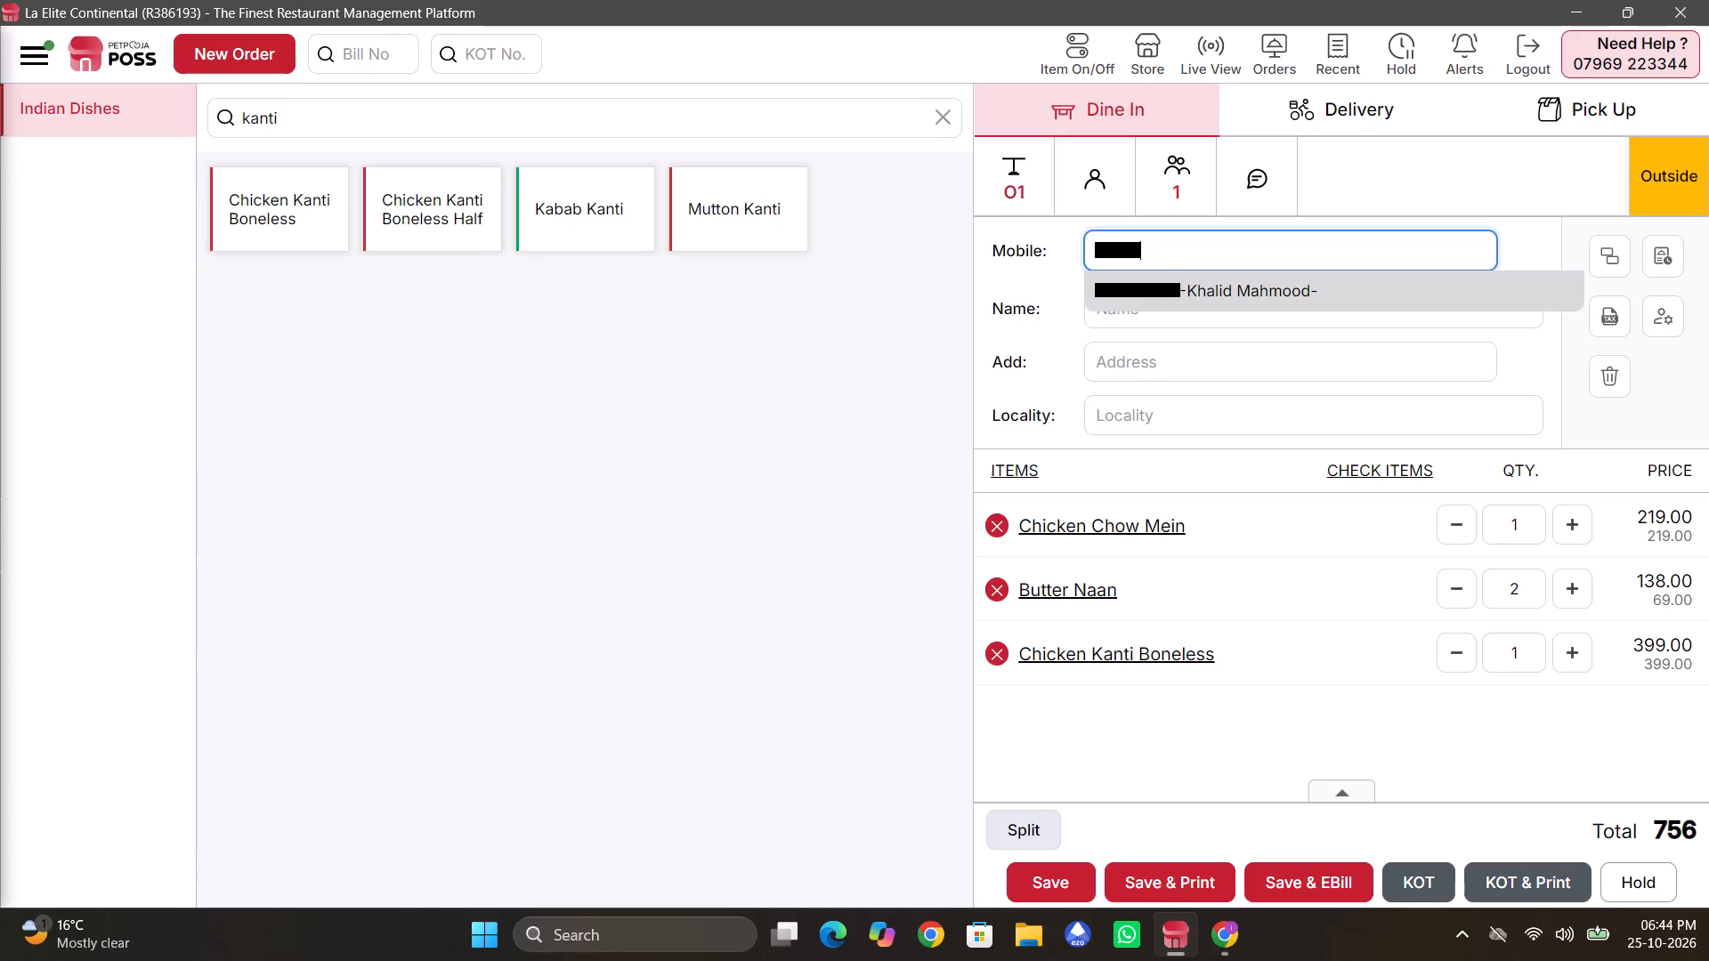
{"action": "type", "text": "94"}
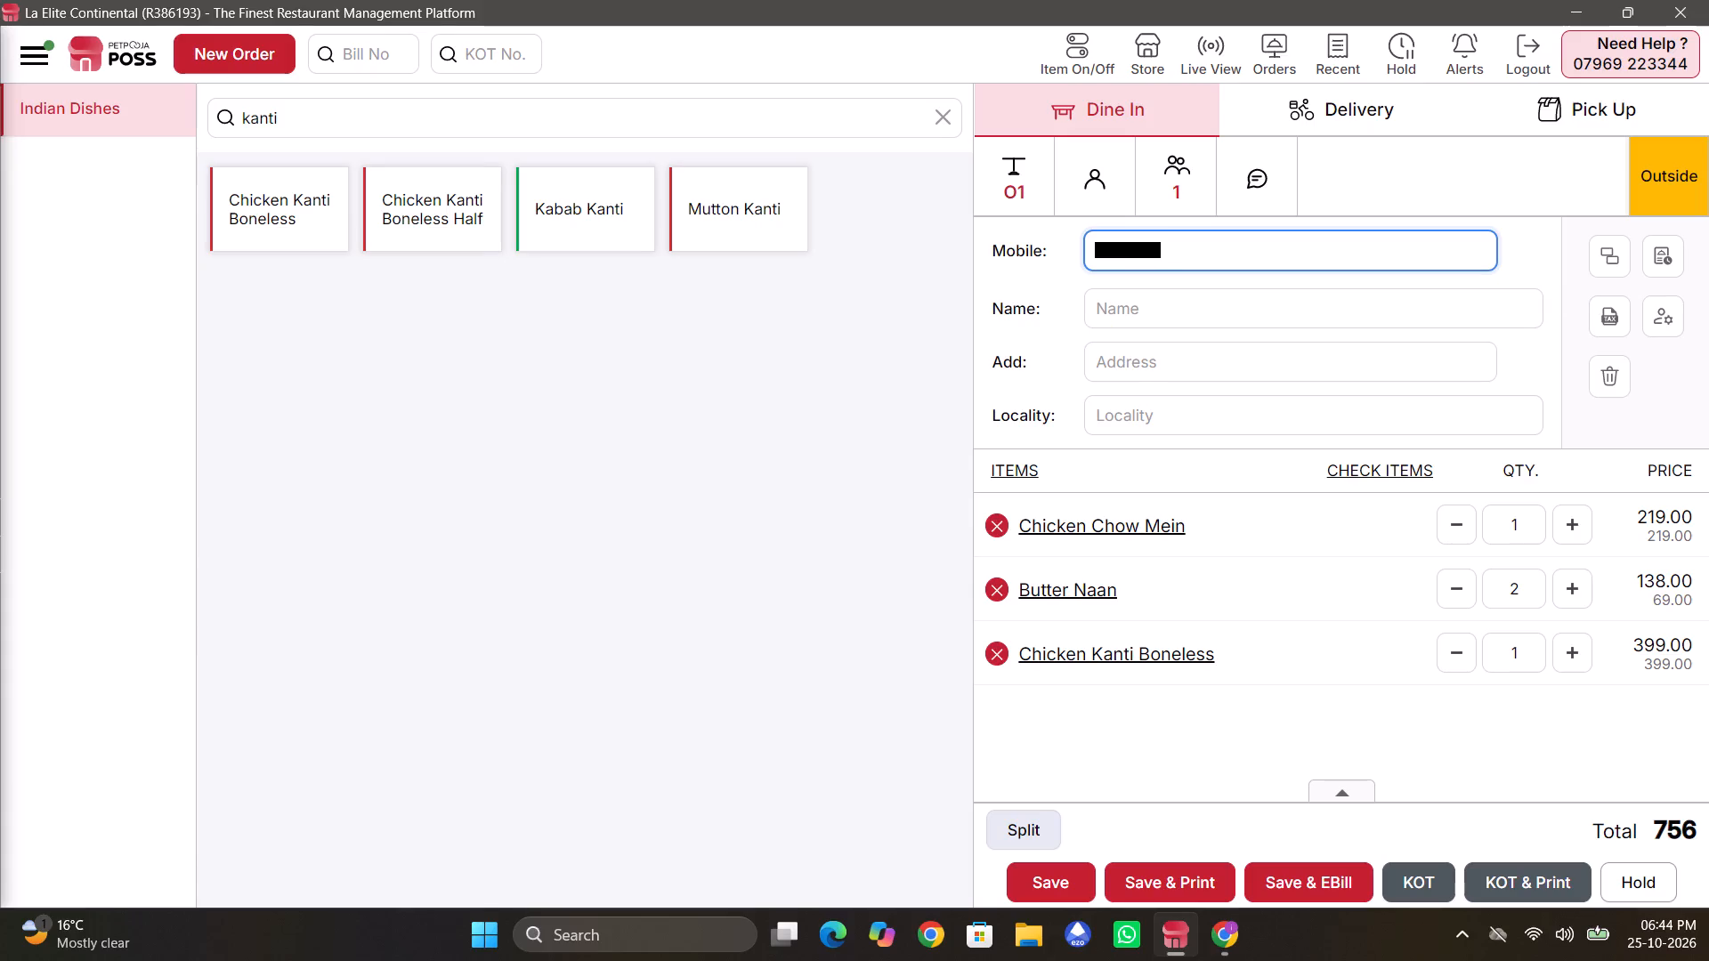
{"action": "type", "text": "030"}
Submit table O1's order with KOT & Print.
{"action": "left_click", "coordinate": [1530, 876]}
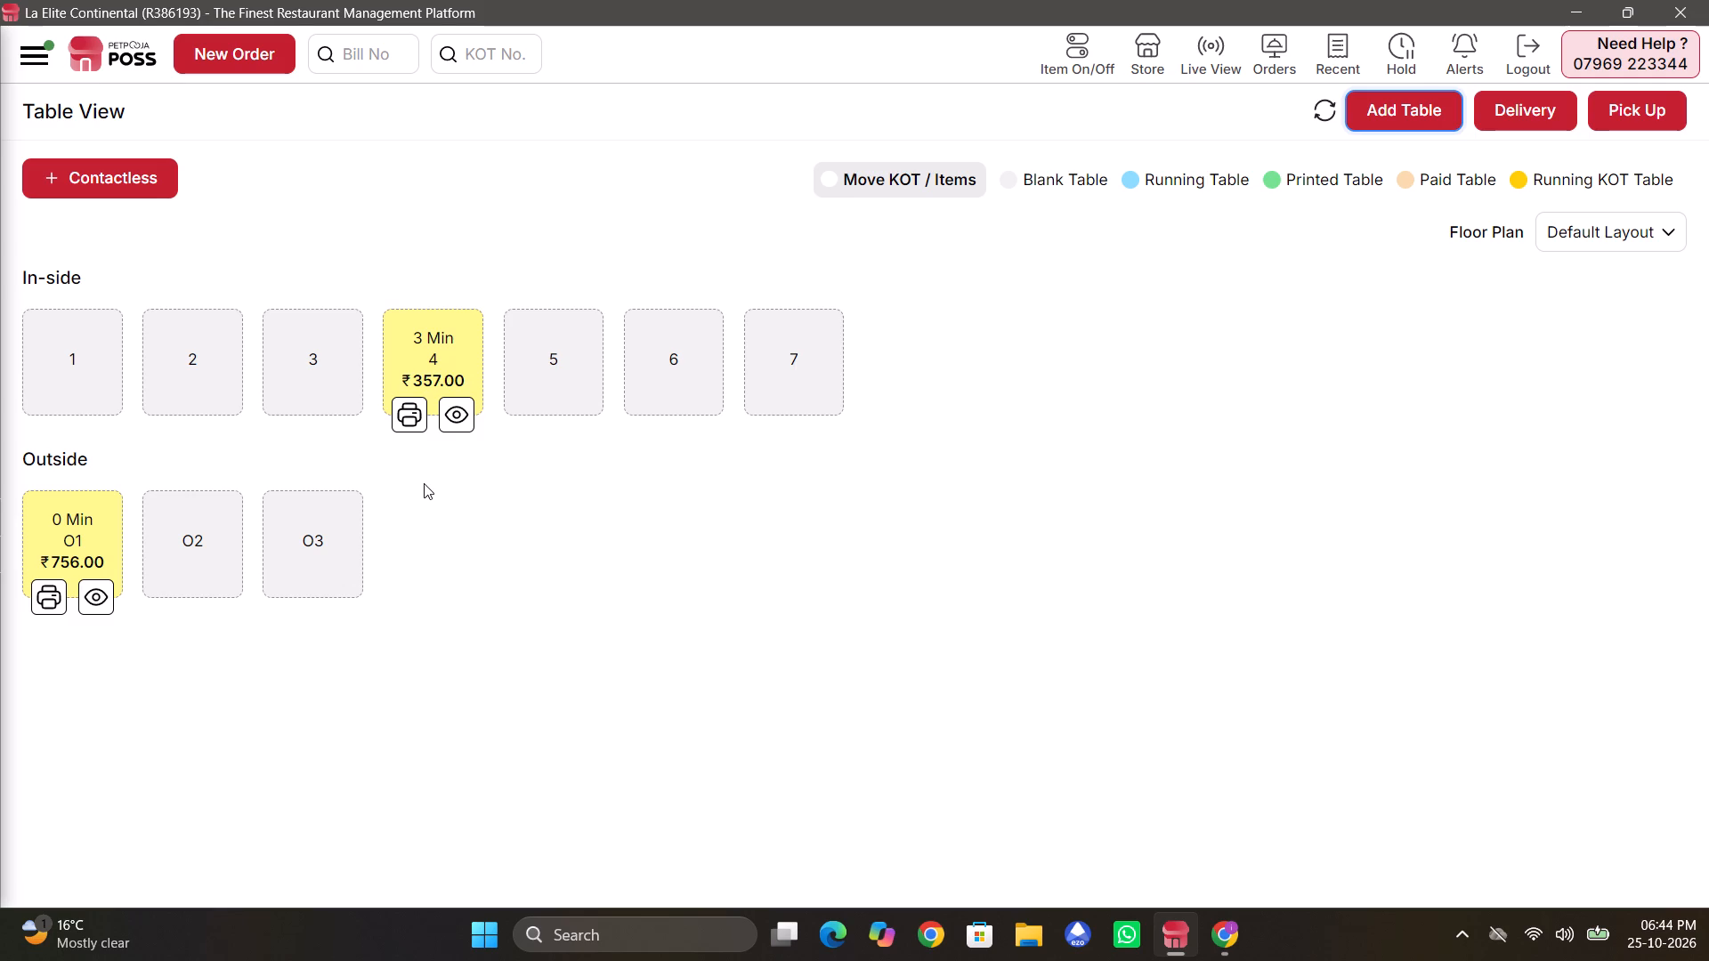
View inside table 4's running order and return to the table overview.
{"action": "left_click", "coordinate": [462, 424]}
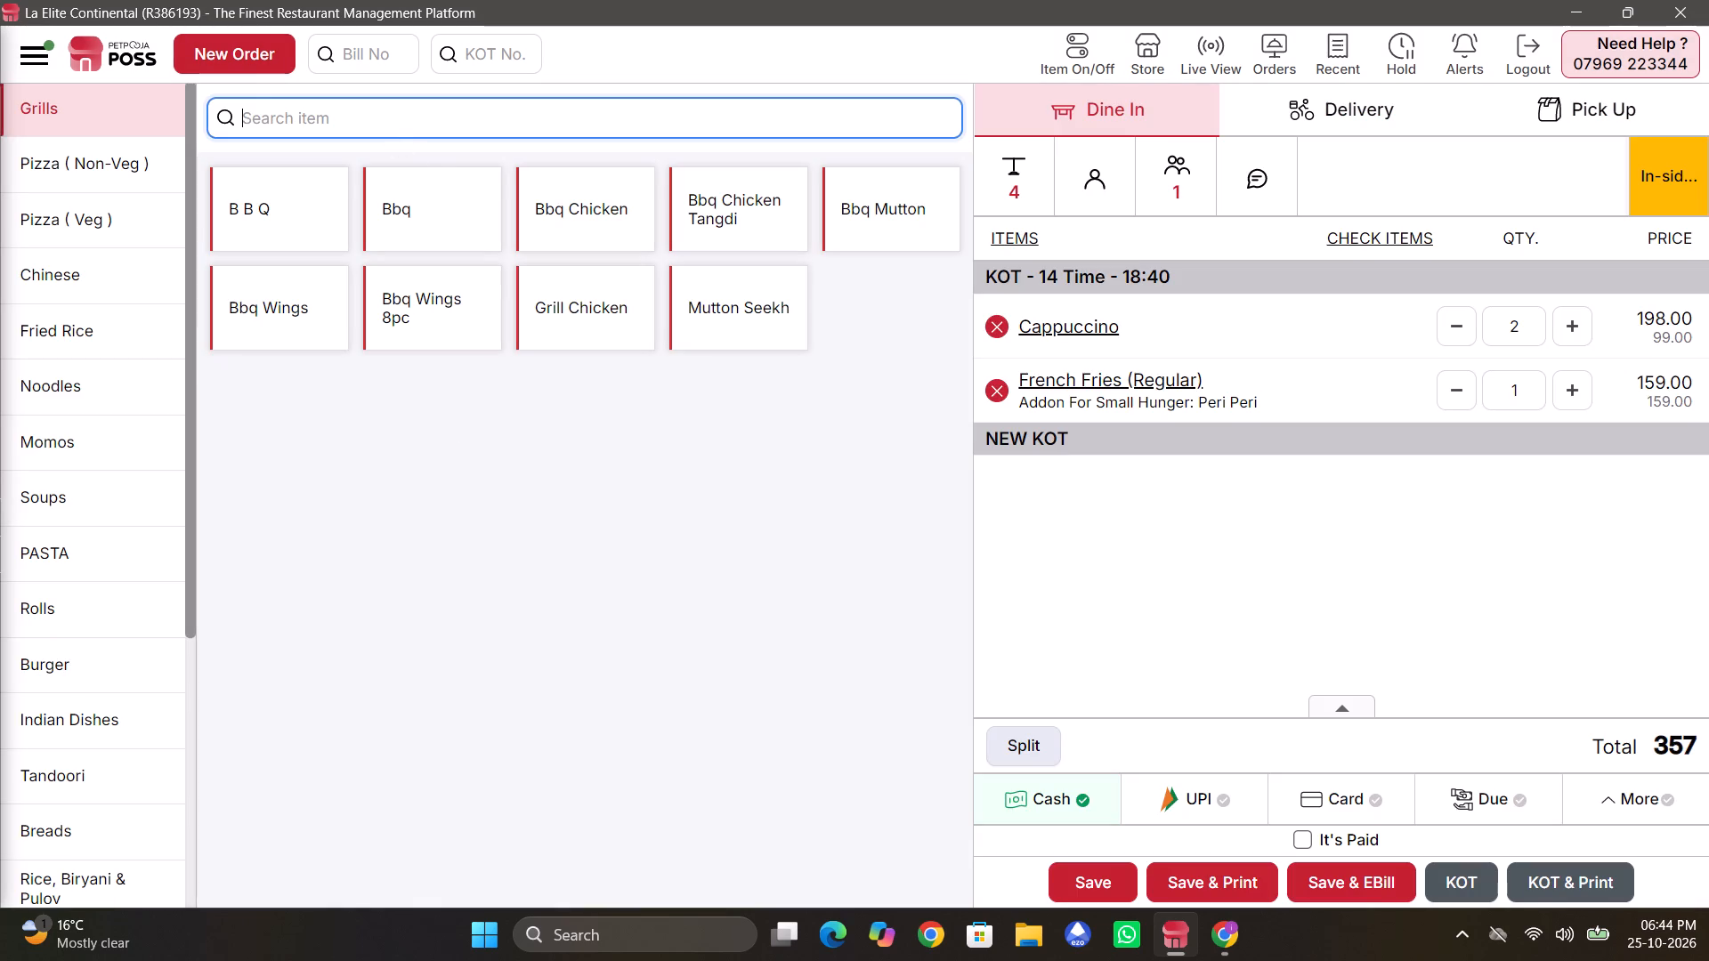
{"action": "left_click", "coordinate": [247, 62]}
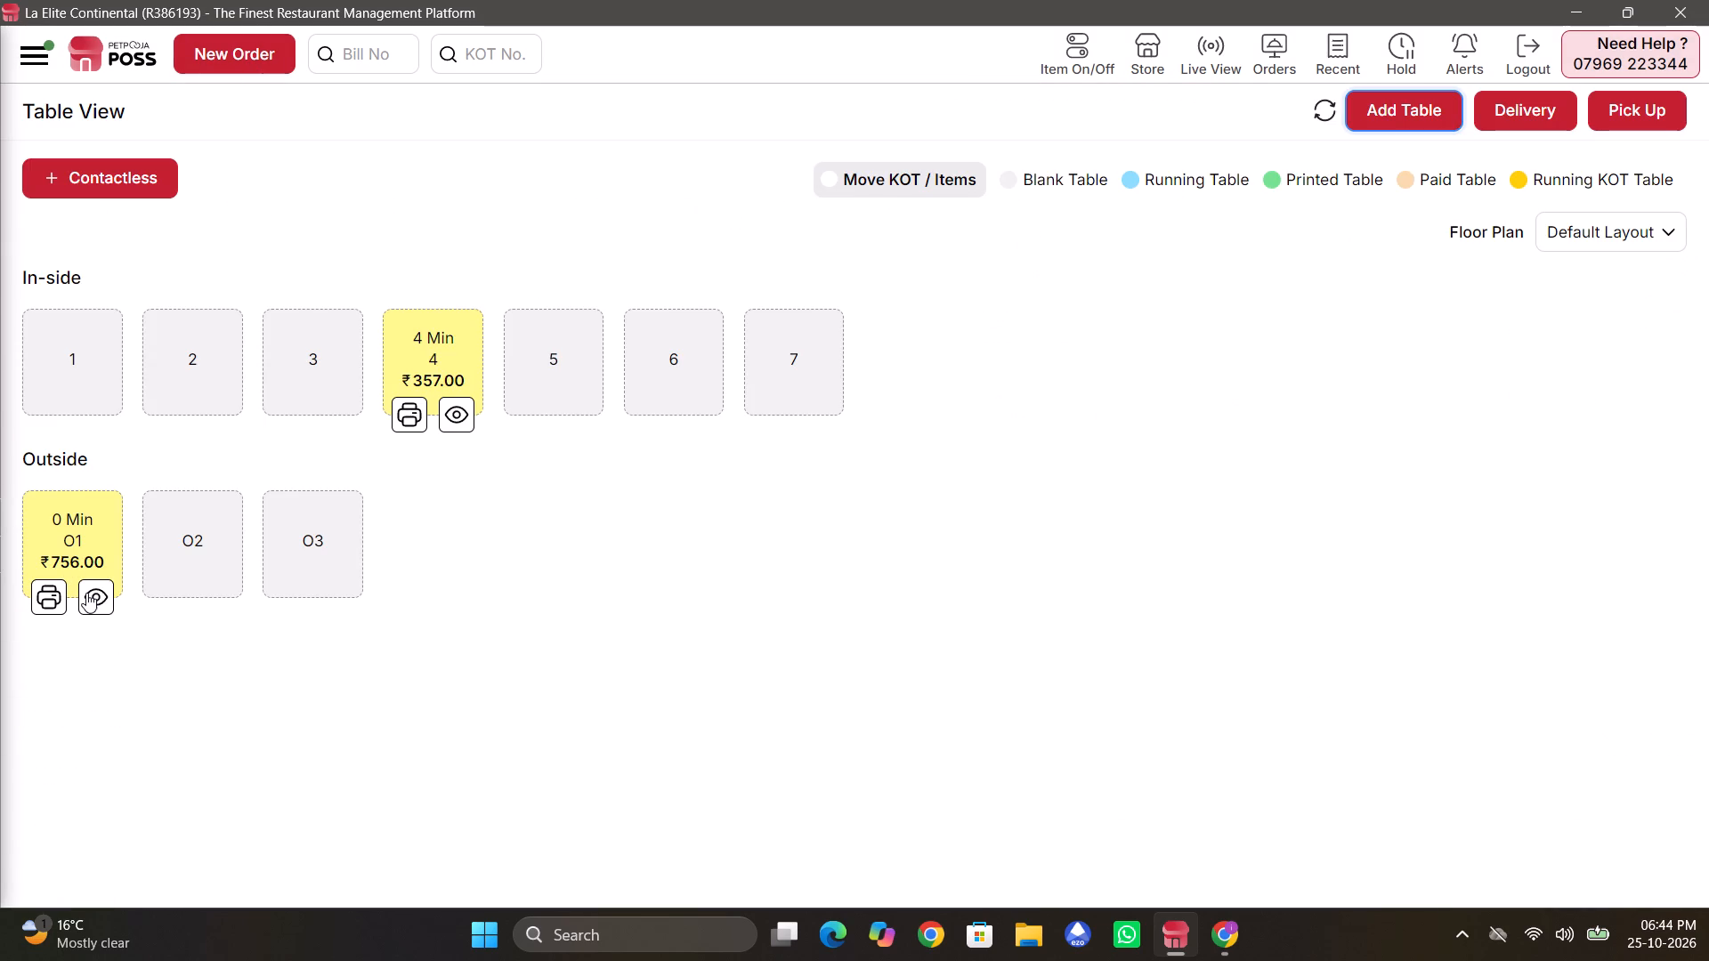
Reopen table O1's running order, set the payment method to UPI, and save and print the bill.
{"action": "left_click", "coordinate": [86, 593]}
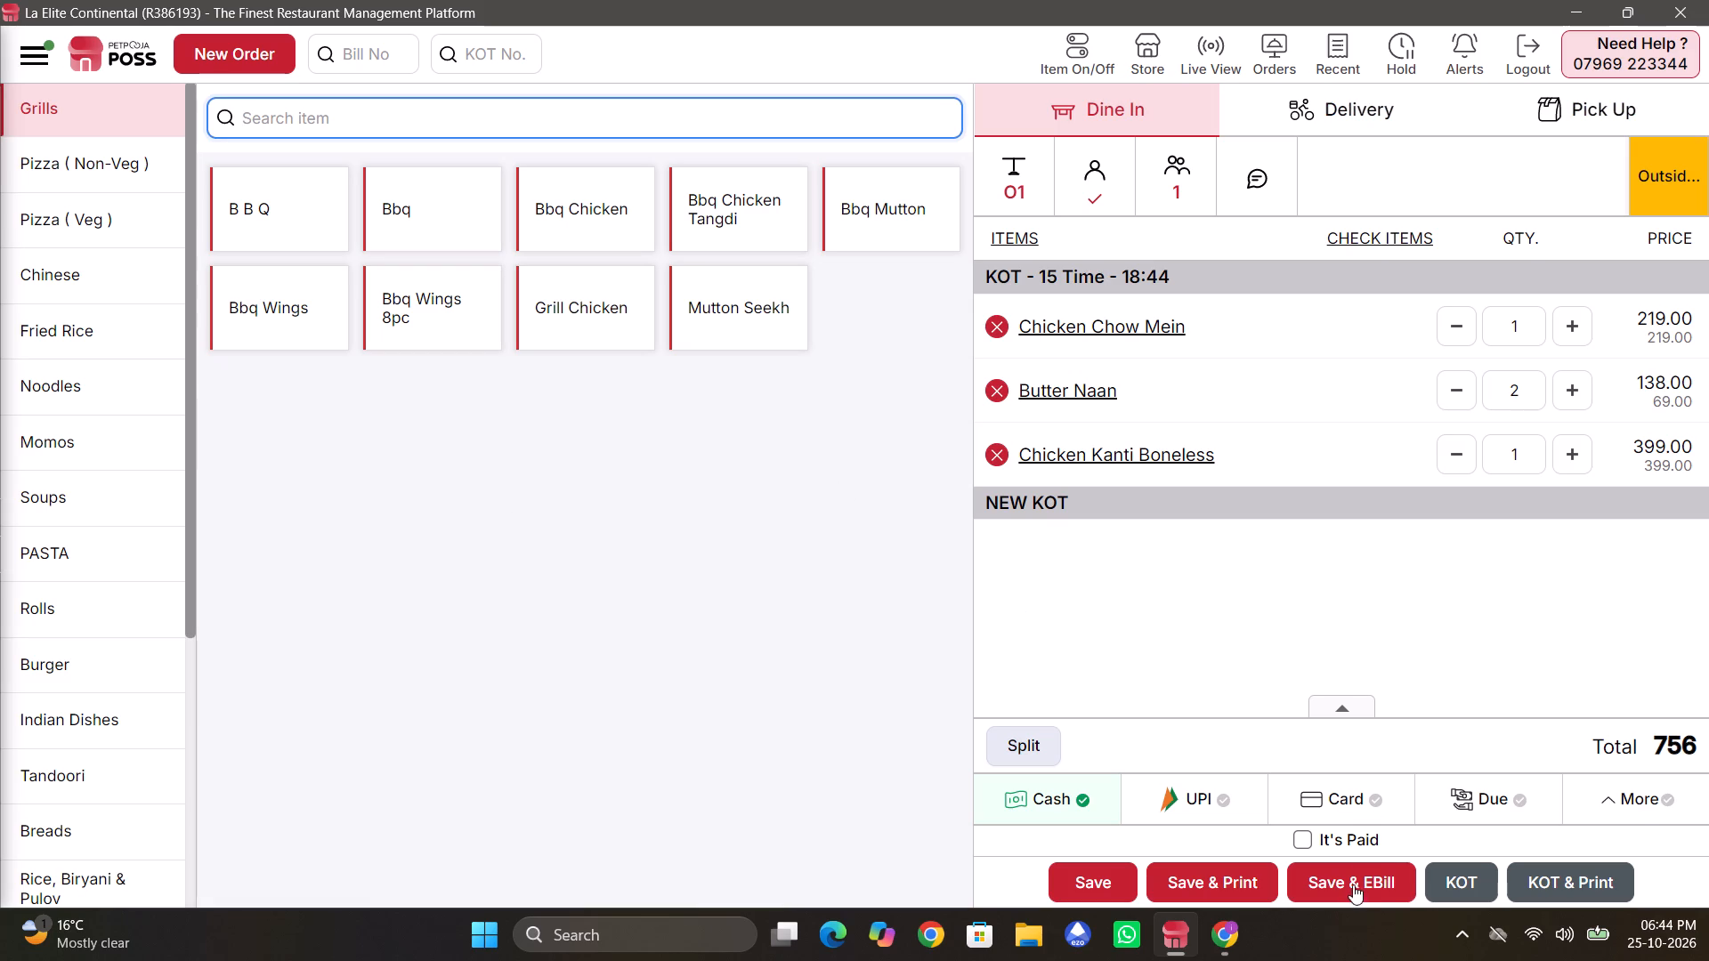
{"action": "left_click", "coordinate": [1195, 781]}
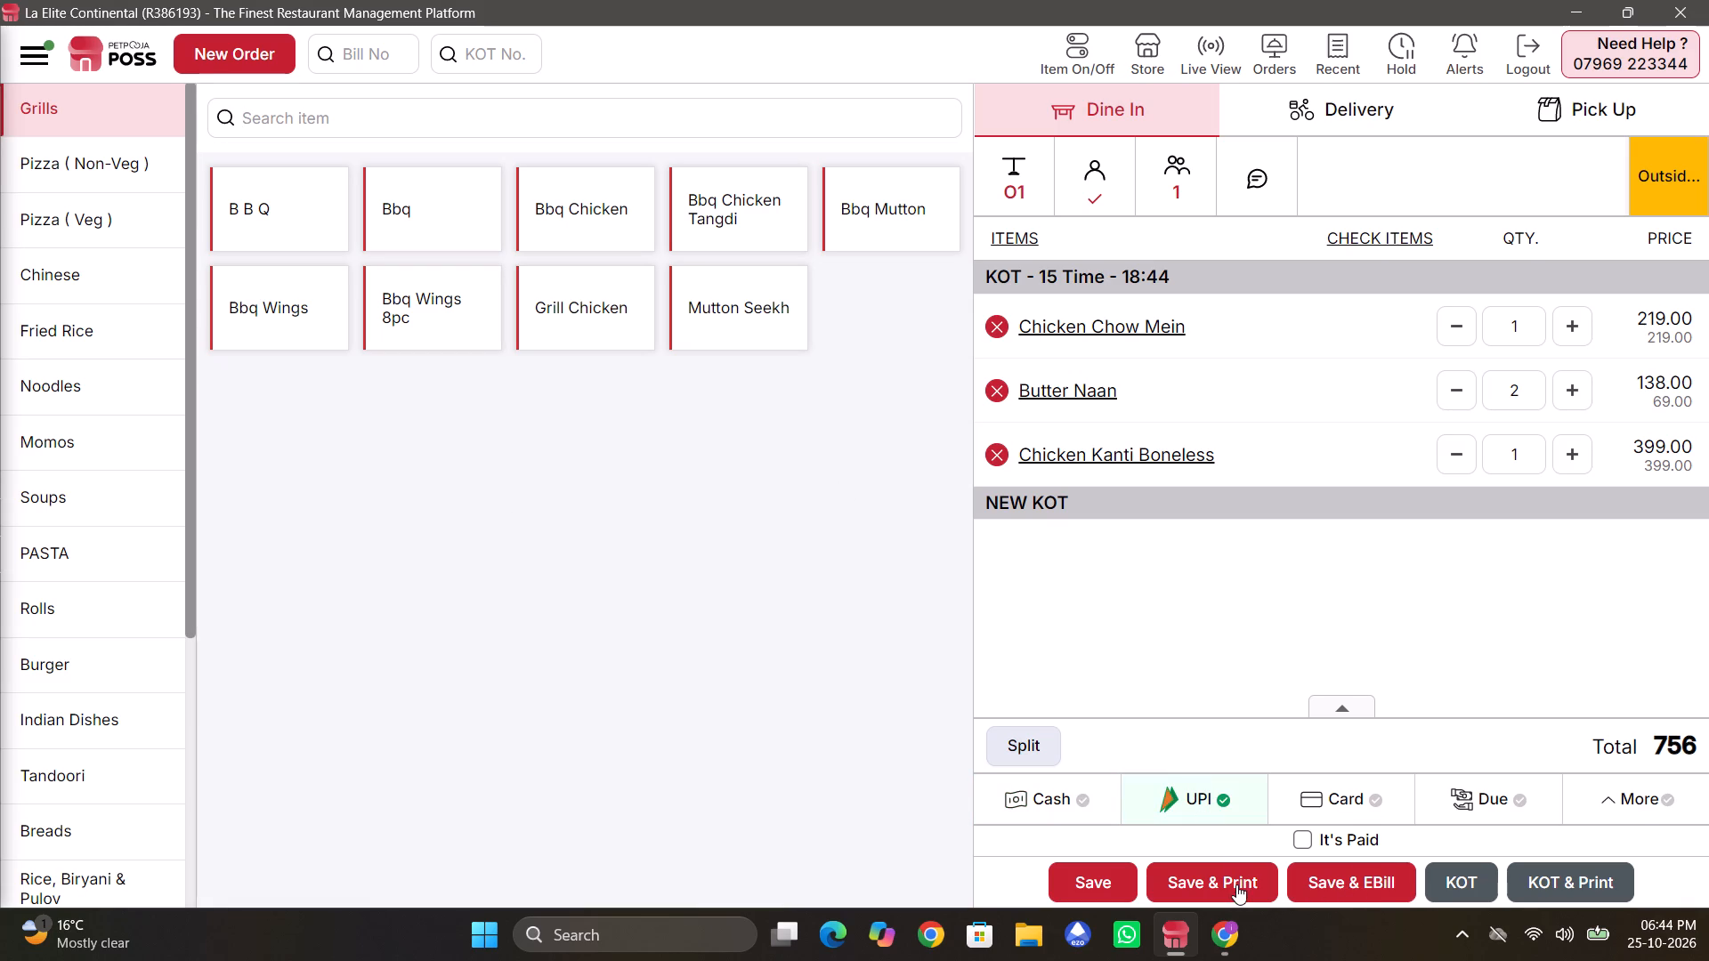
{"action": "left_click", "coordinate": [1236, 884]}
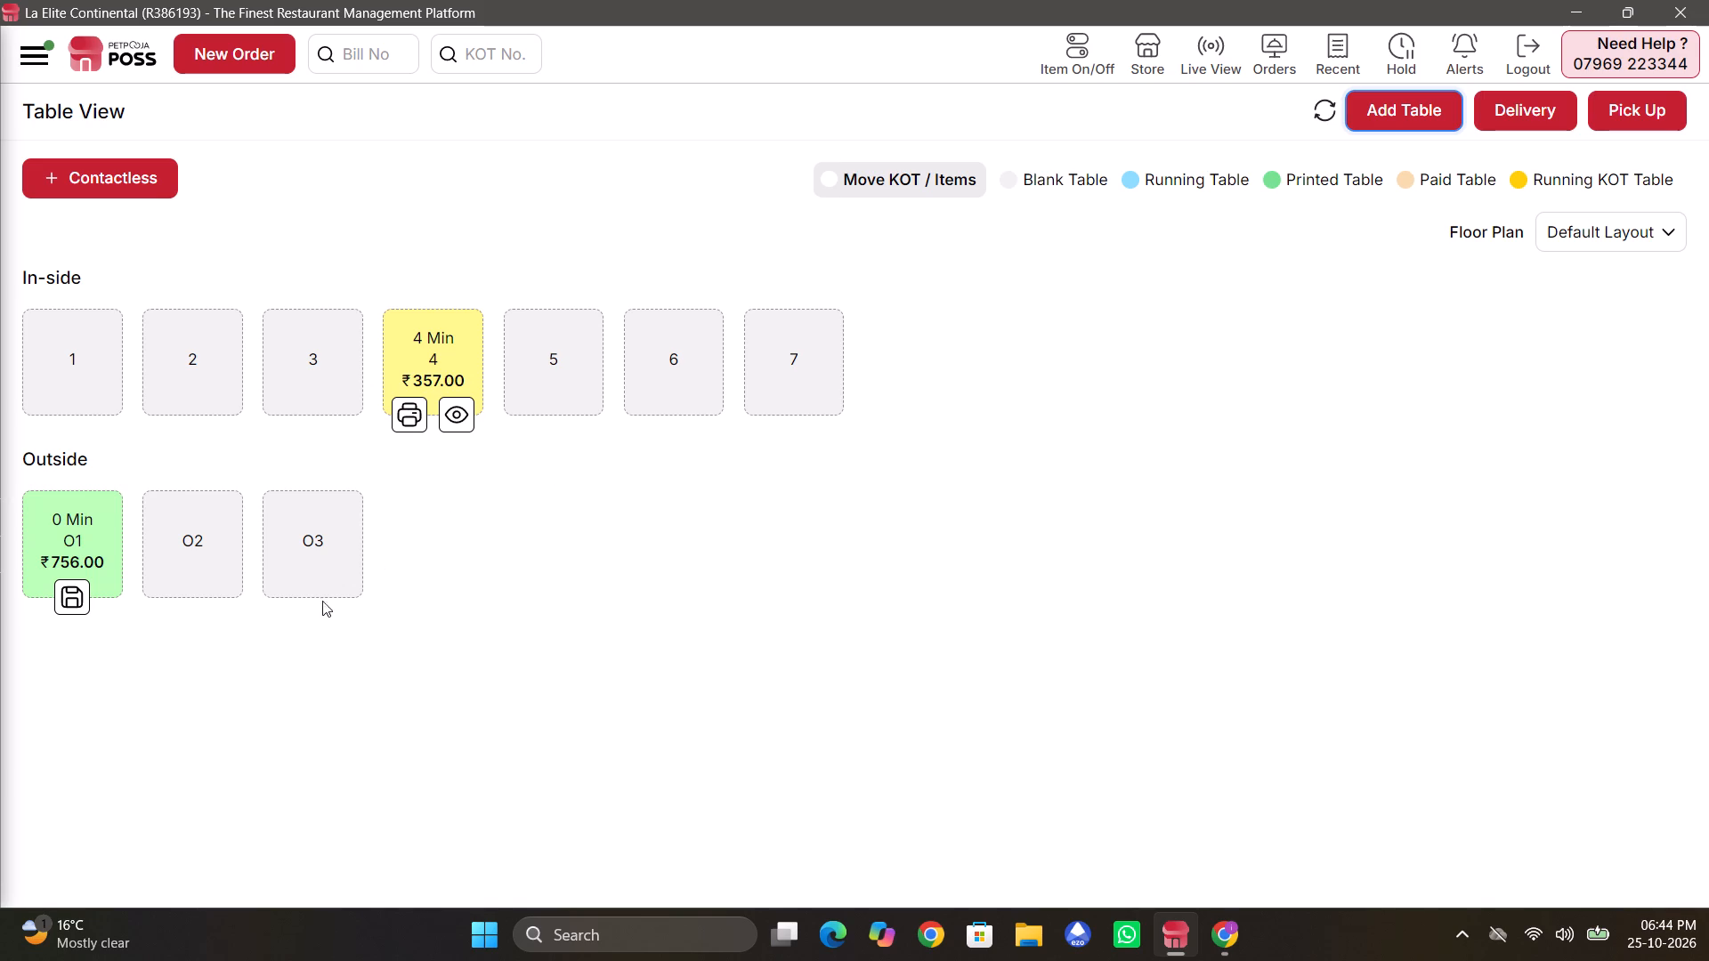
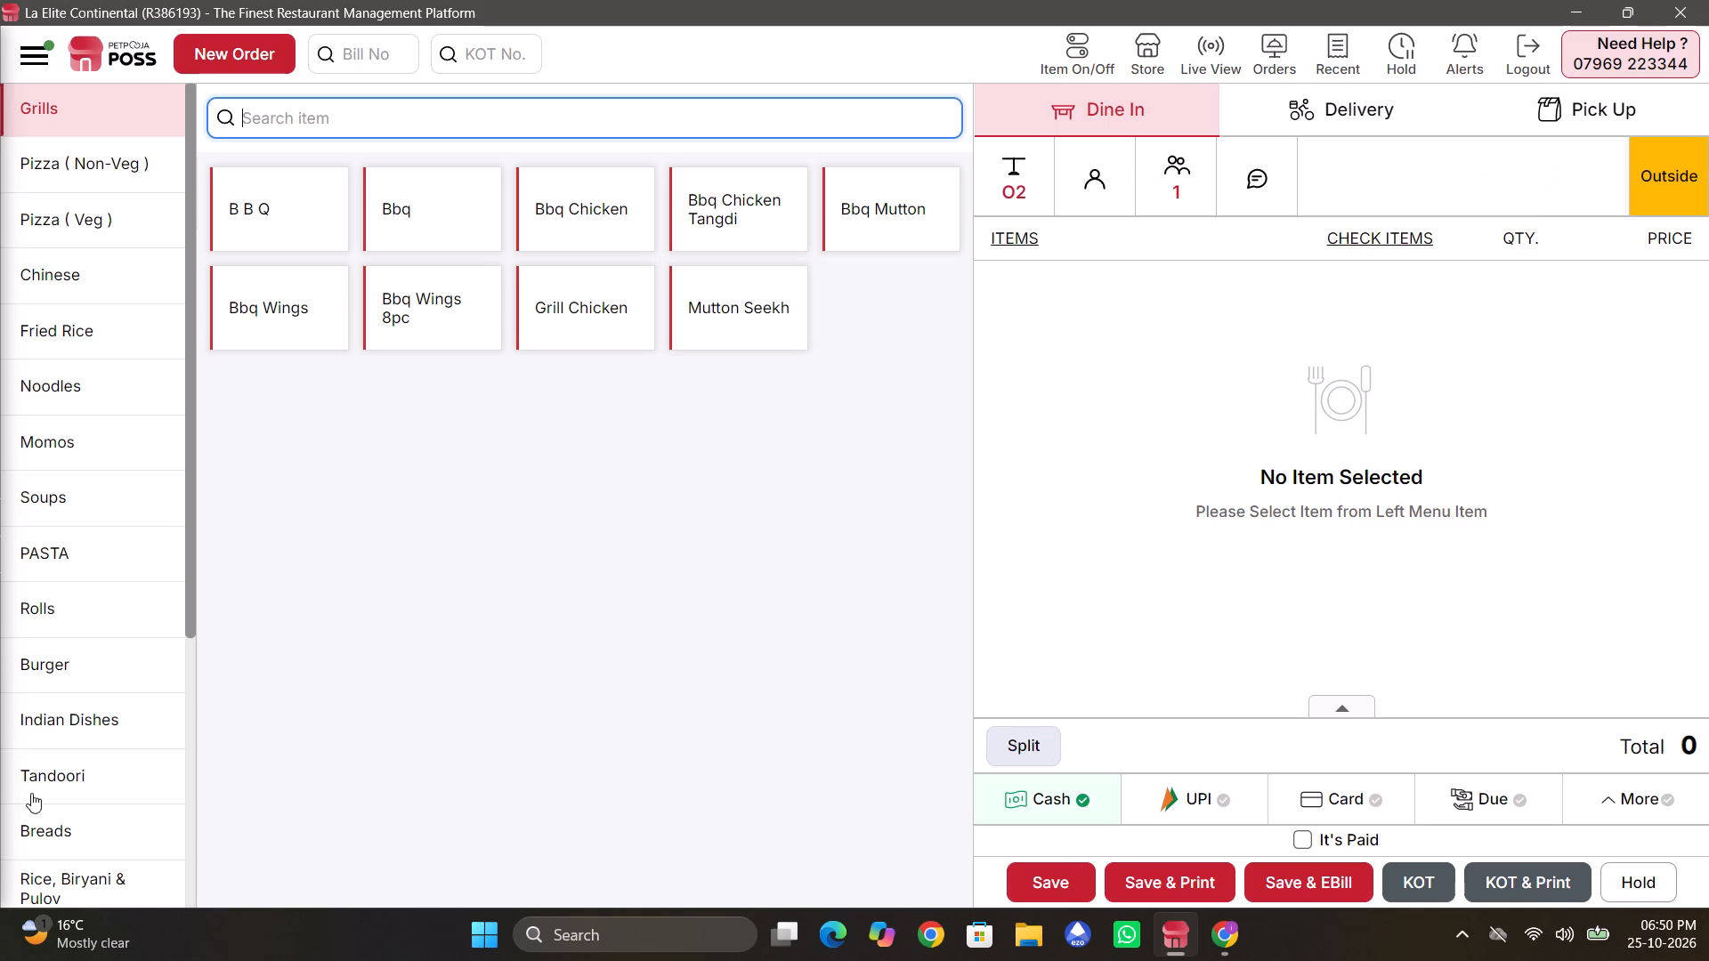
Add one Tandoori Momo (10 Pcs) from the Momos category to outside table O2's order.
{"action": "left_click", "coordinate": [77, 436]}
{"action": "left_click", "coordinate": [251, 328]}
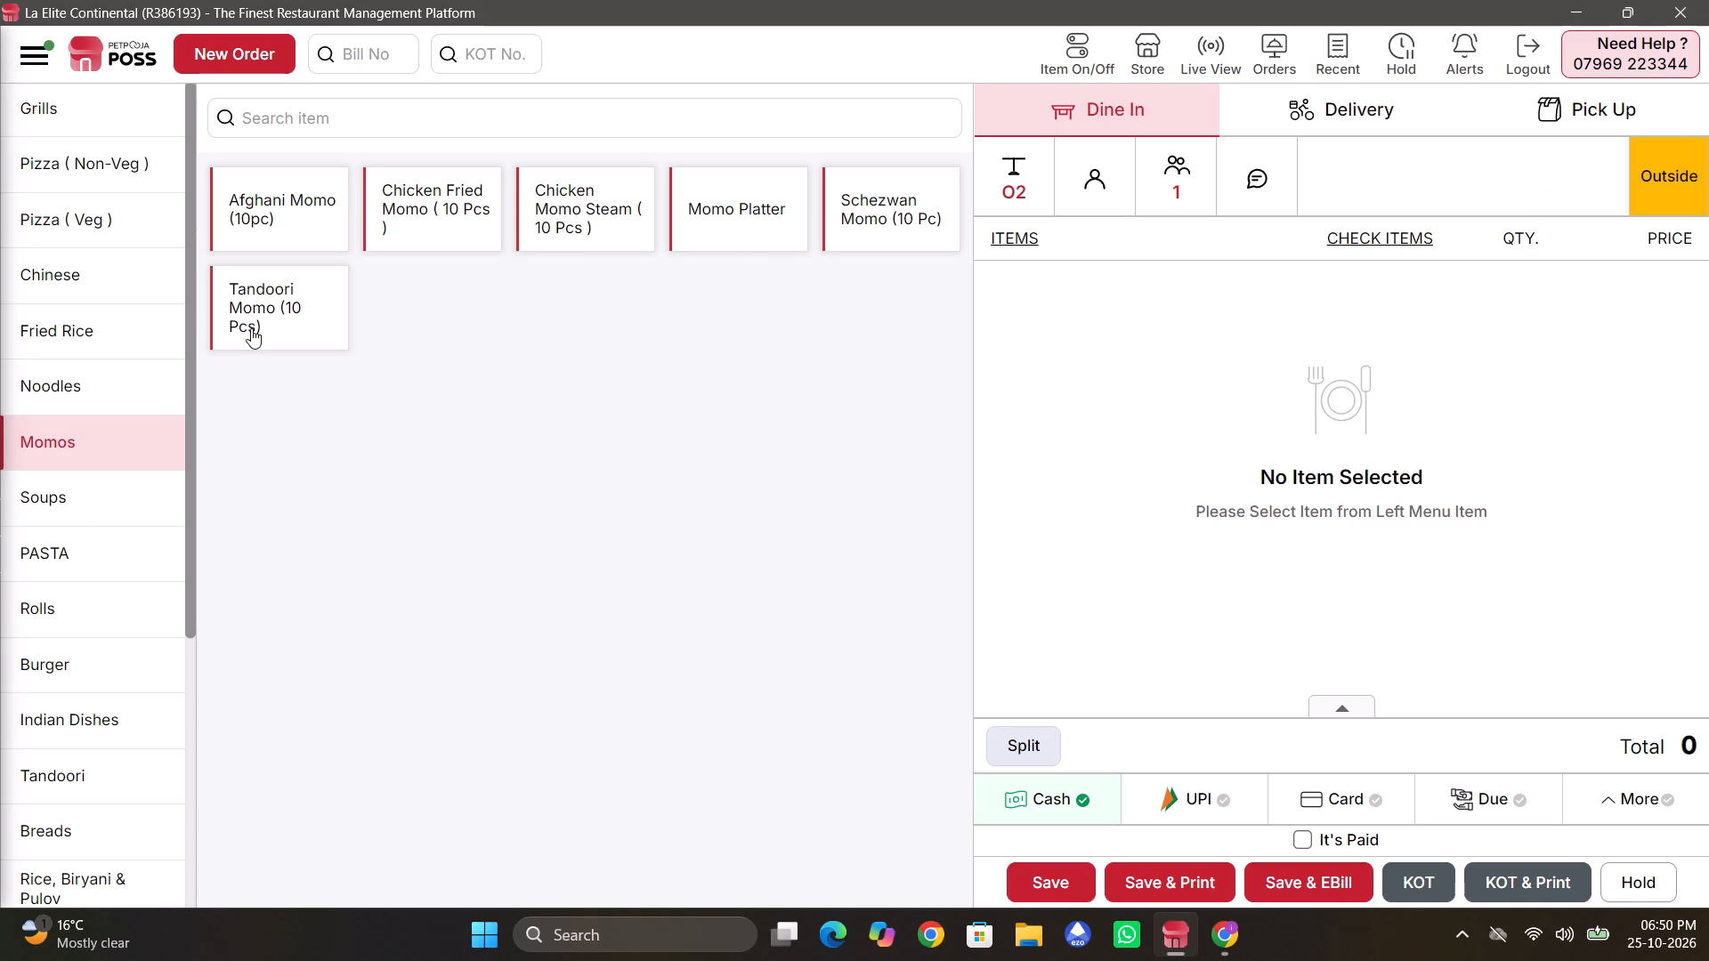
Fill table O2's customer details with the saved customer Zomato, found by searching the name for "zom".
{"action": "left_click", "coordinate": [1118, 179]}
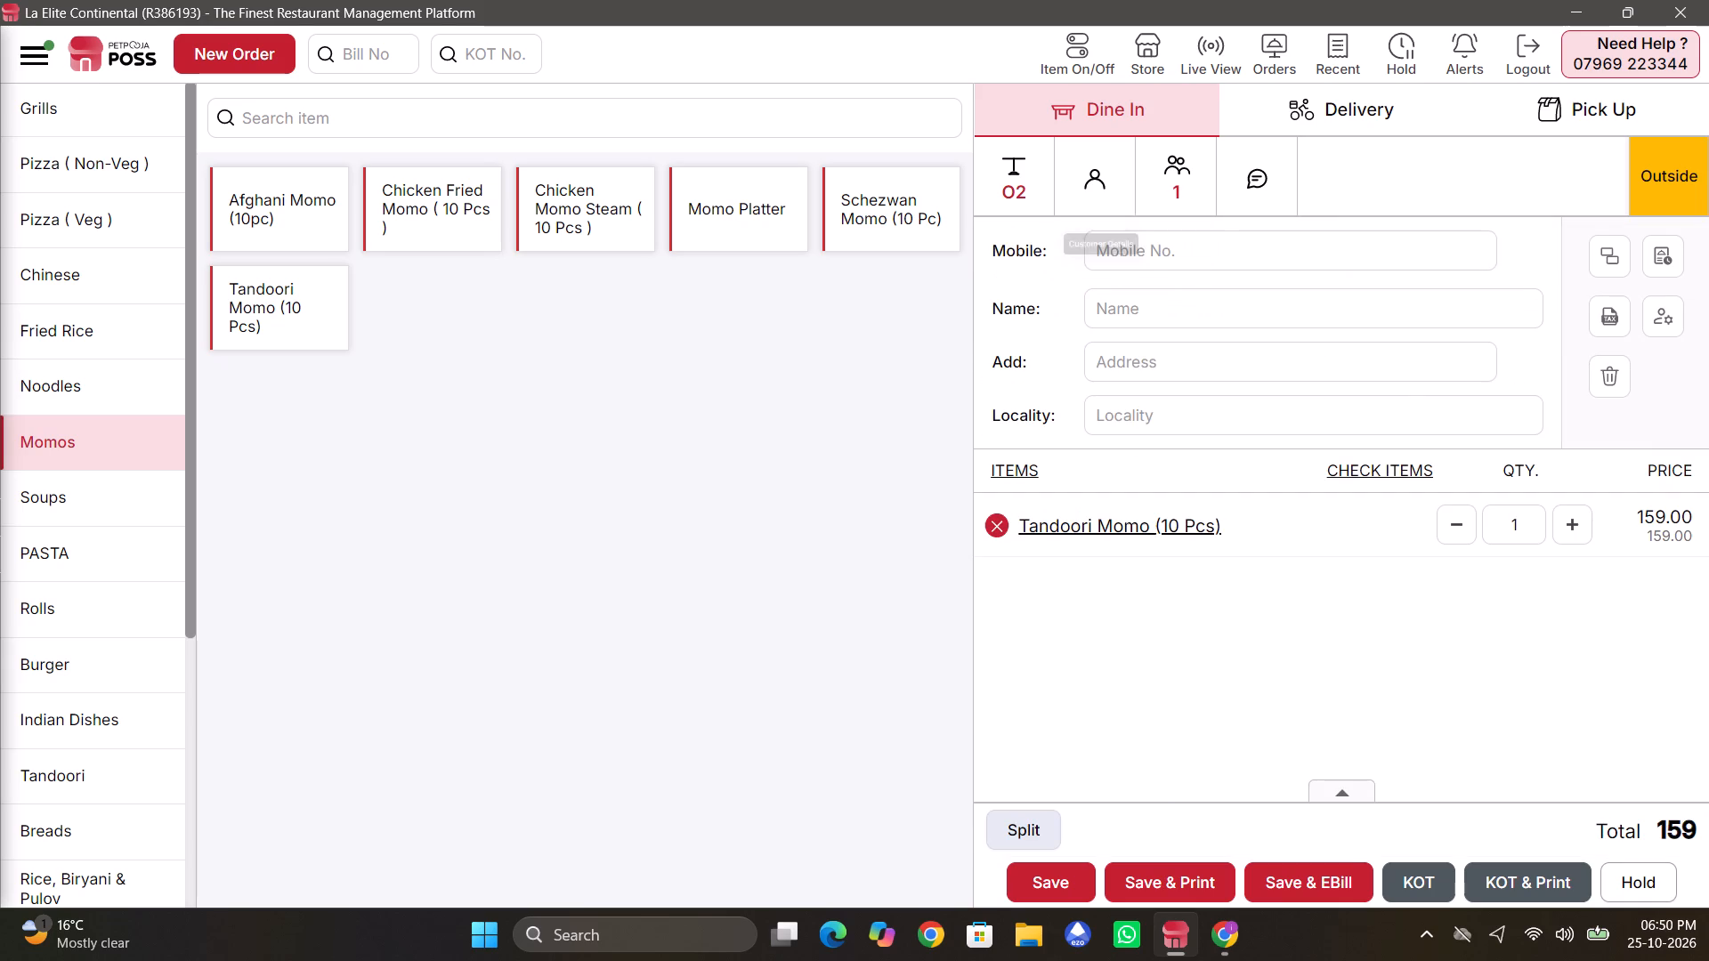
{"action": "left_click", "coordinate": [1132, 301]}
{"action": "type", "text": "zom"}
{"action": "left_click", "coordinate": [1133, 344]}
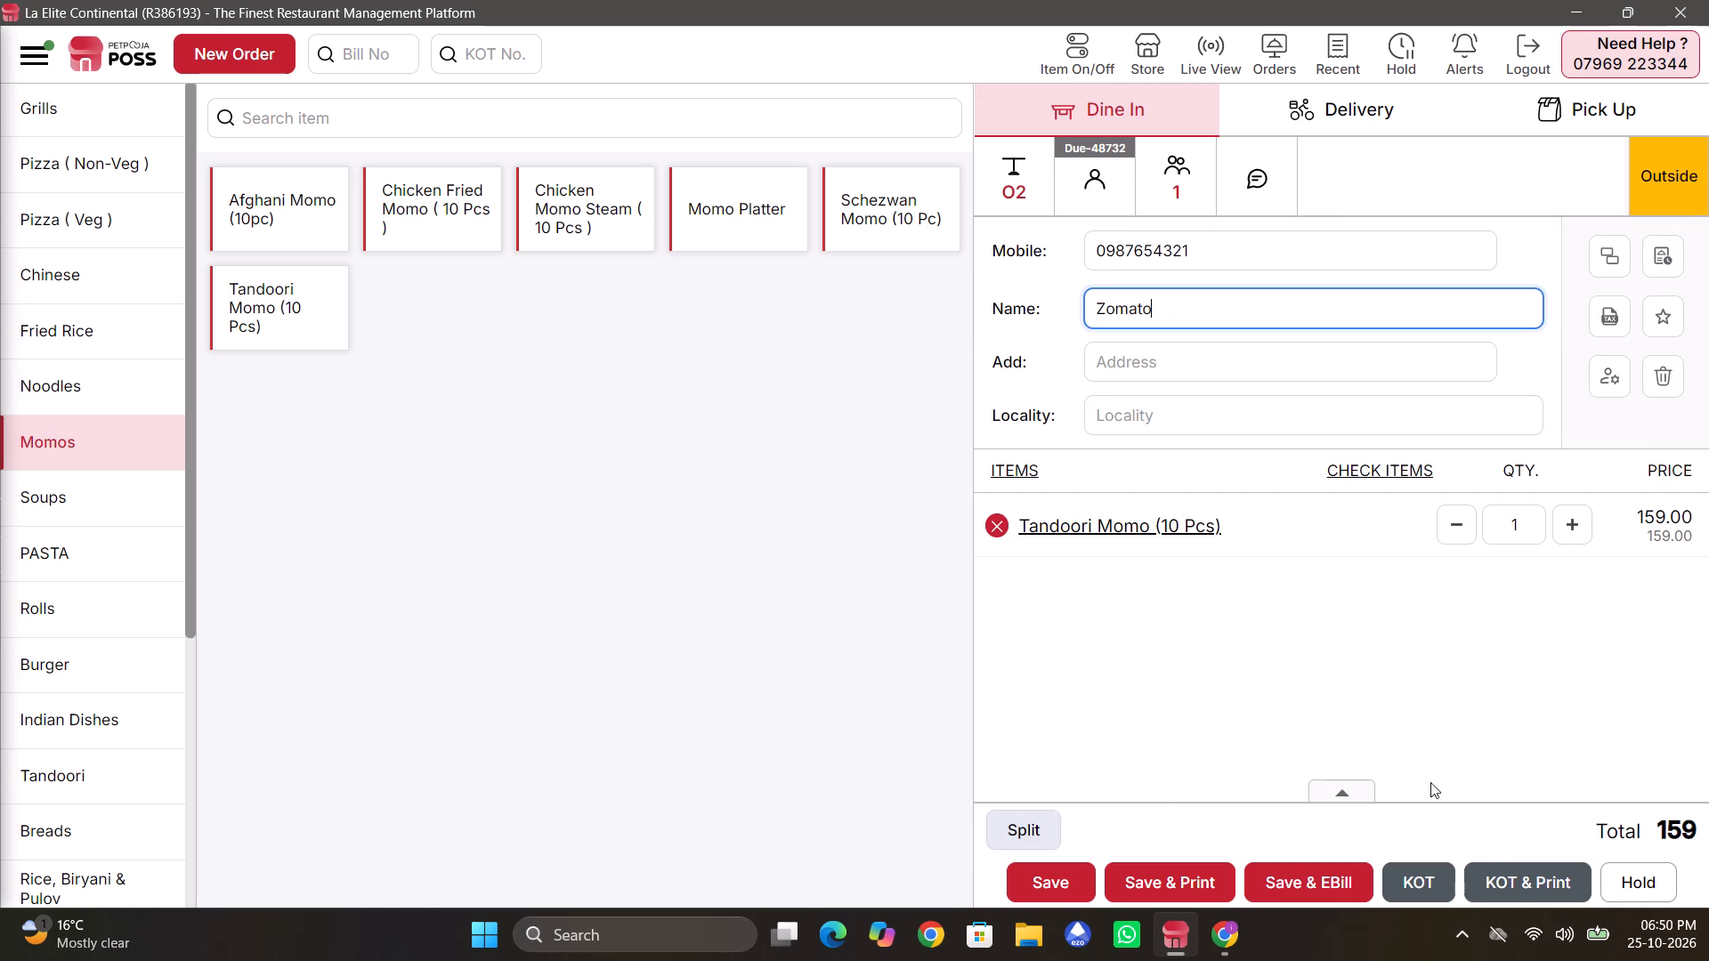
Submit table O2's order with KOT & Print.
{"action": "left_click", "coordinate": [1501, 884]}
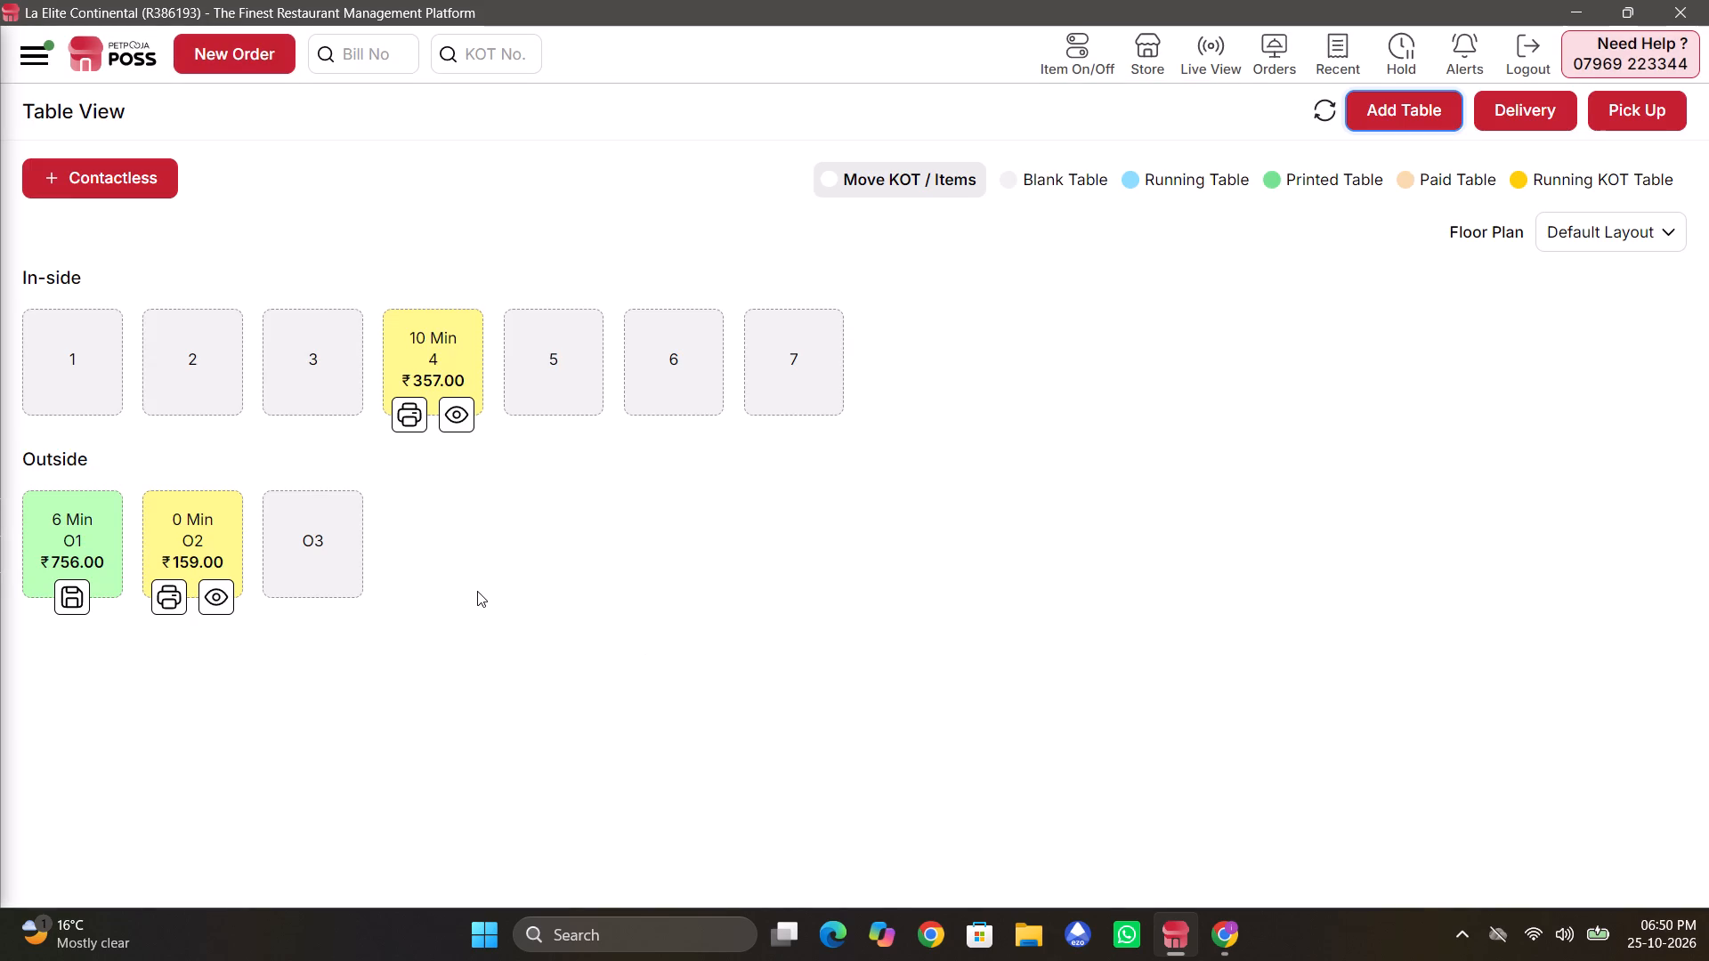
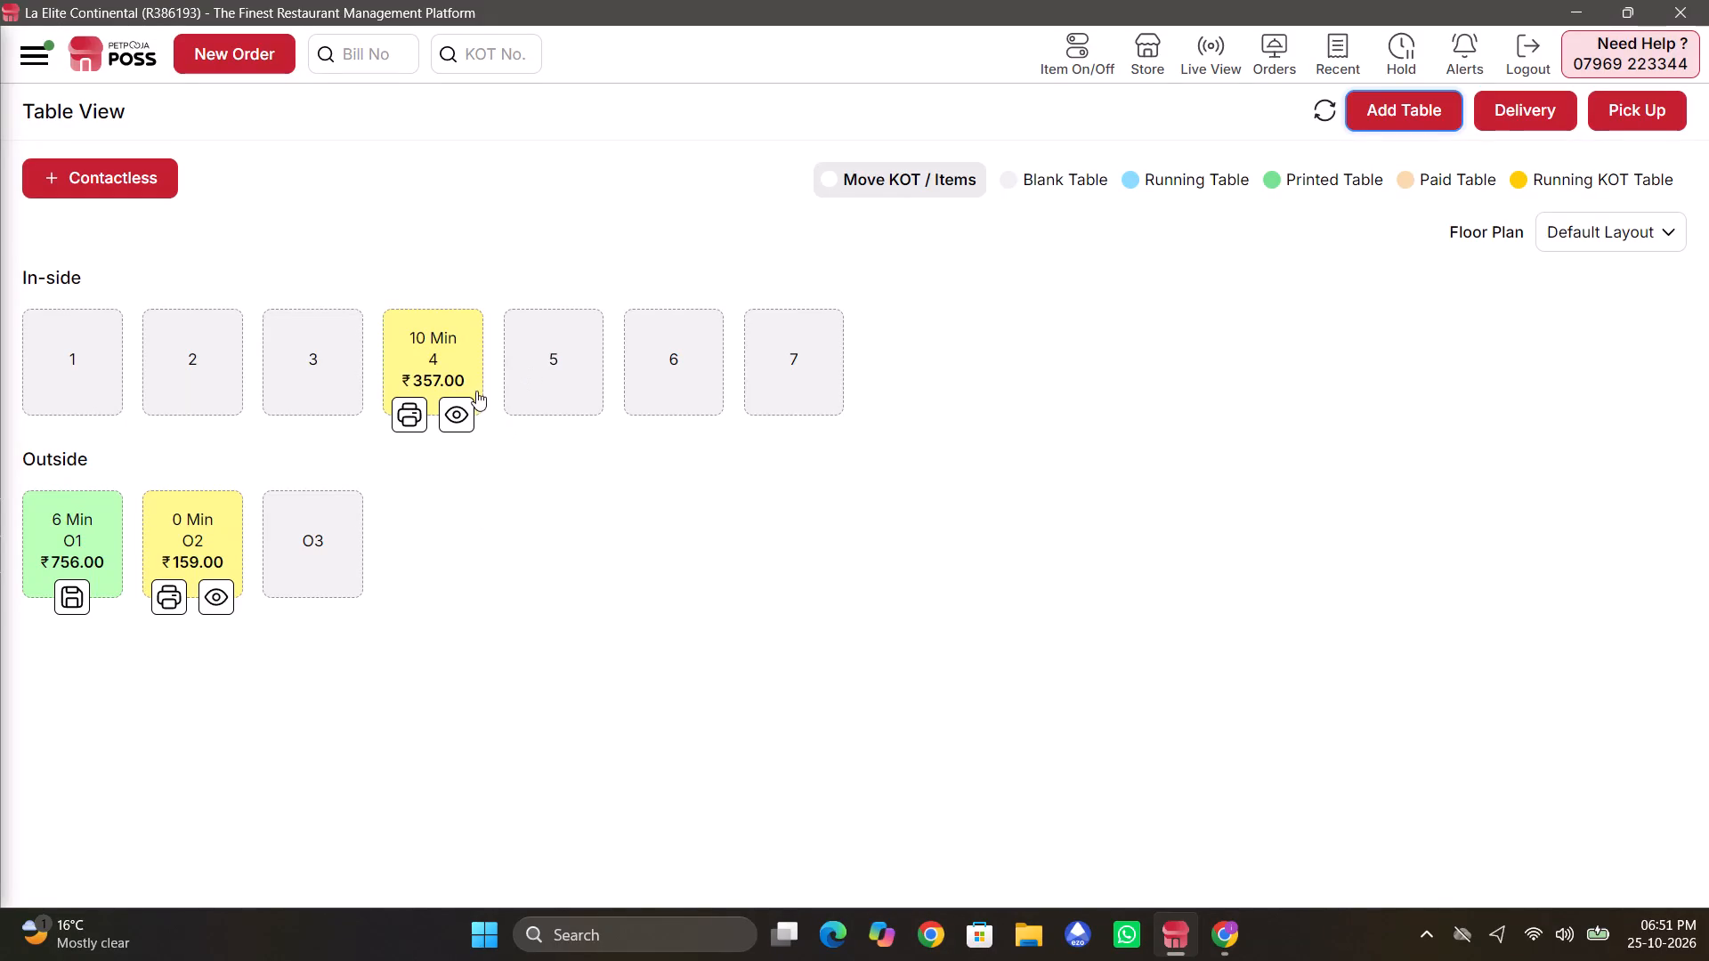
Open the running order of inside table 4 and bill it with Save & Print.
{"action": "left_click", "coordinate": [472, 408]}
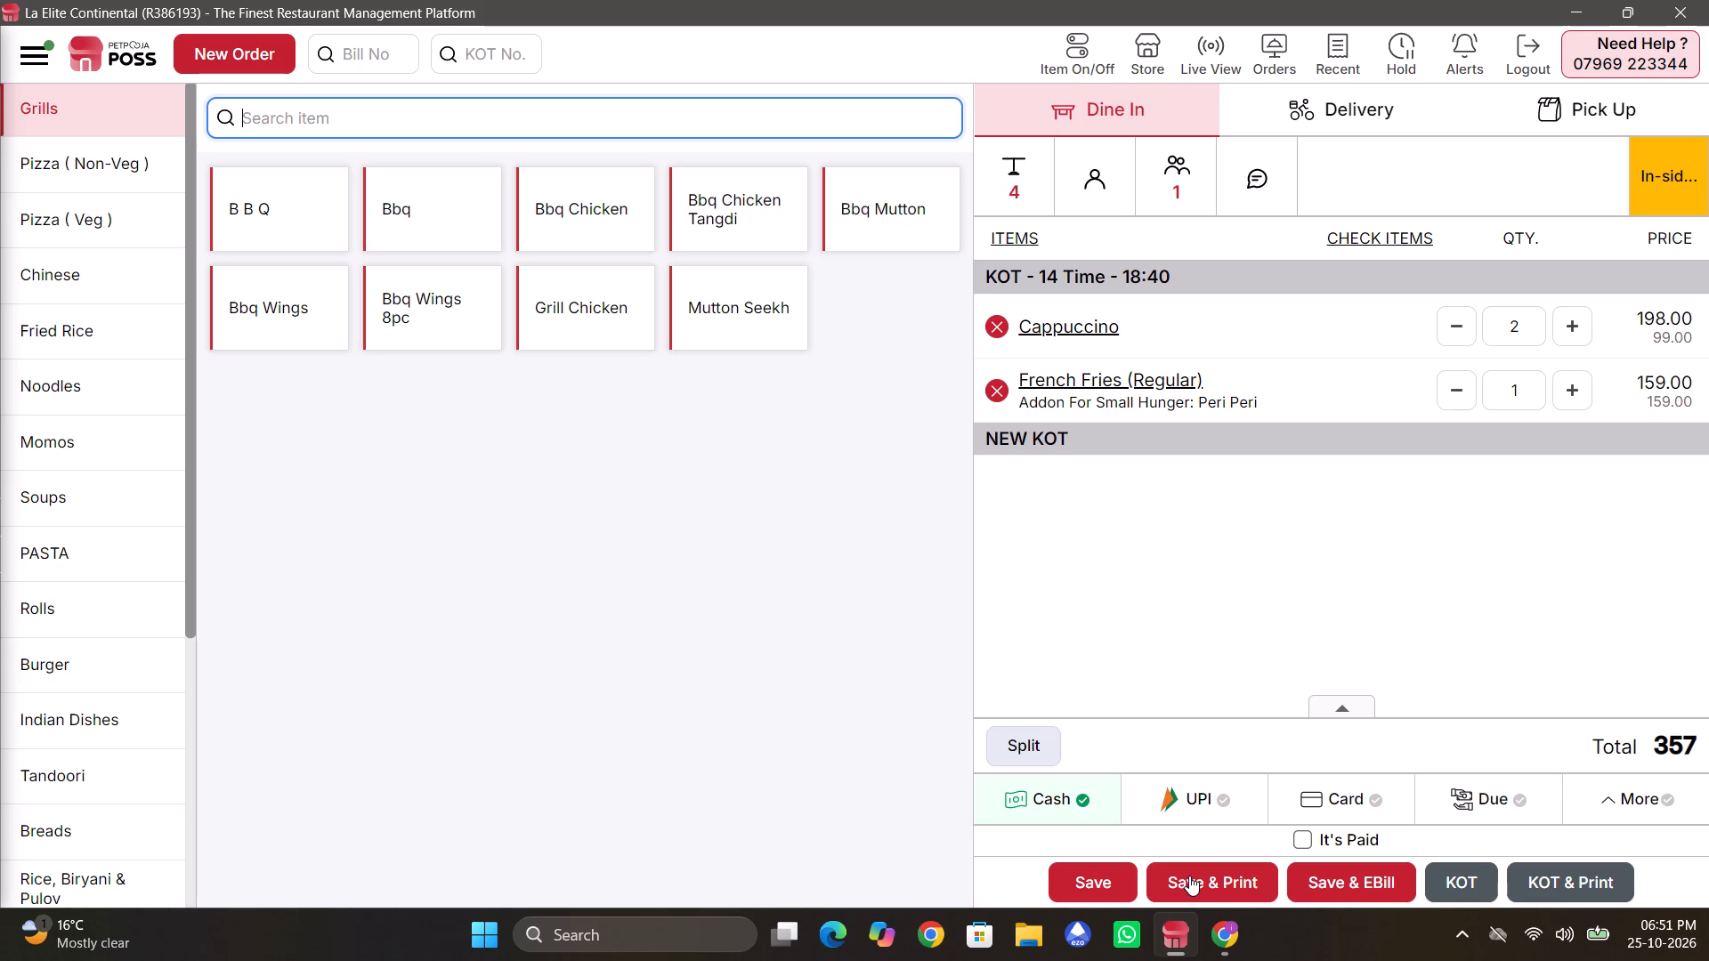
{"action": "left_click", "coordinate": [1189, 876]}
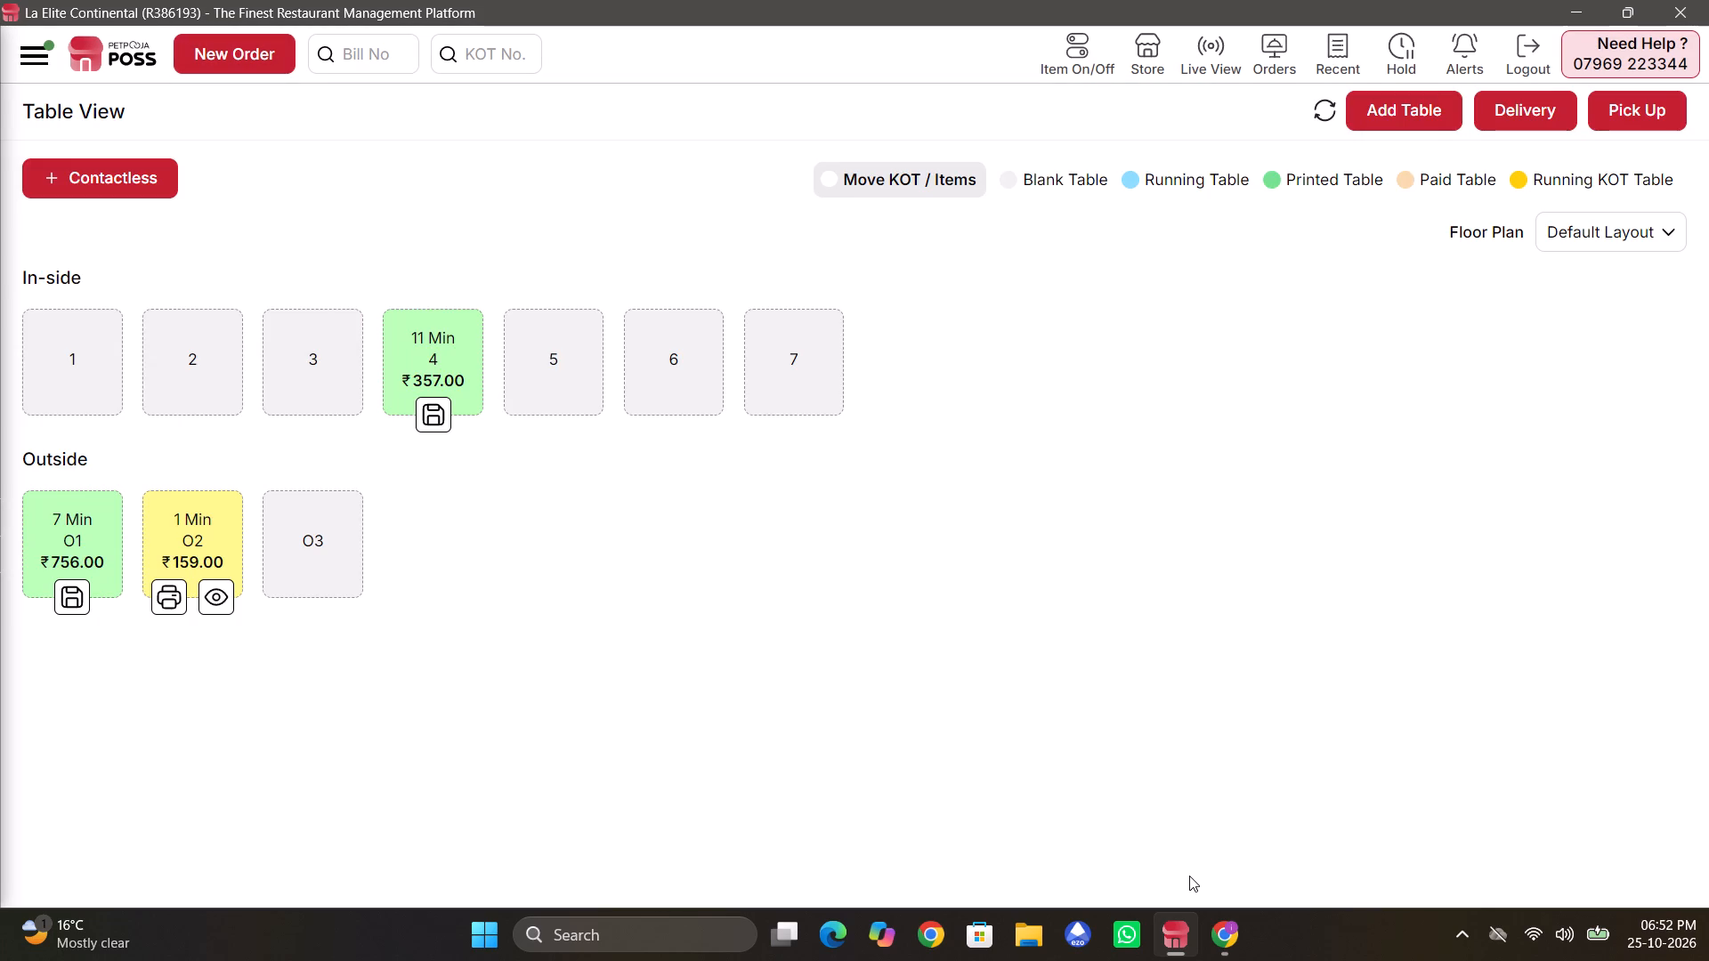
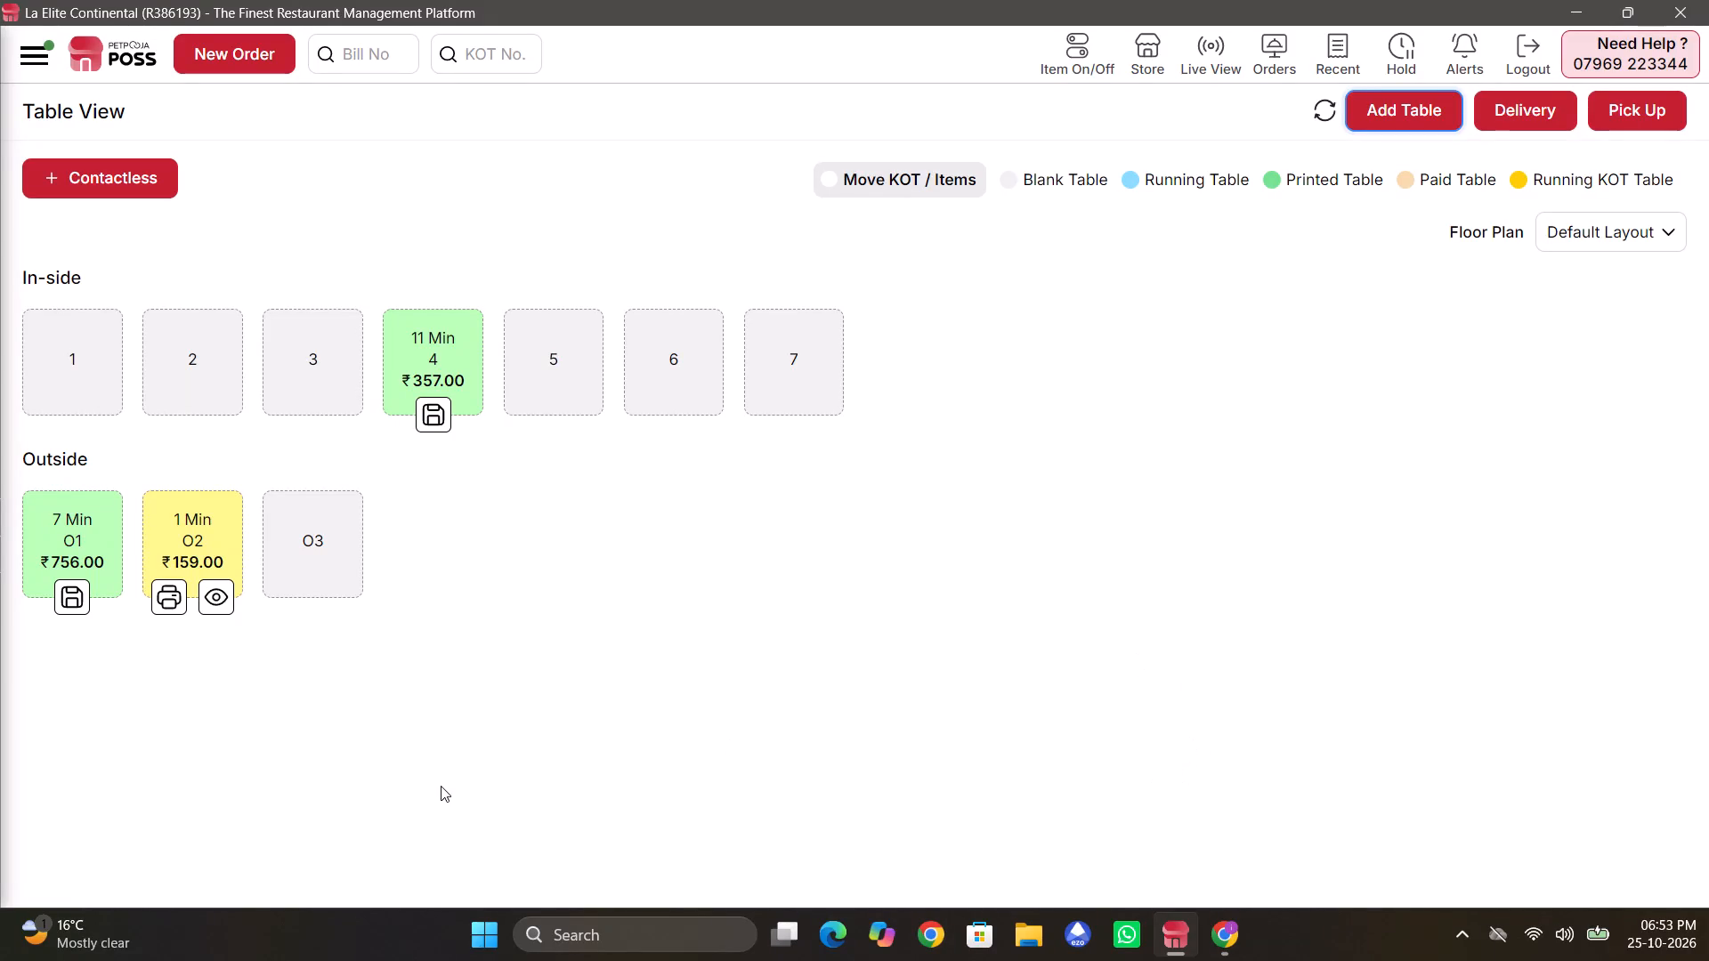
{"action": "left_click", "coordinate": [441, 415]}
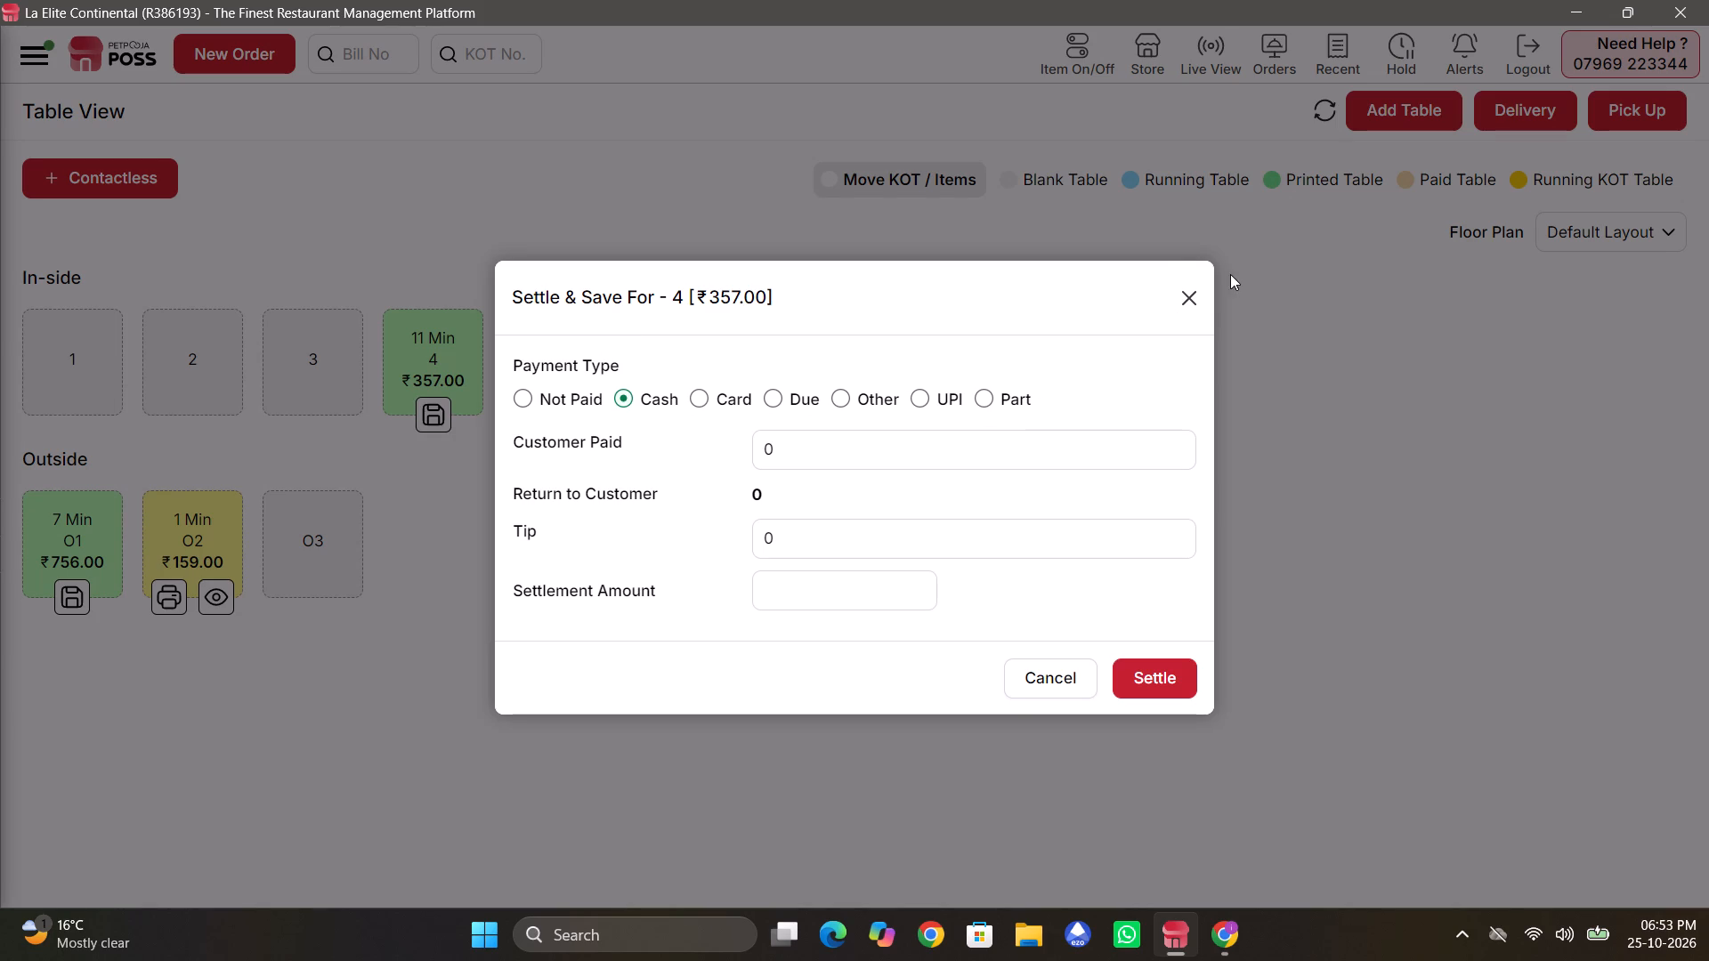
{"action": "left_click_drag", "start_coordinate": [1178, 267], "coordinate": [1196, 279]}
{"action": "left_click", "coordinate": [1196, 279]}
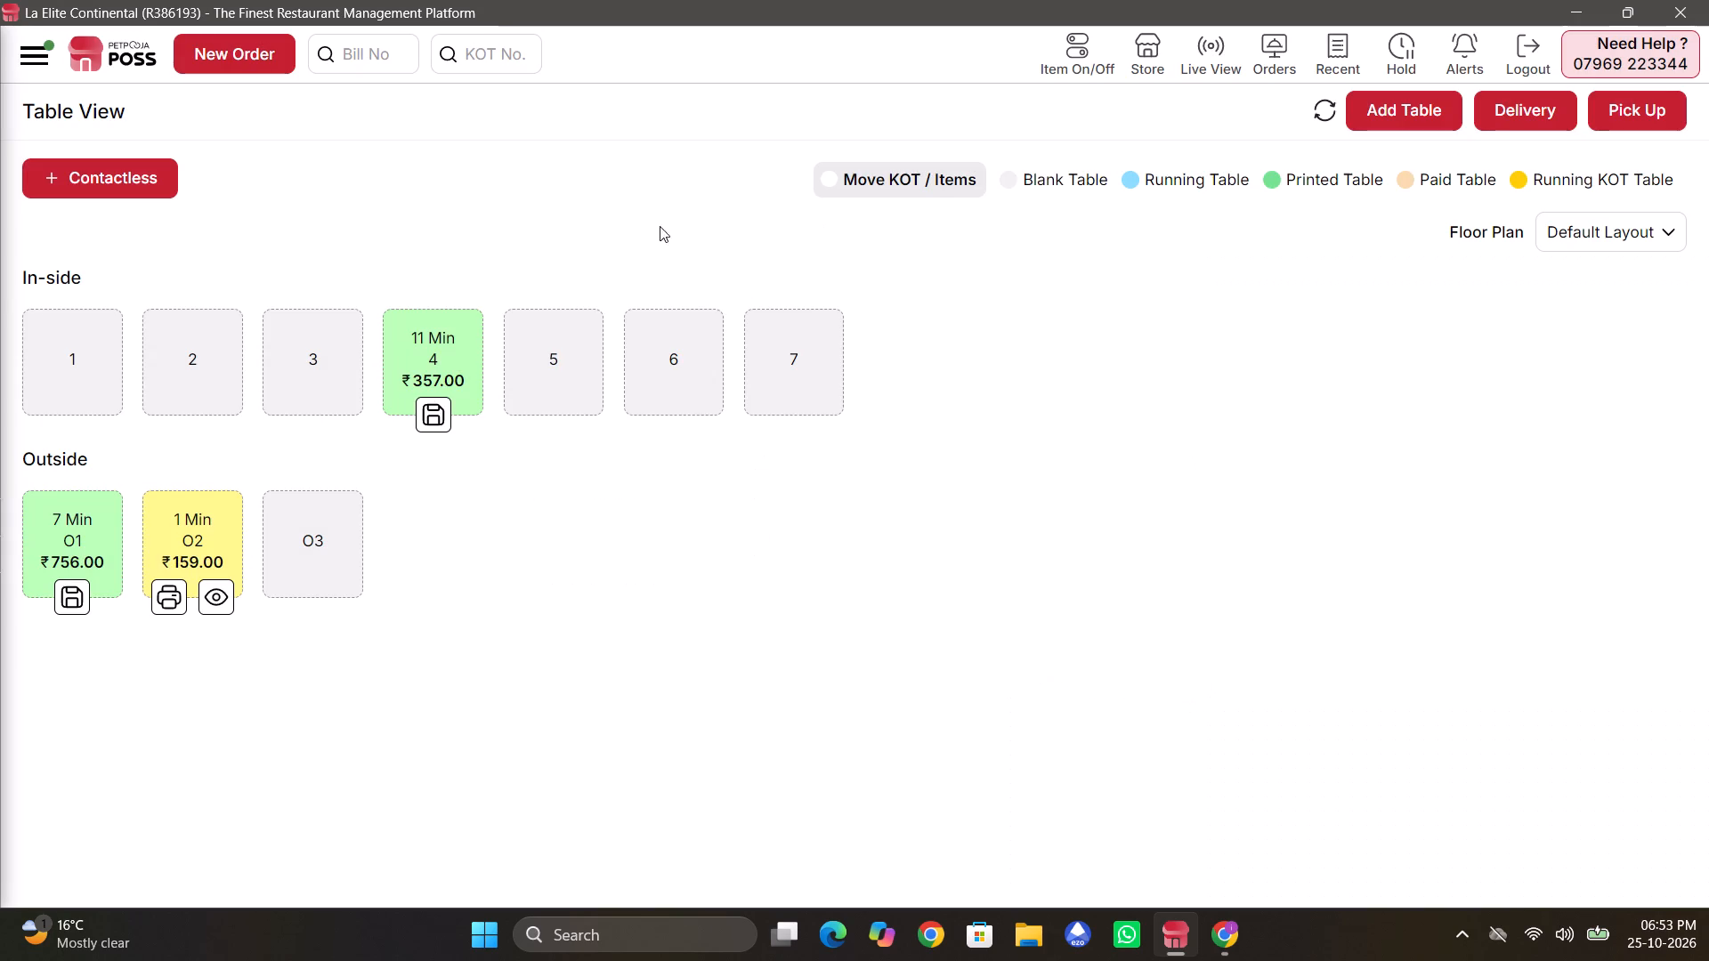
Open the printed bill of inside table 4 and apply a custom fixed discount of 7.
{"action": "left_click", "coordinate": [419, 368]}
{"action": "left_click", "coordinate": [419, 368]}
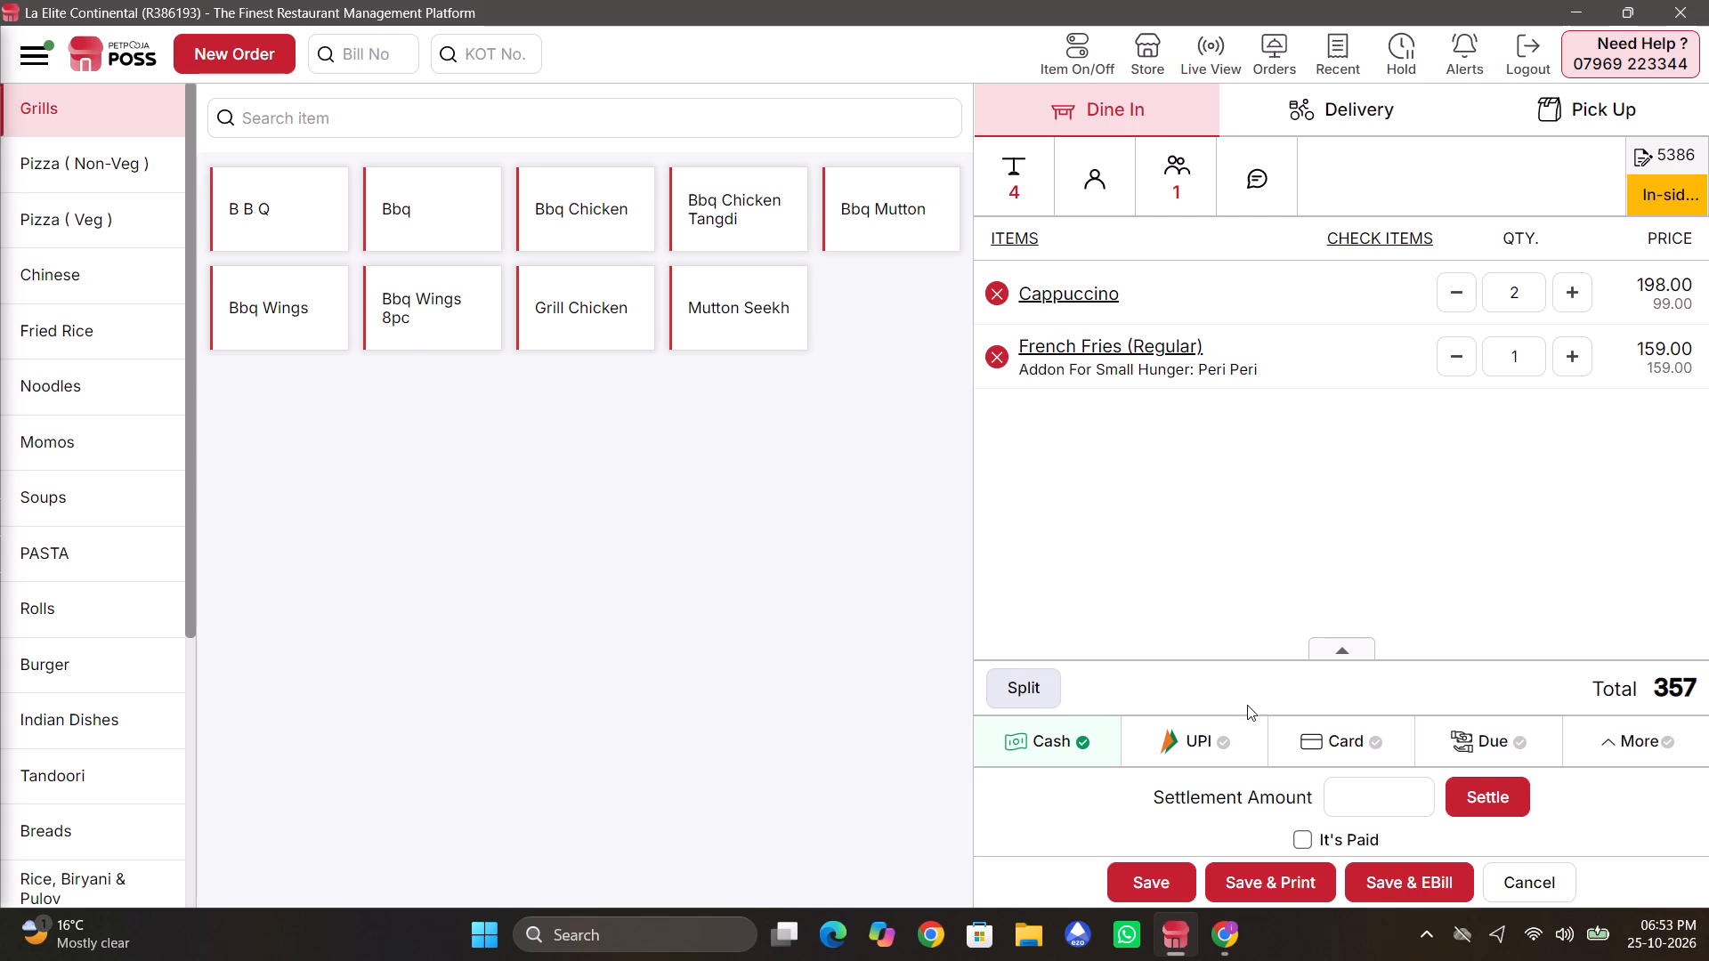
{"action": "left_click", "coordinate": [1367, 652]}
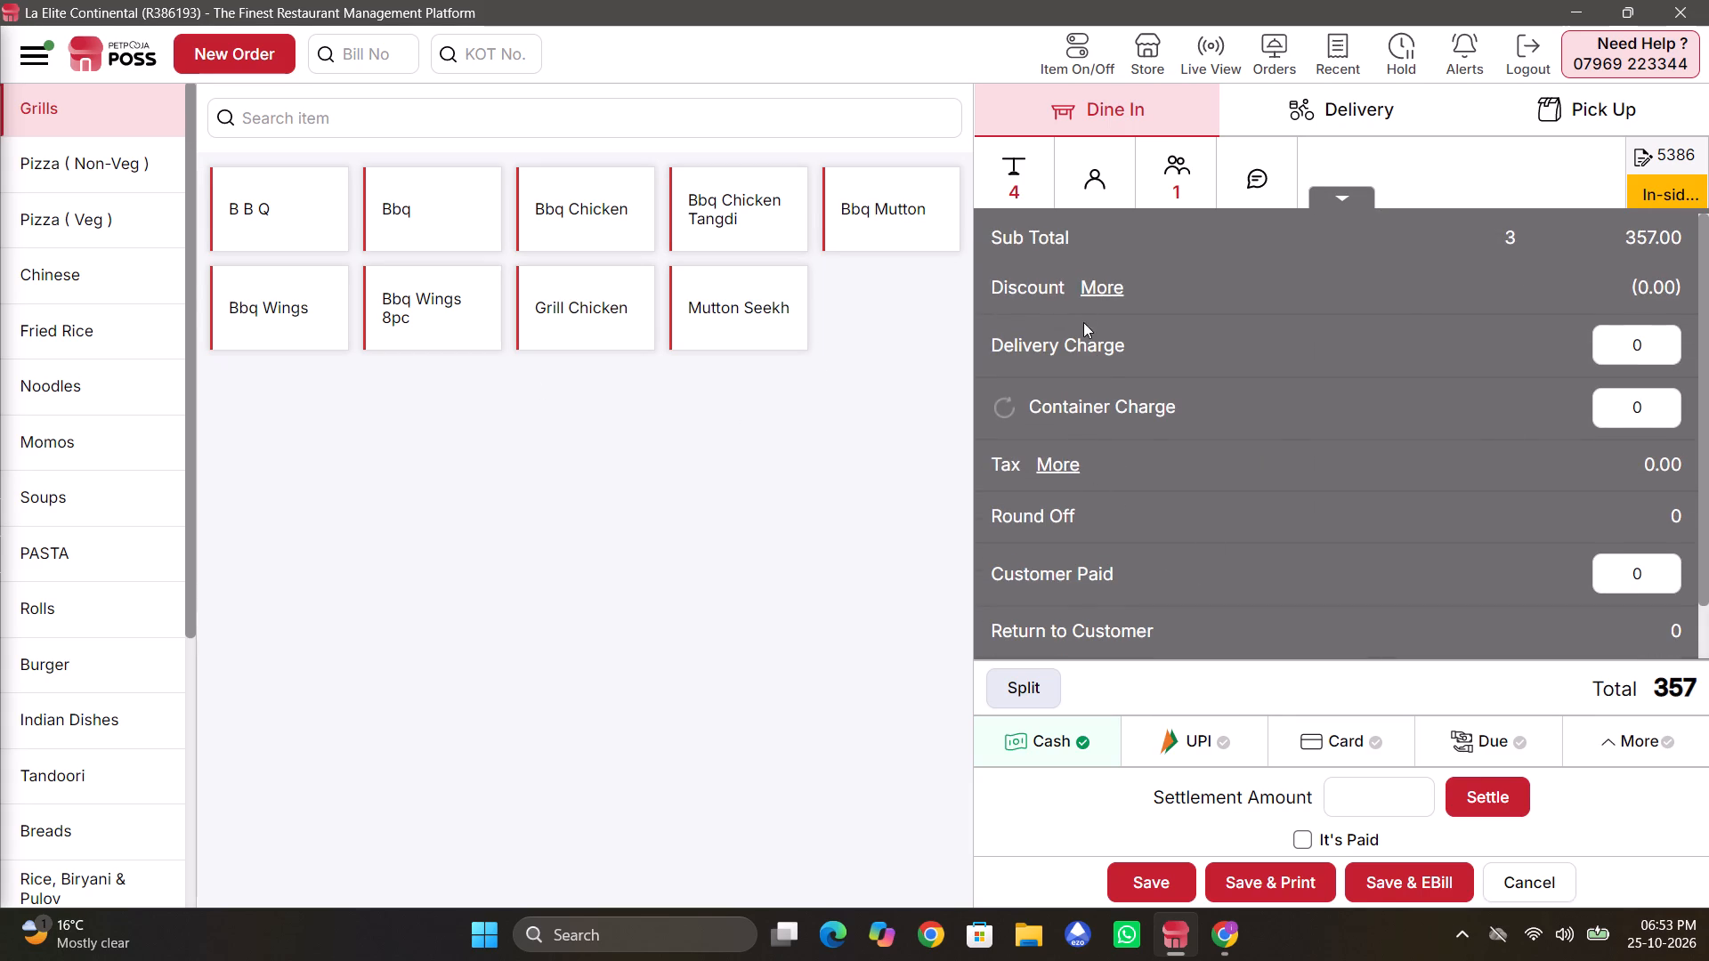
{"action": "left_click", "coordinate": [1097, 285]}
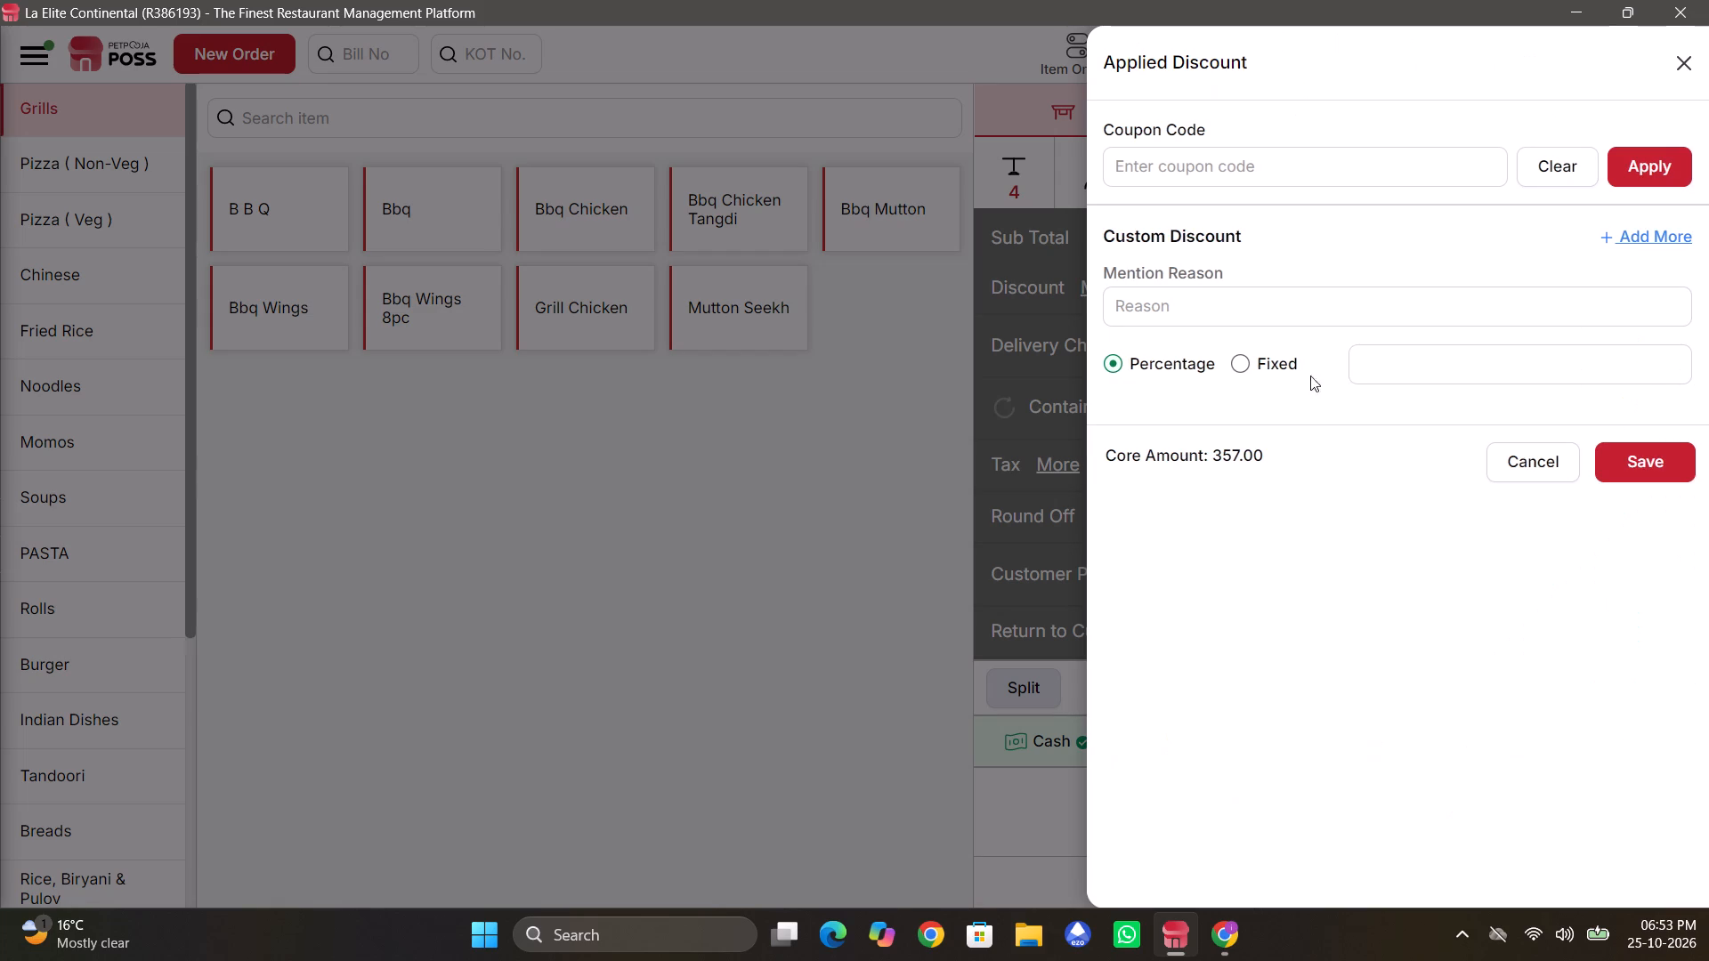
{"action": "left_click", "coordinate": [1238, 351]}
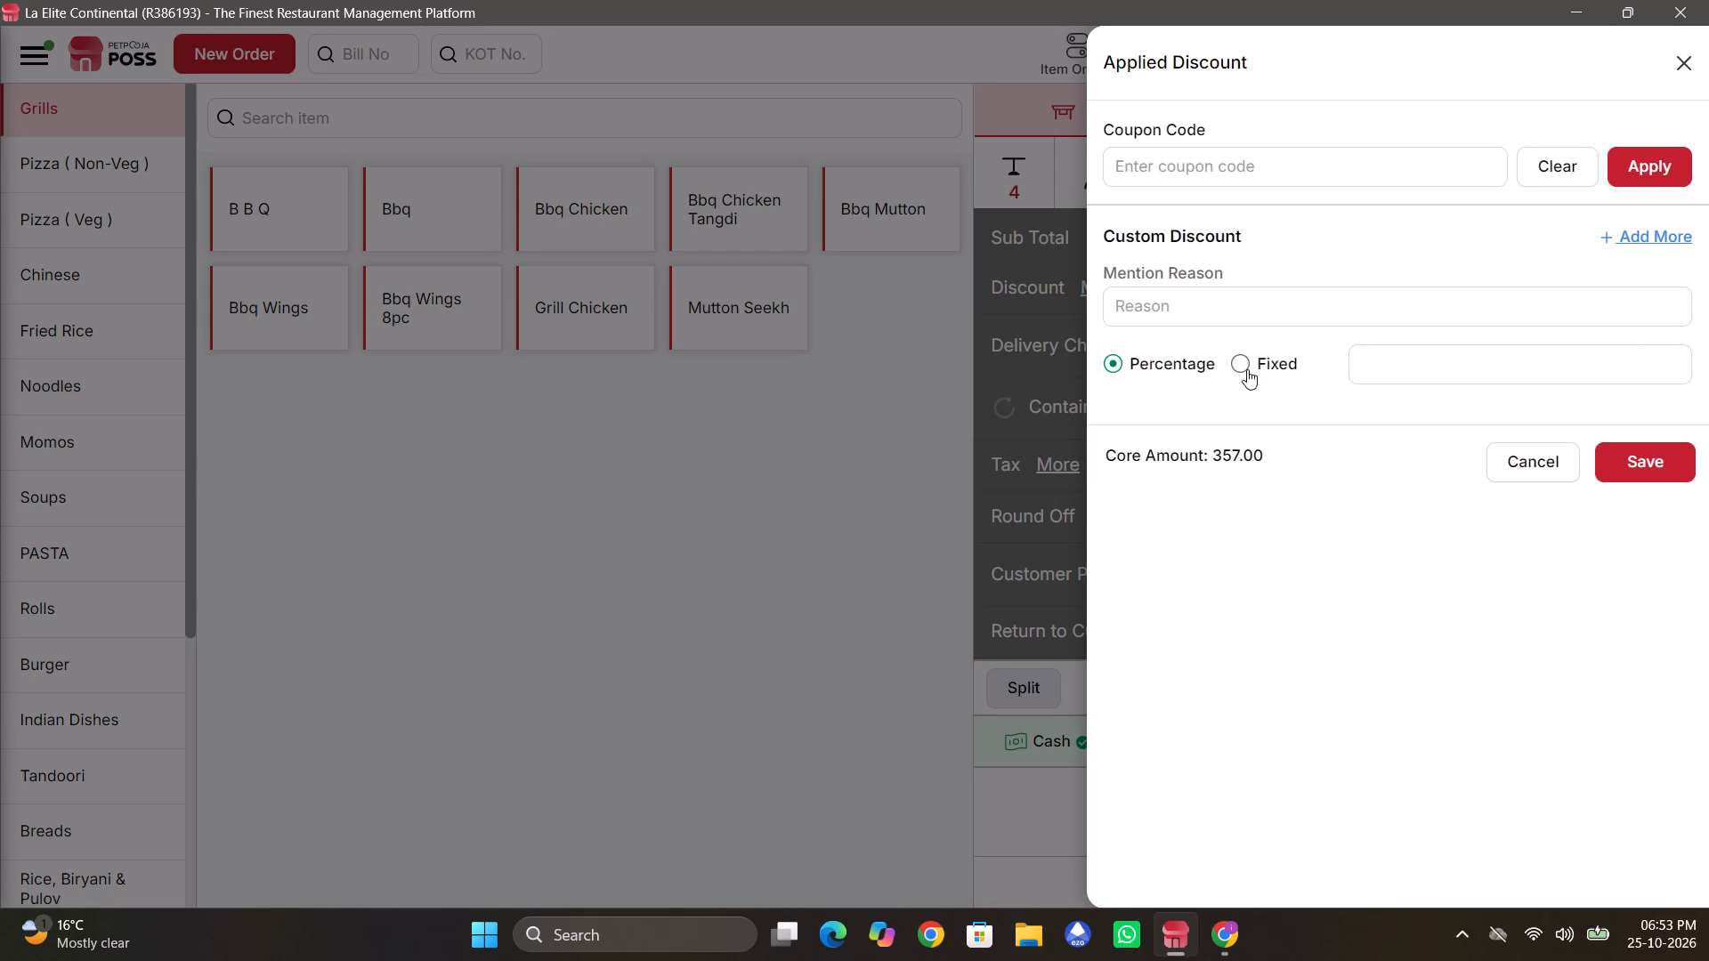
{"action": "left_click", "coordinate": [1245, 367]}
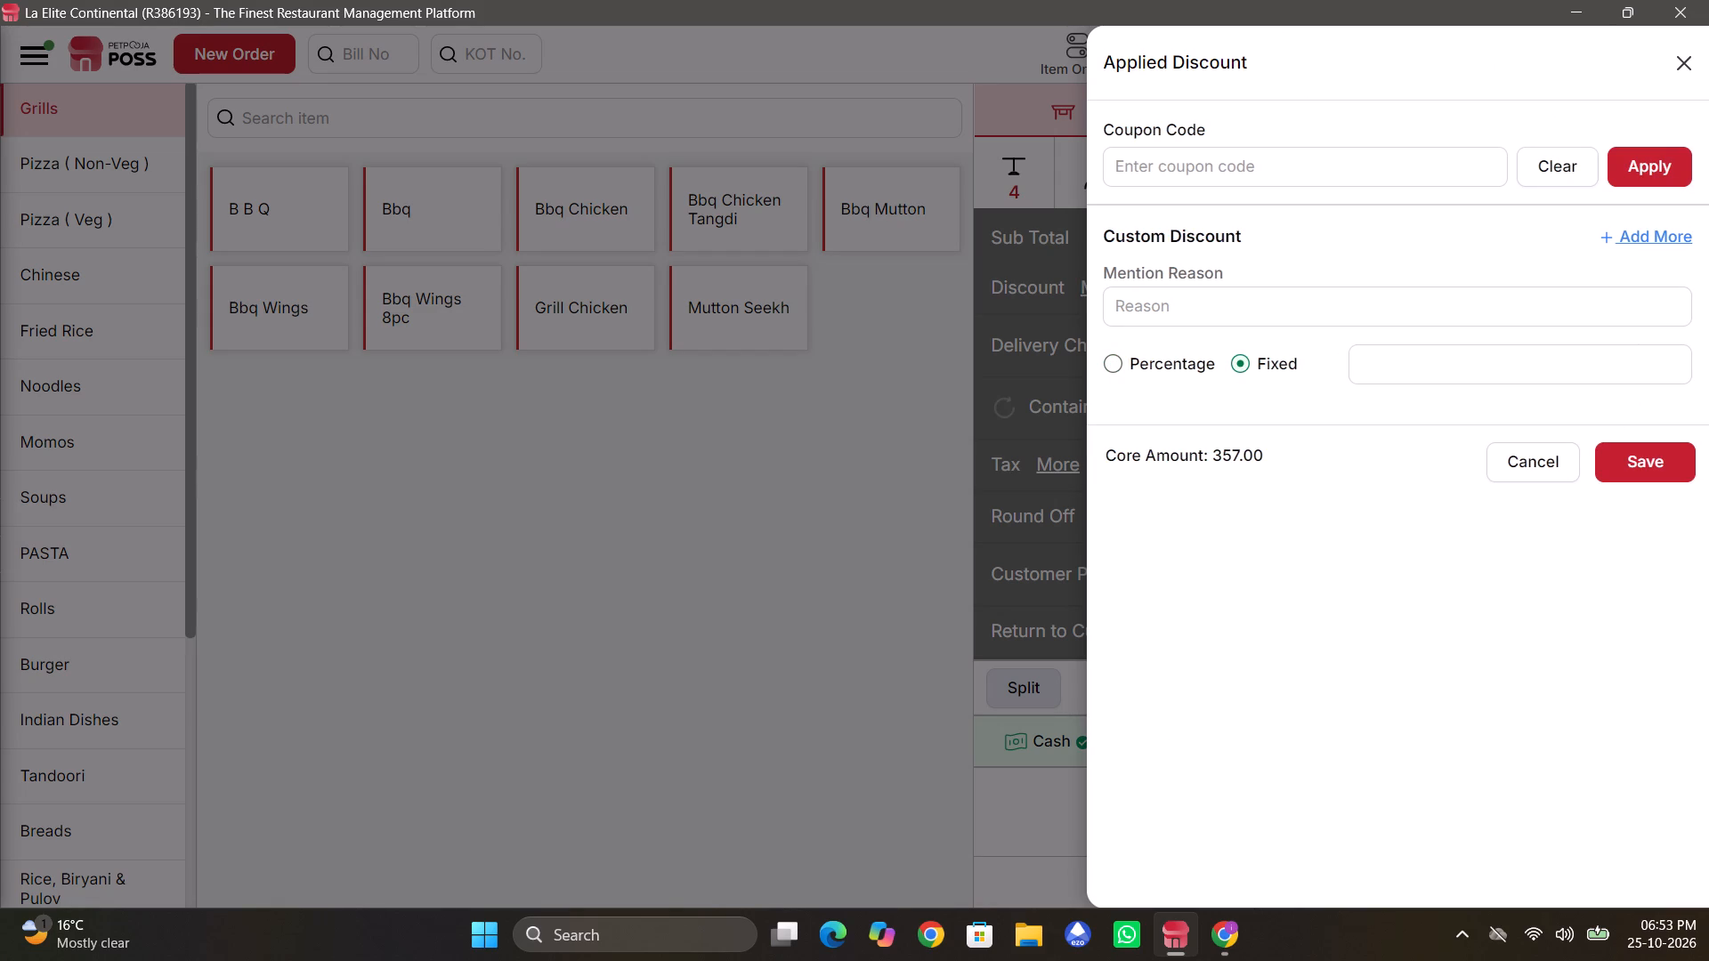
{"action": "left_click", "coordinate": [1419, 360]}
{"action": "key", "text": "7"}
{"action": "left_click", "coordinate": [1647, 447]}
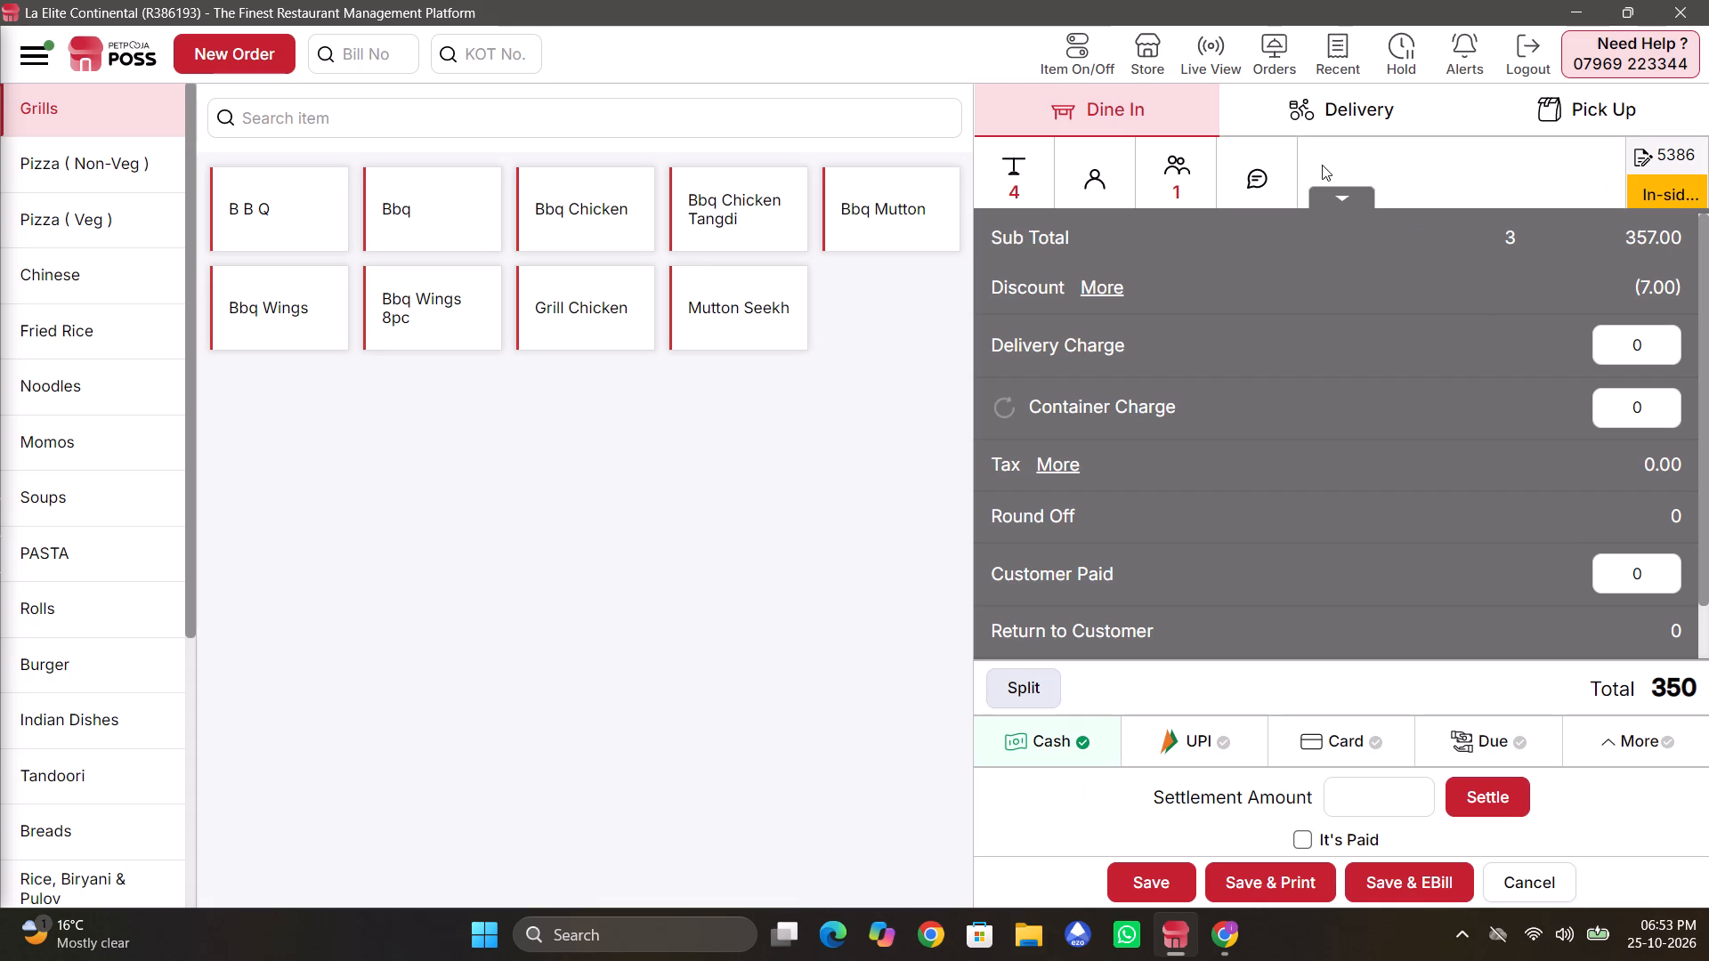
Settle the discounted bill of table 4 with Cash as the payment type.
{"action": "left_click", "coordinate": [1343, 203]}
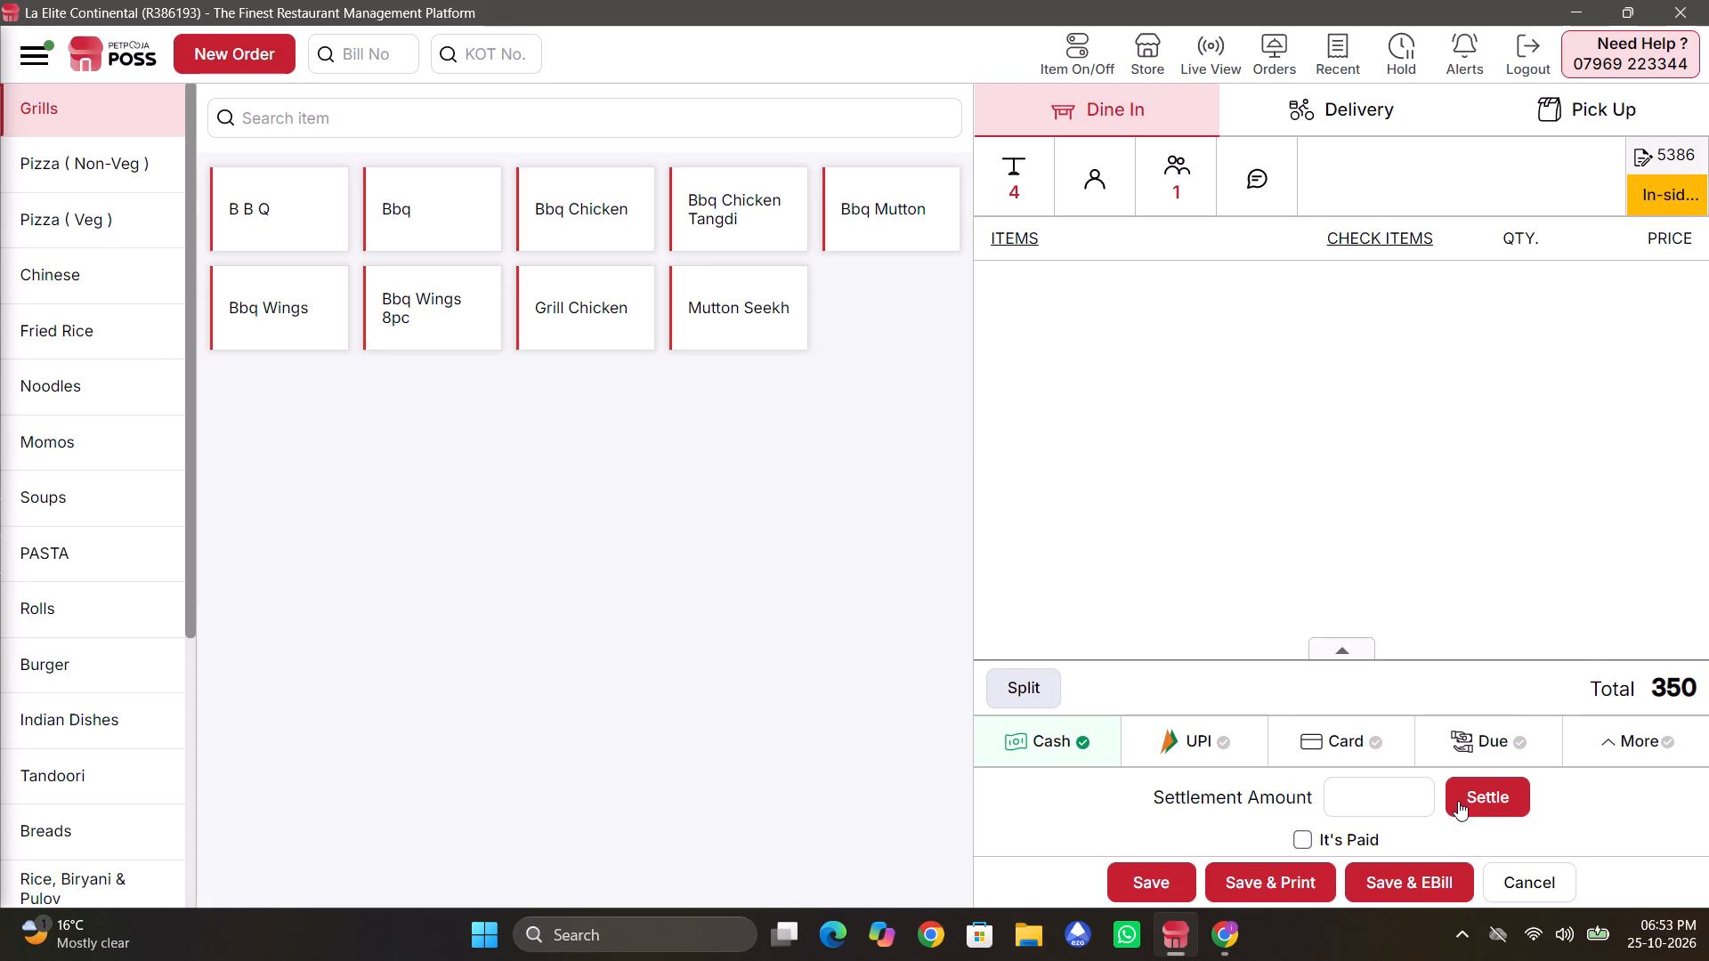
{"action": "left_click", "coordinate": [1458, 793]}
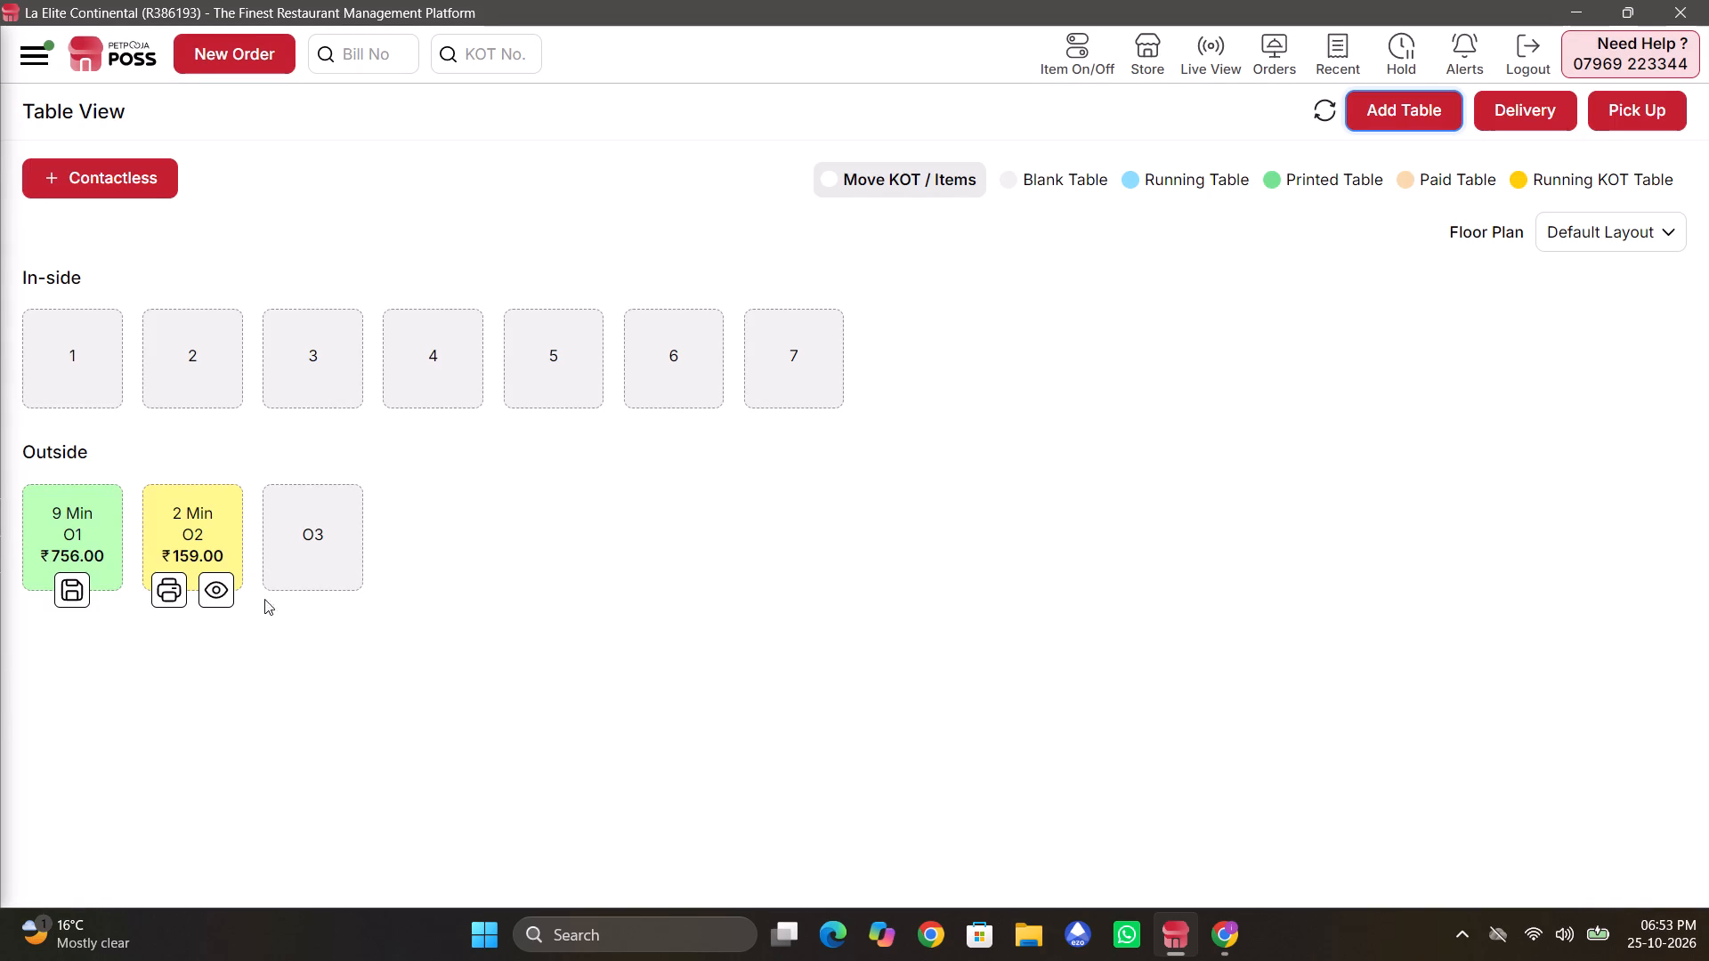
Open the running order of outside table O2 and add Kabab from Kashmiri Wazwaan with quantity 0.5.
{"action": "left_click", "coordinate": [212, 584]}
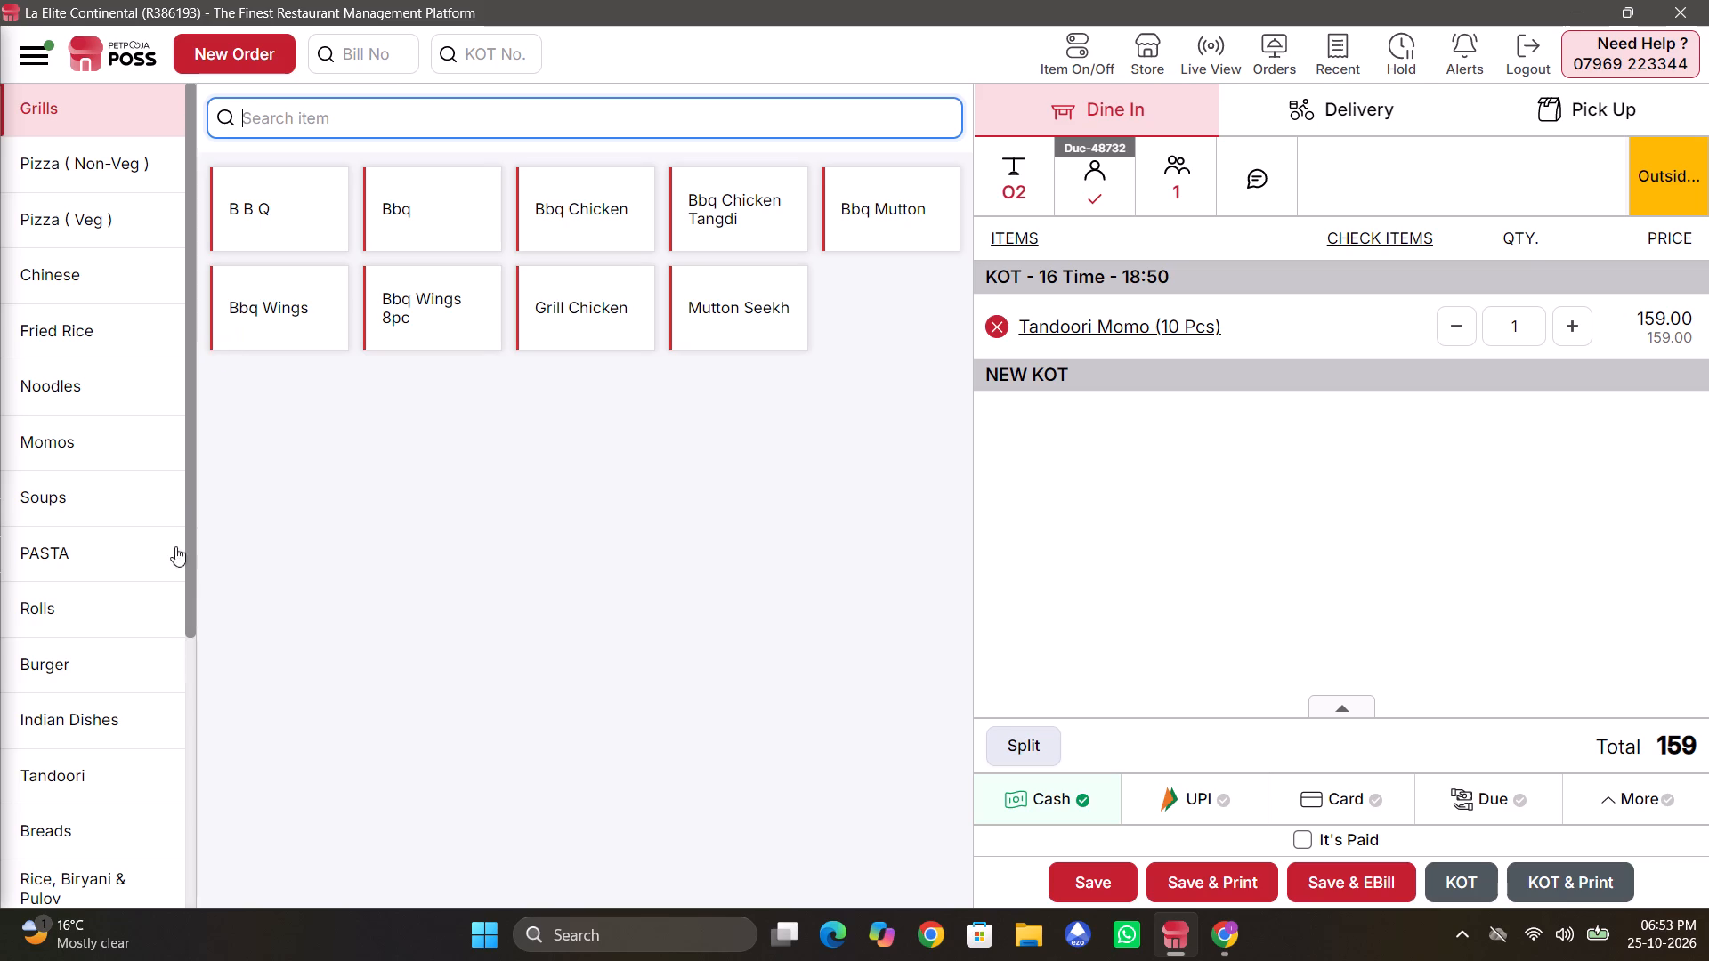
{"action": "left_click", "coordinate": [188, 892]}
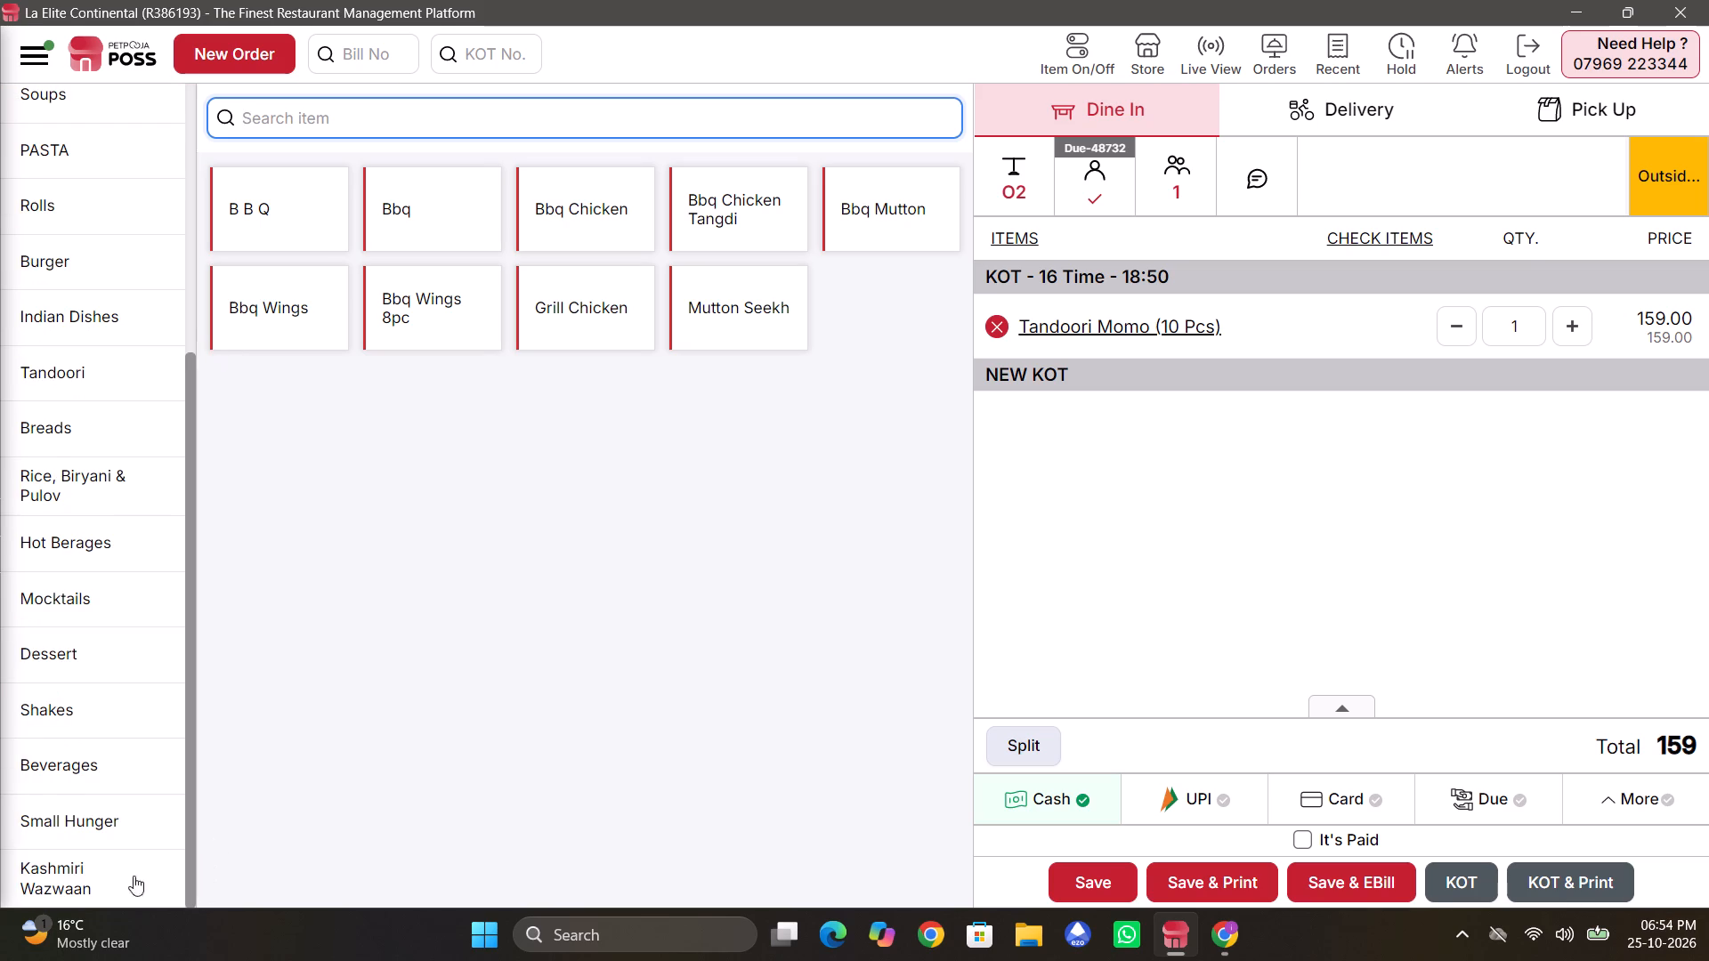
{"action": "left_click", "coordinate": [93, 867]}
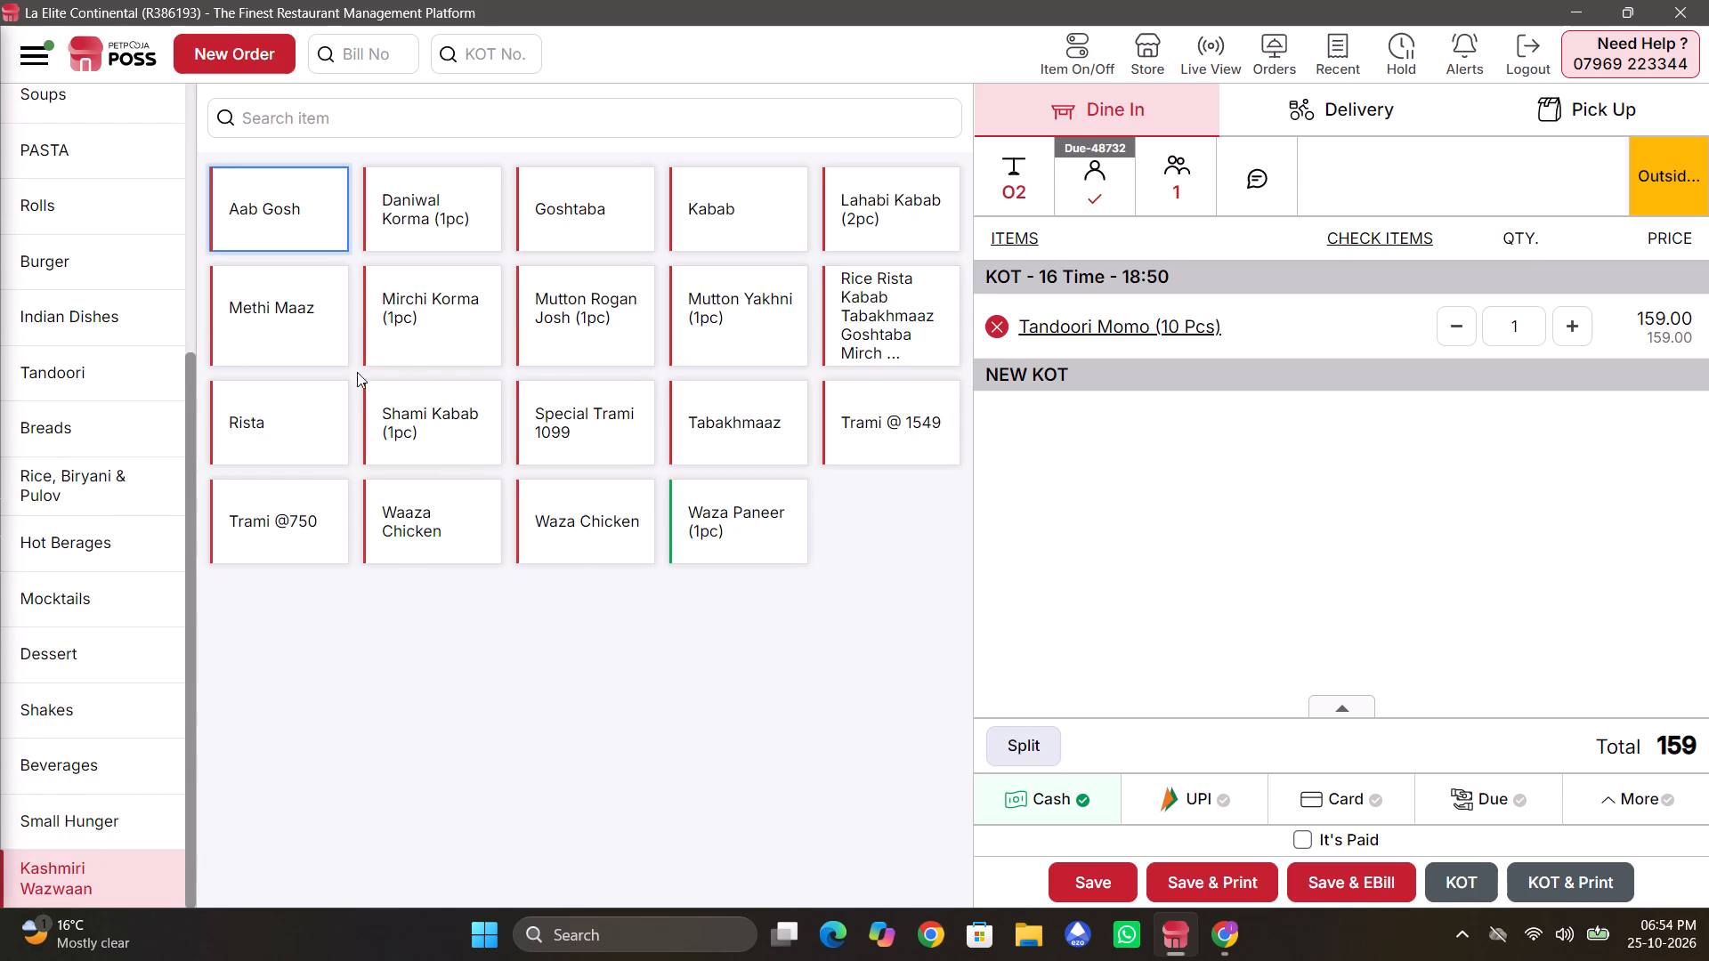
{"action": "left_click", "coordinate": [727, 197]}
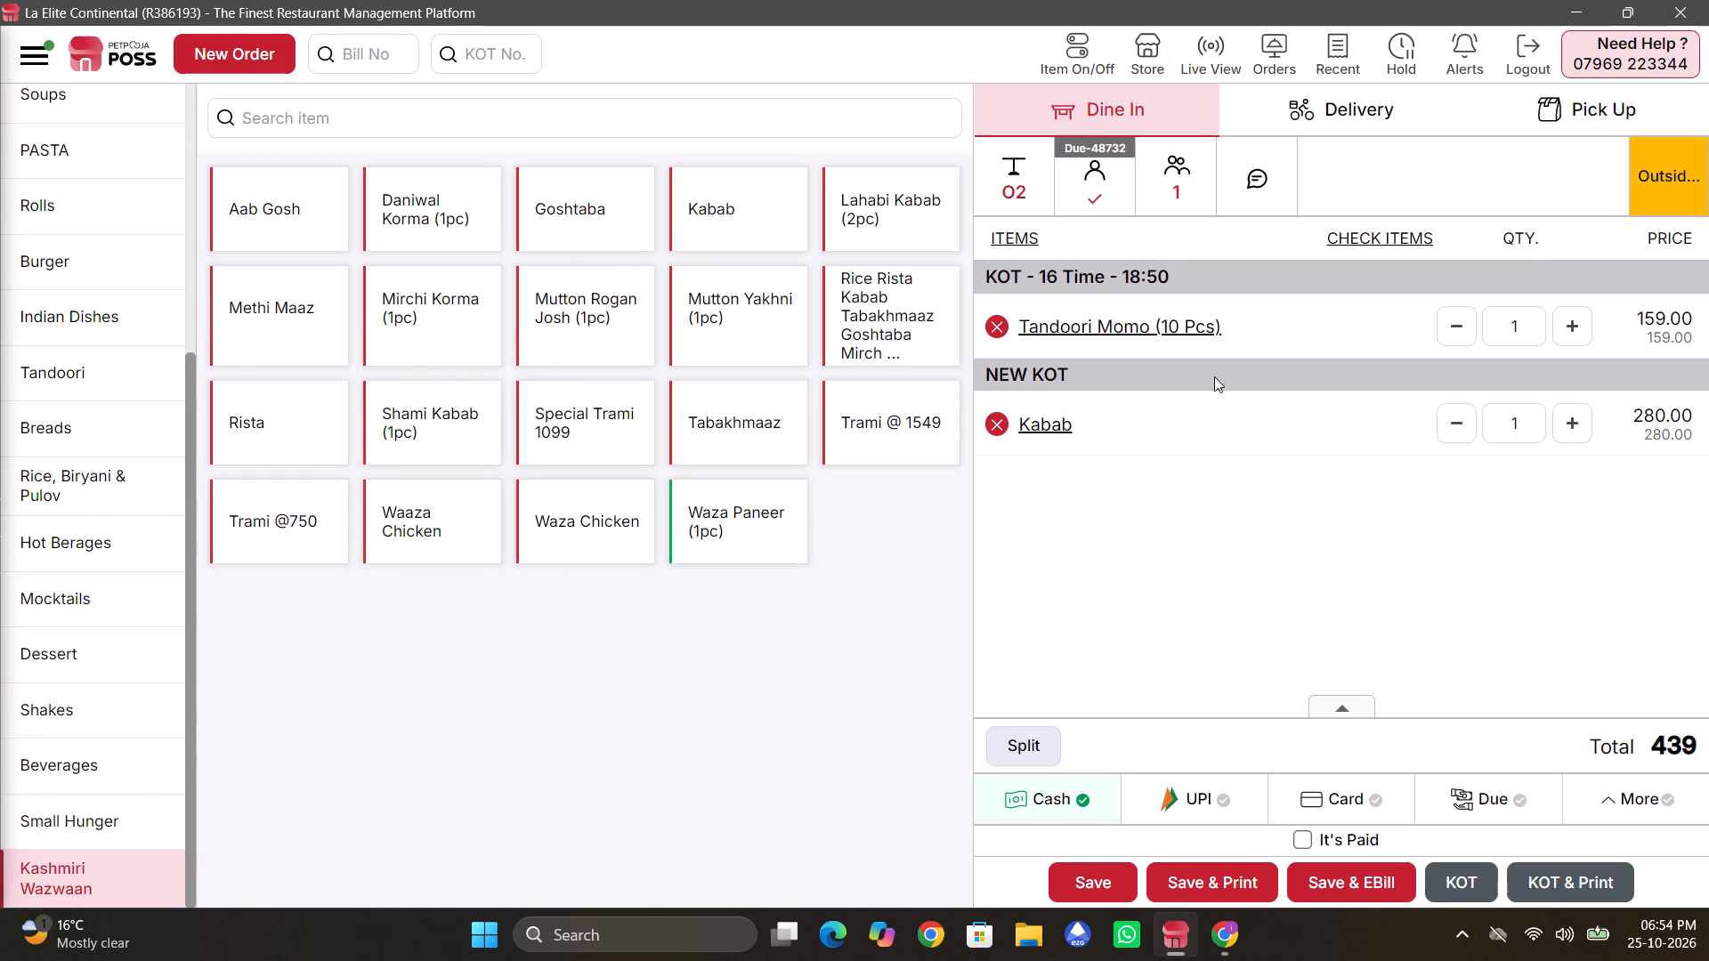
{"action": "left_click", "coordinate": [1523, 426]}
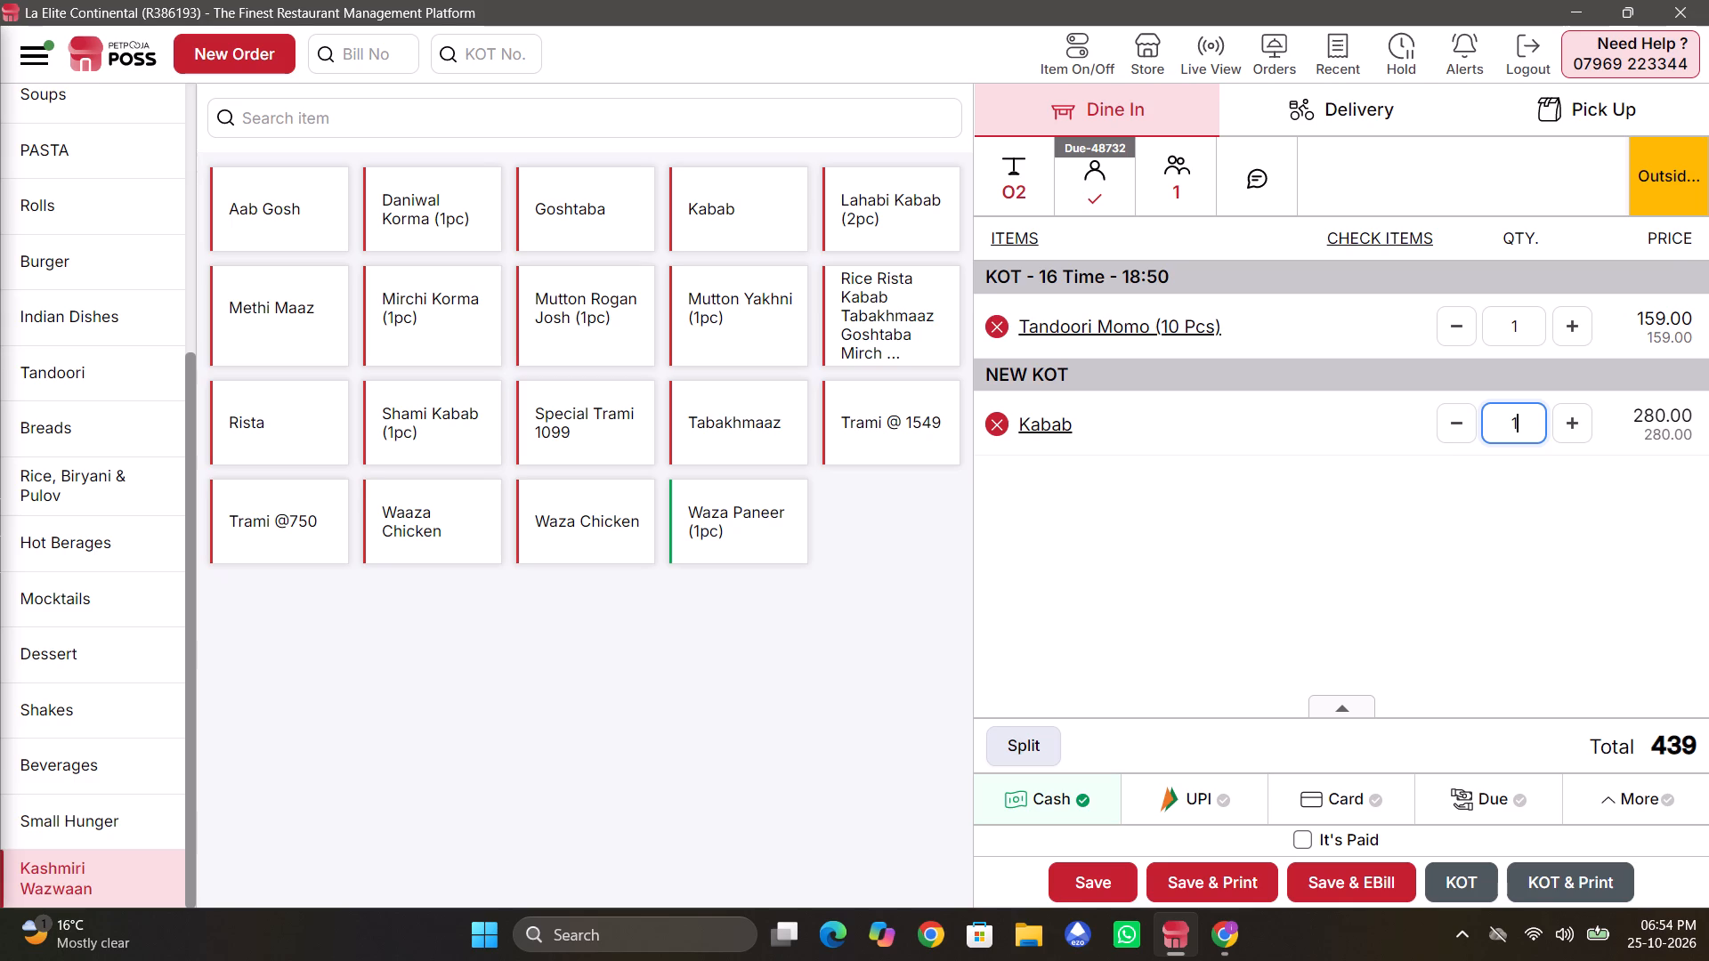
{"action": "key", "text": "BackSpace"}
{"action": "type", "text": "0.5"}
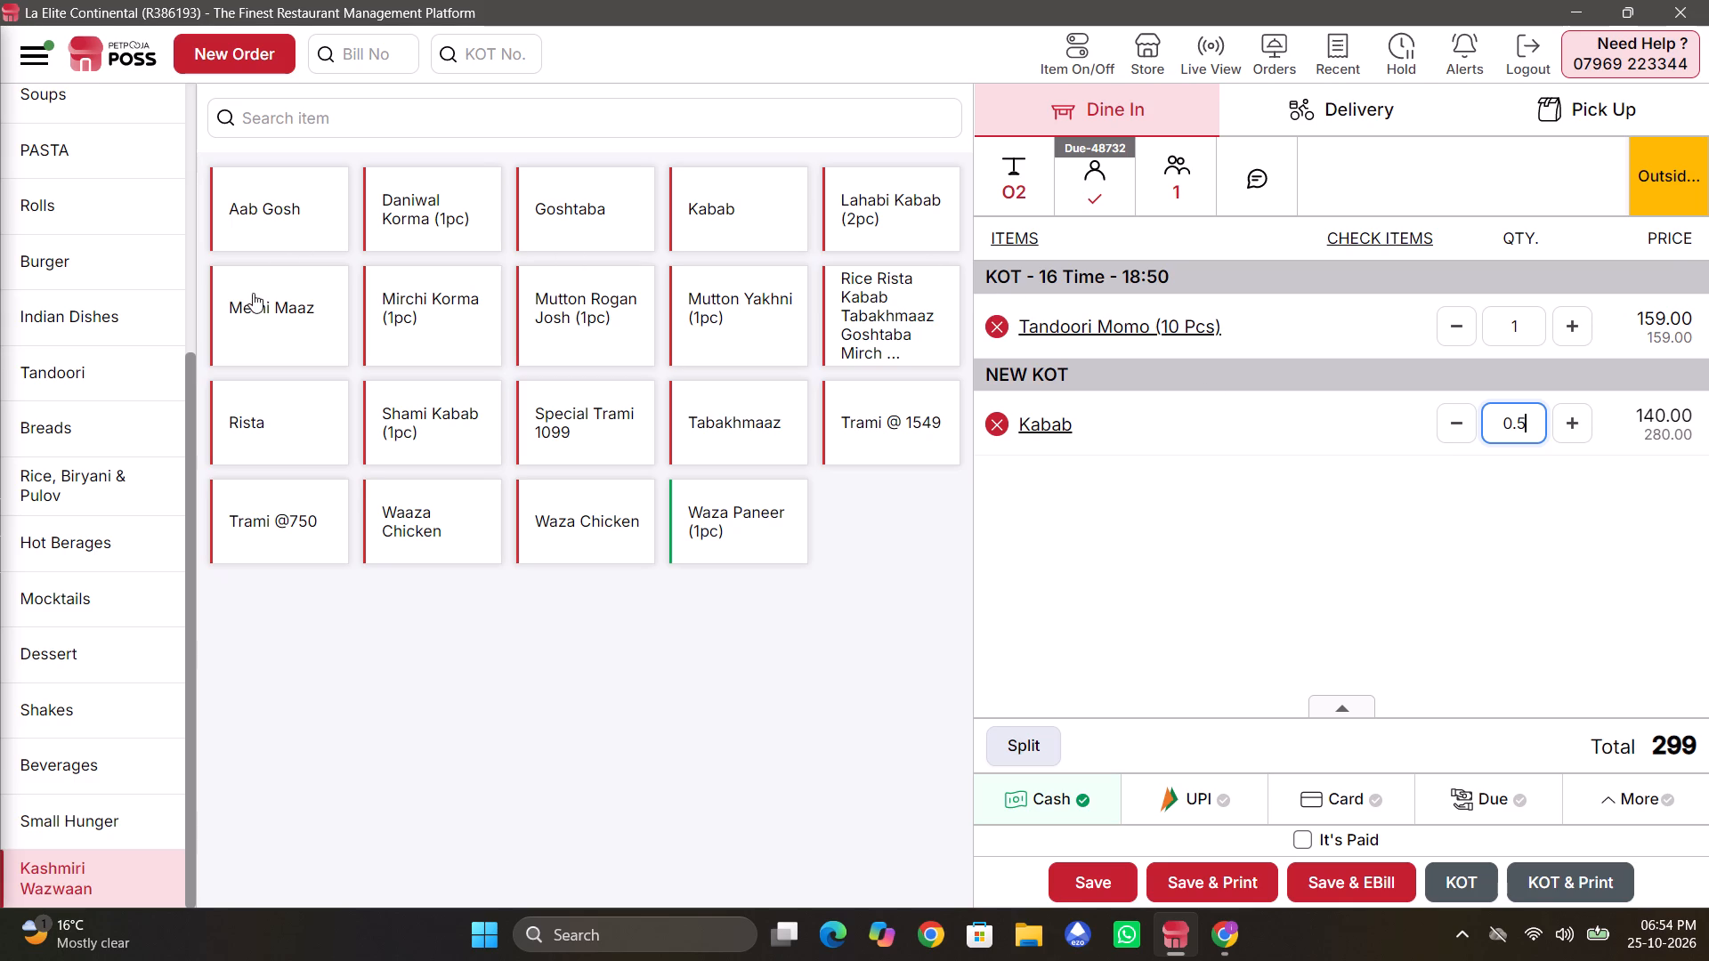
Add 2 Rista and 2 Mutton Rogan Josh (1pc) to the new KOT of table O2.
{"action": "double_click", "coordinate": [225, 422]}
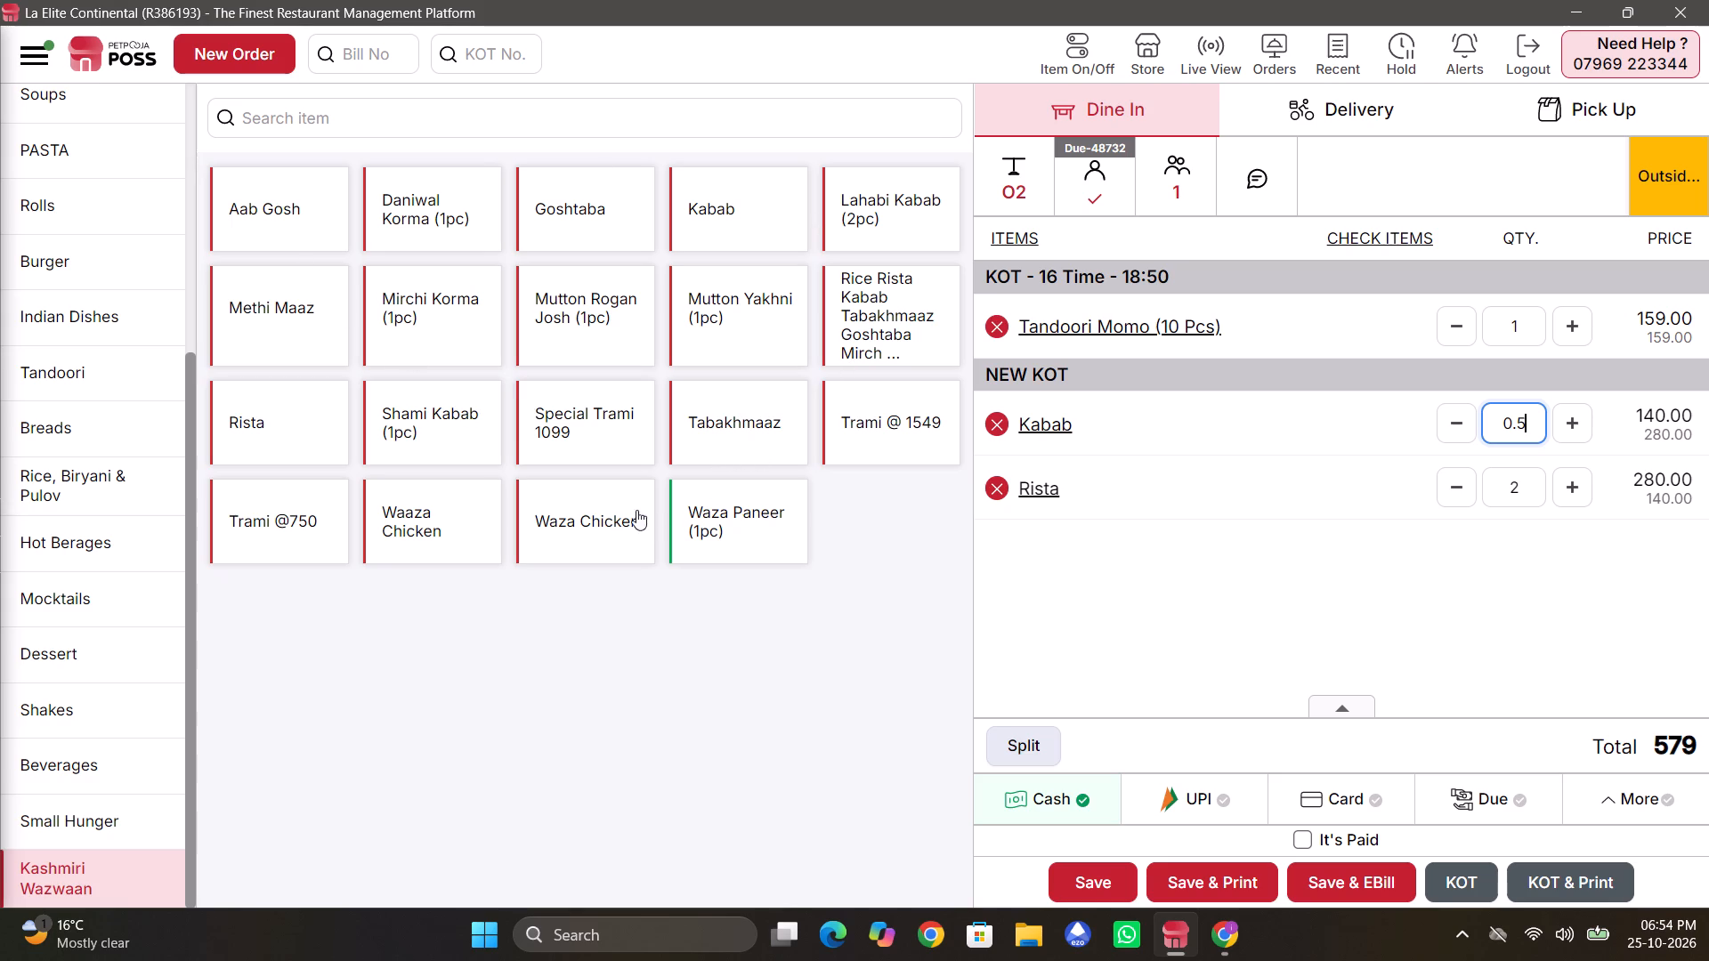
{"action": "left_click", "coordinate": [606, 321]}
{"action": "left_click", "coordinate": [606, 321]}
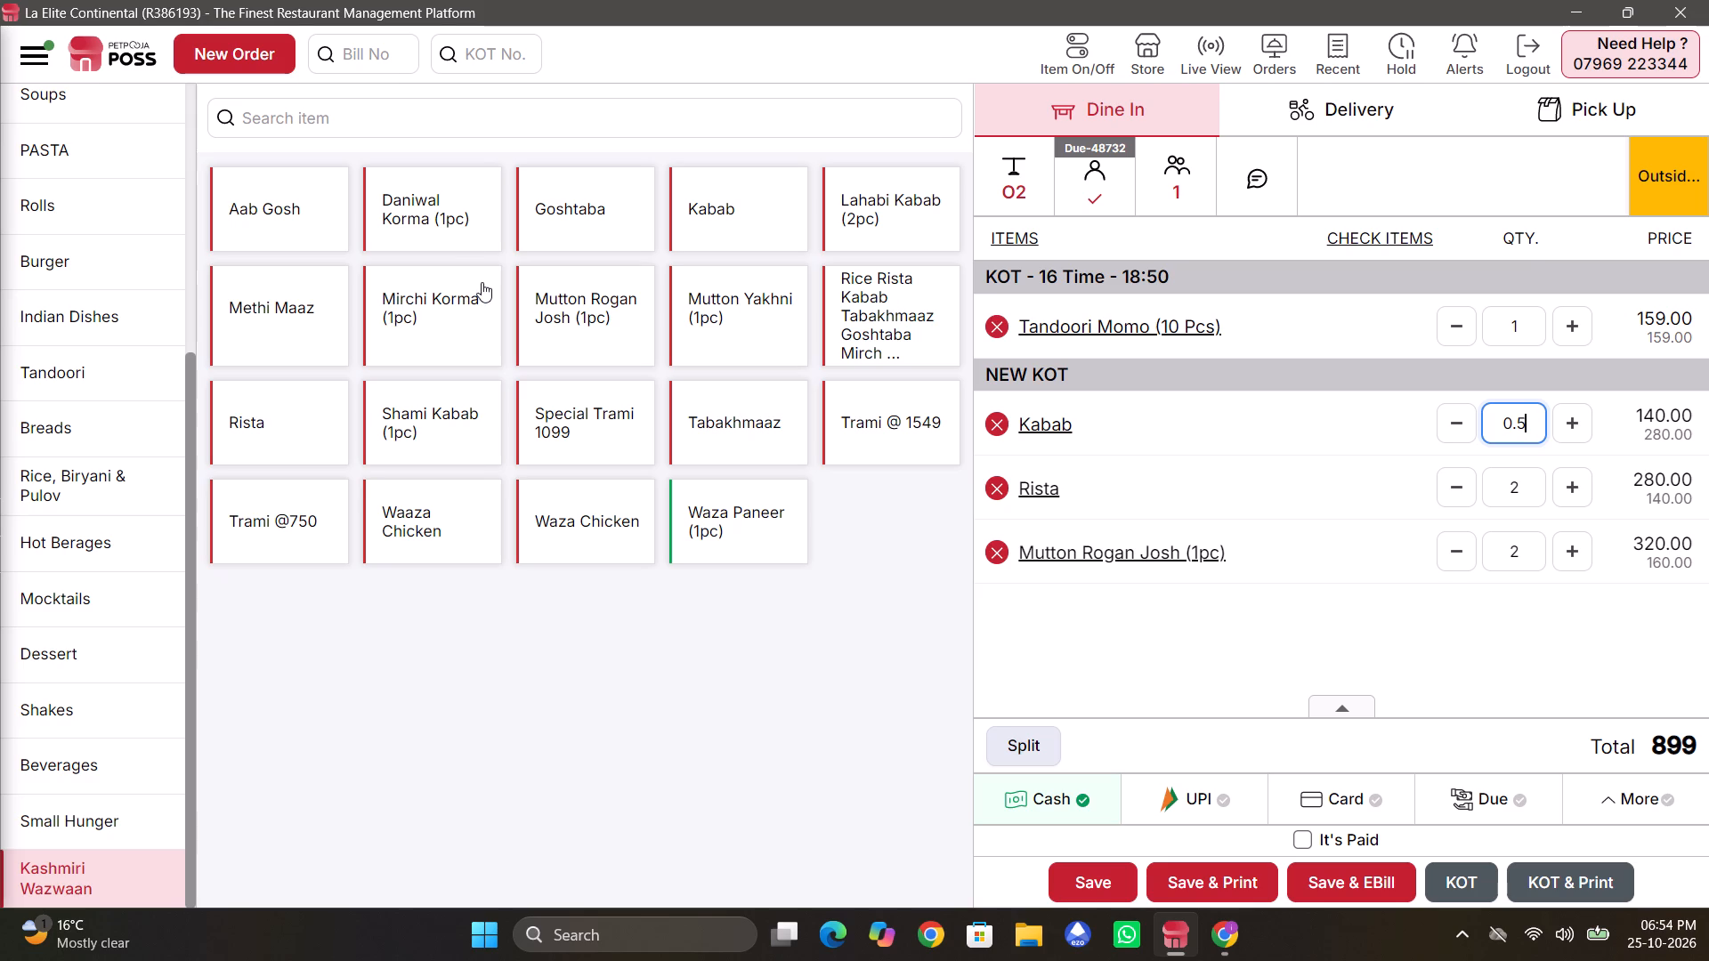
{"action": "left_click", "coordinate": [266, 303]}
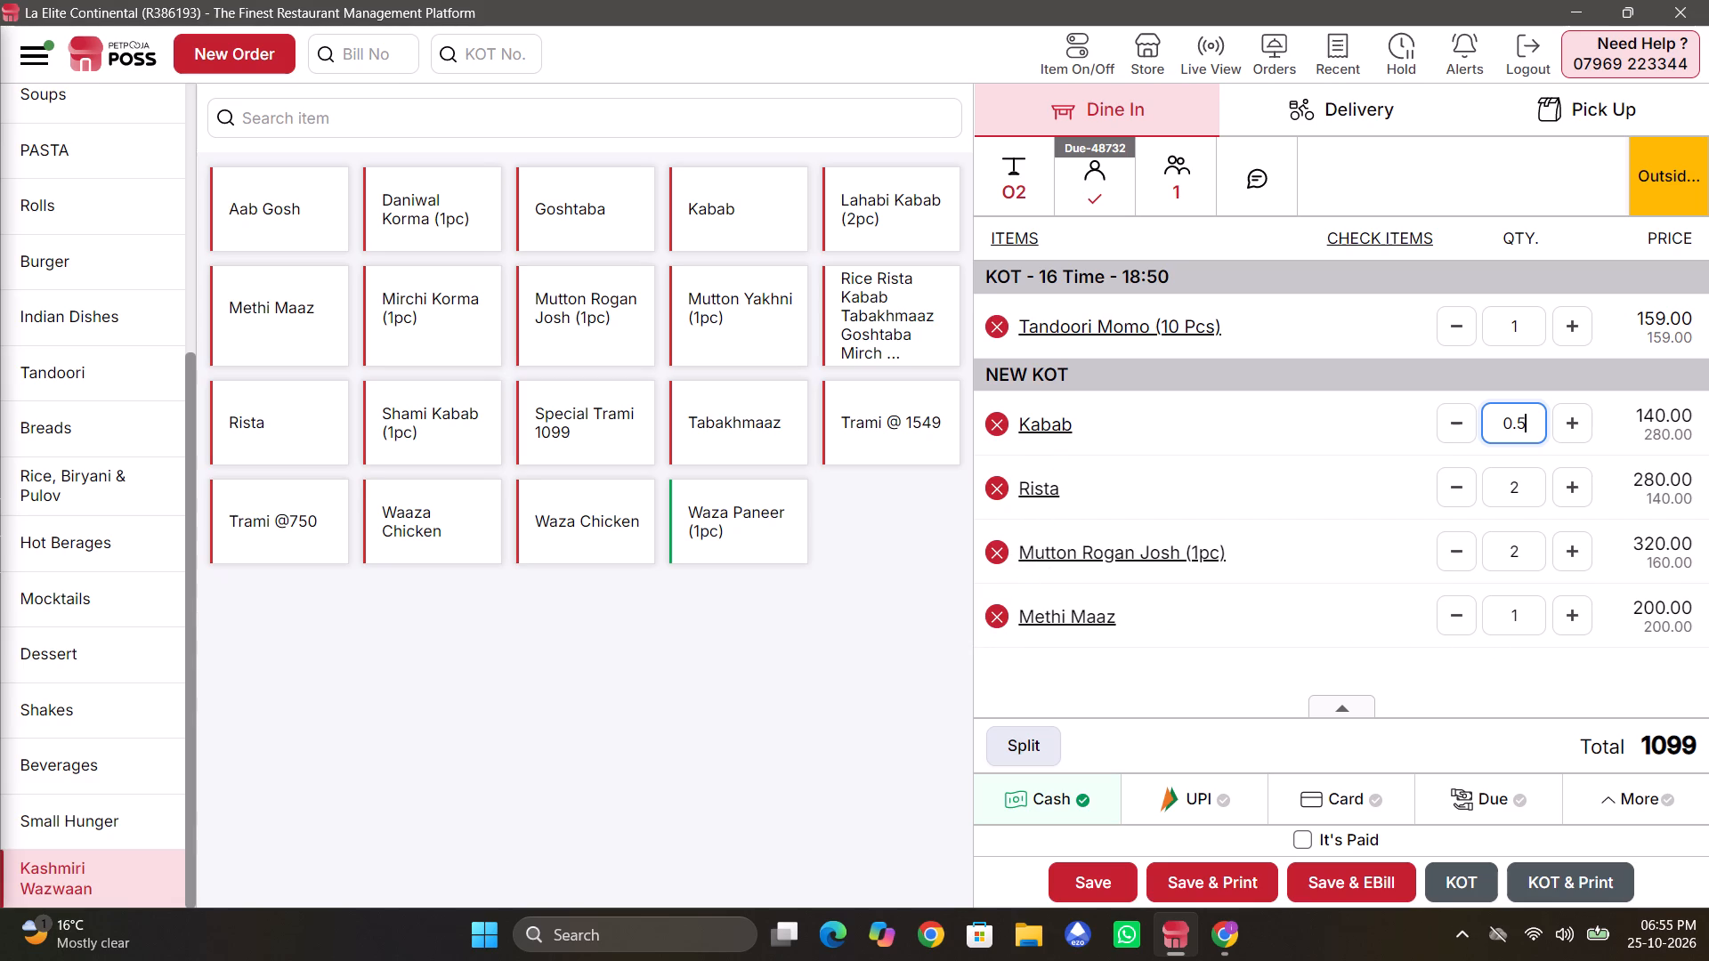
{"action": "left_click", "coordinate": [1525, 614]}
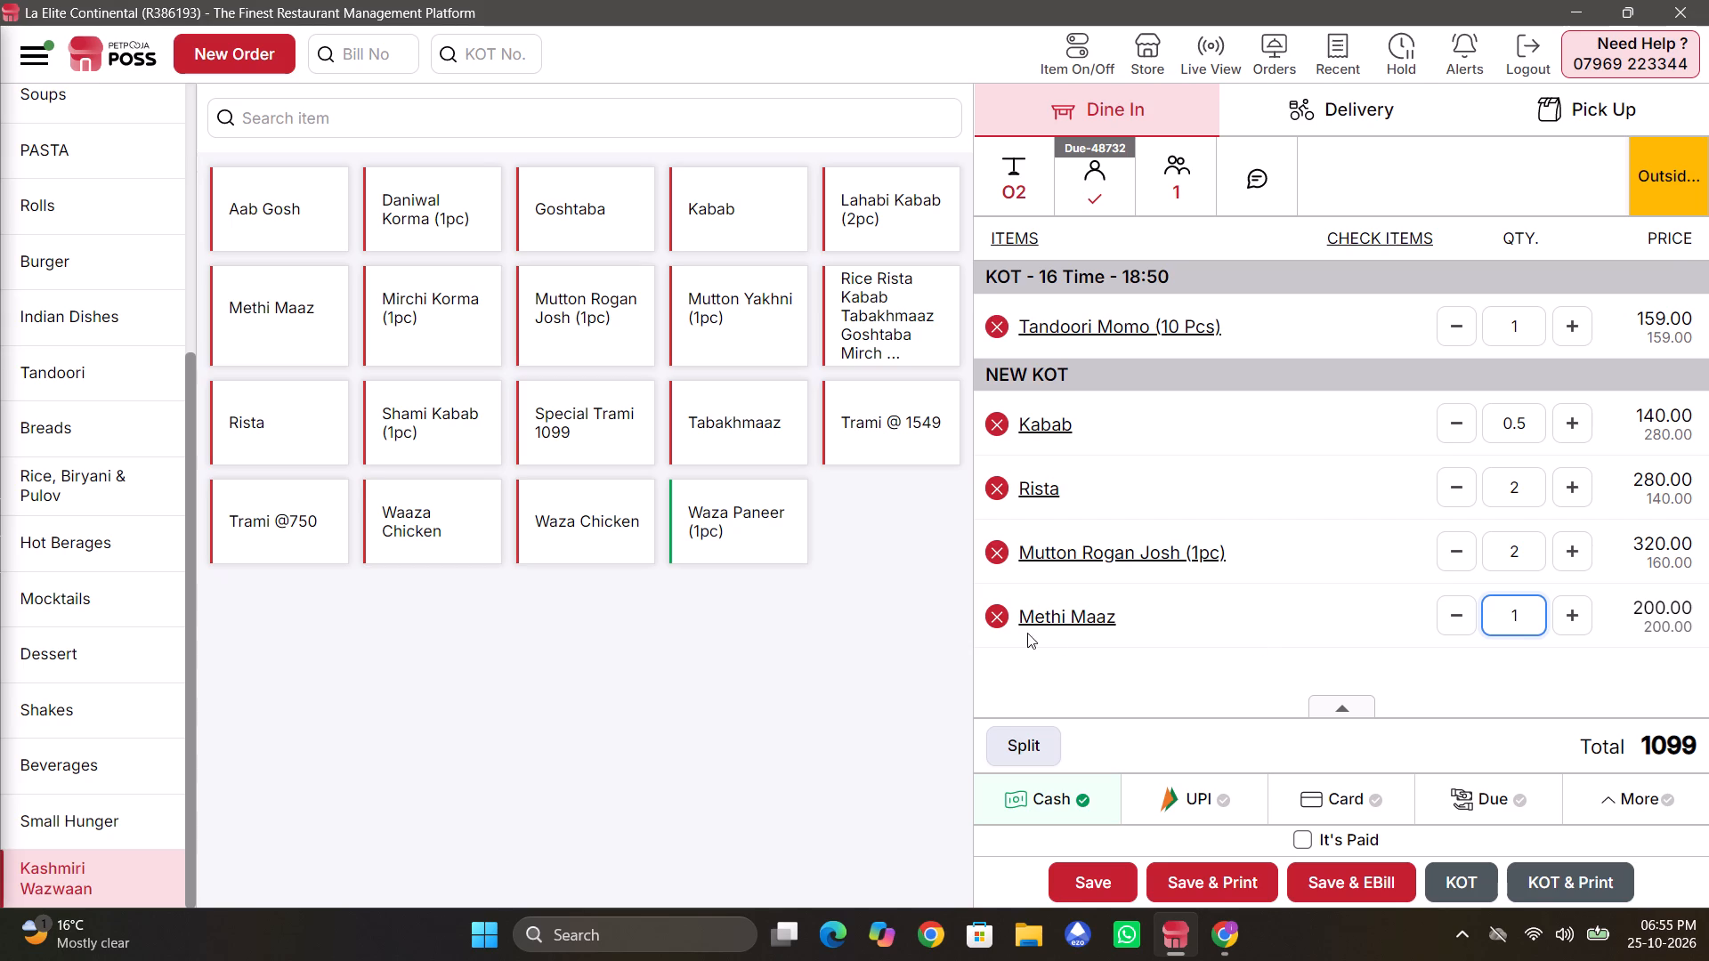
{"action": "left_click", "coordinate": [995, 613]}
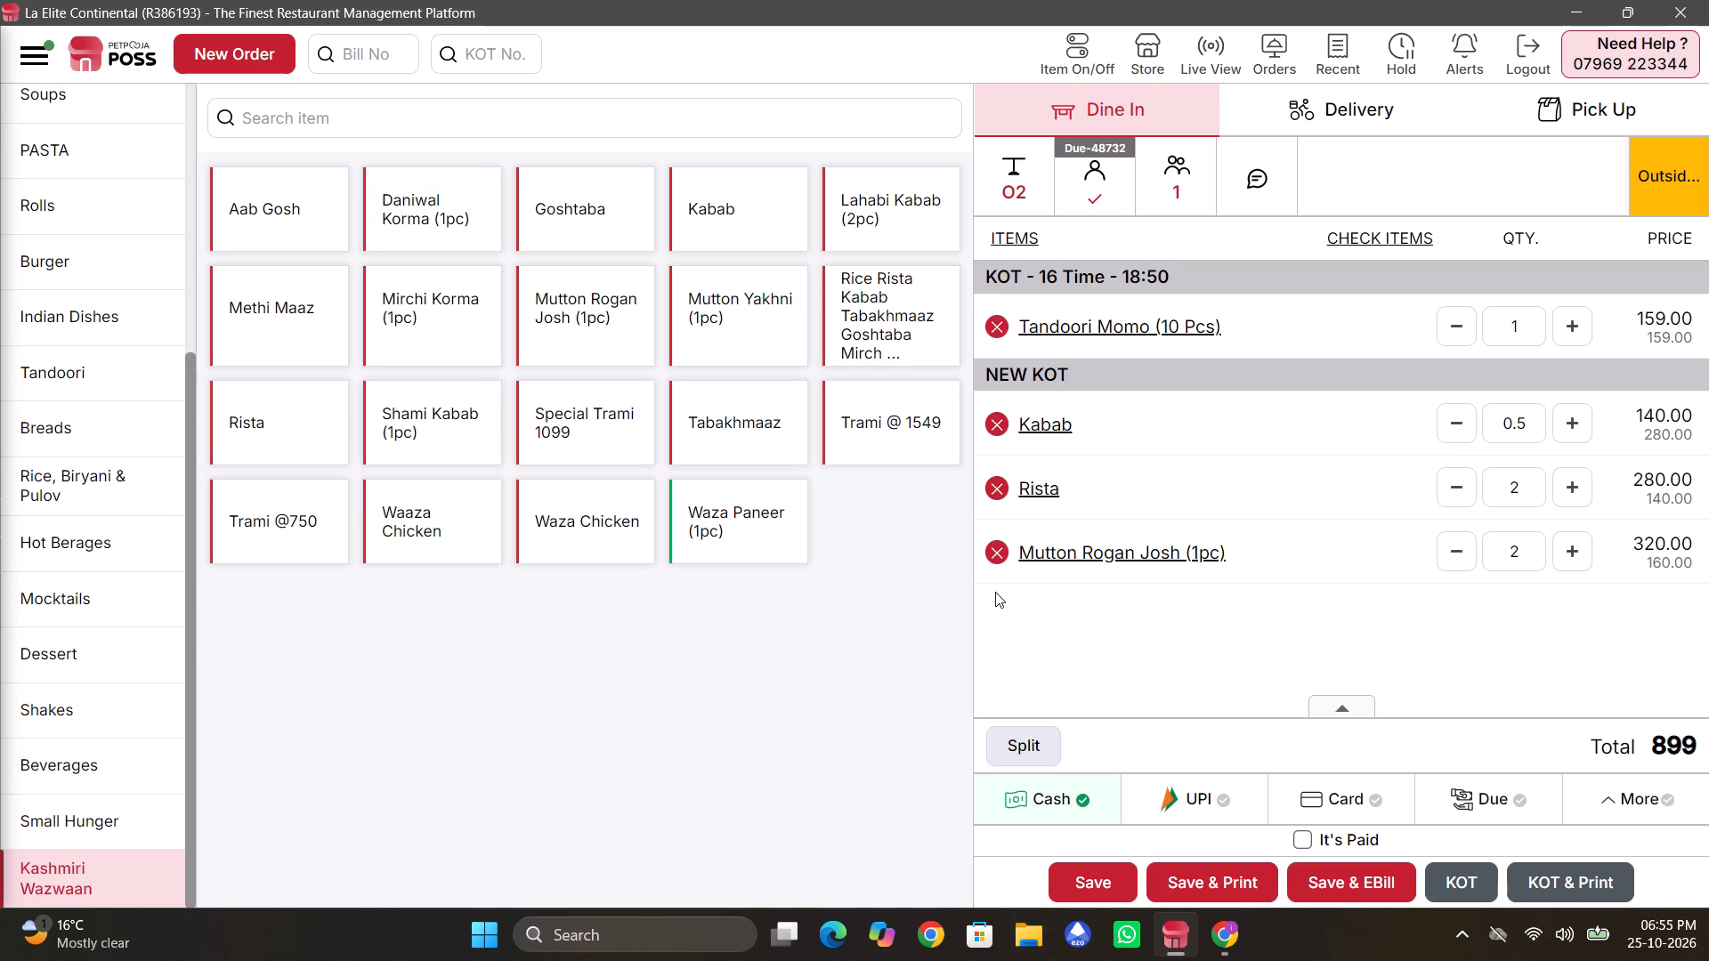
Add Methi Maaz to the new KOT of table O2 with quantity 0.5.
{"action": "left_click", "coordinate": [288, 289]}
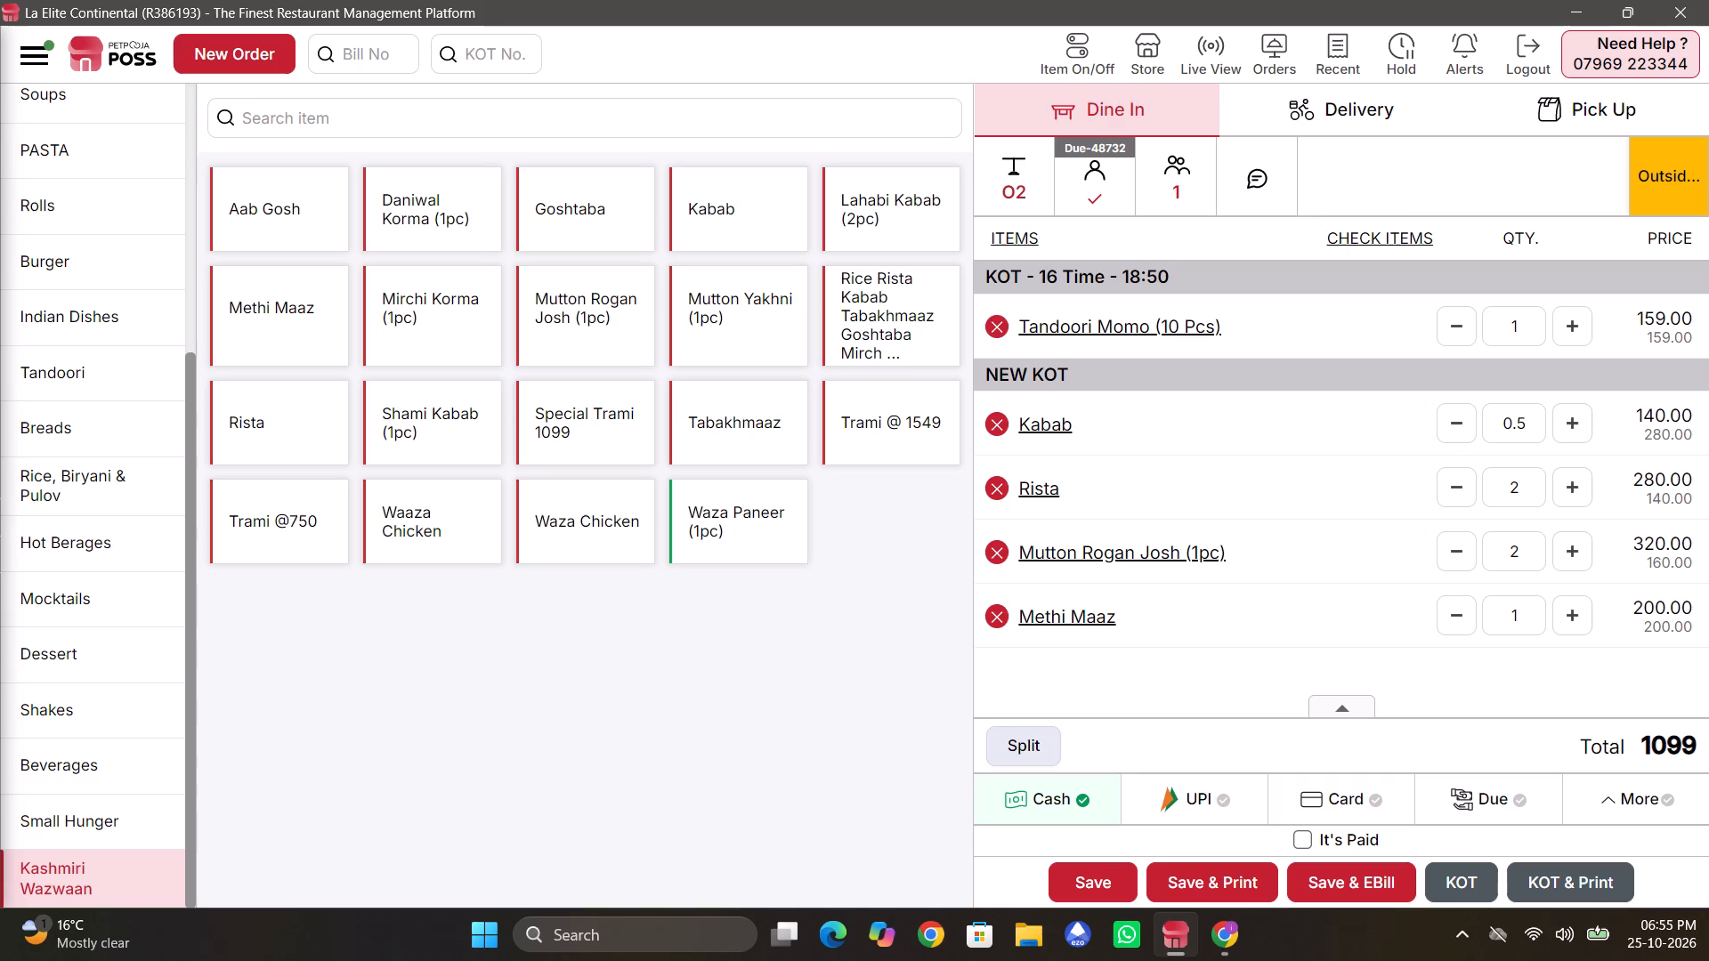
{"action": "left_click", "coordinate": [1518, 620]}
{"action": "key", "text": "BackSpace"}
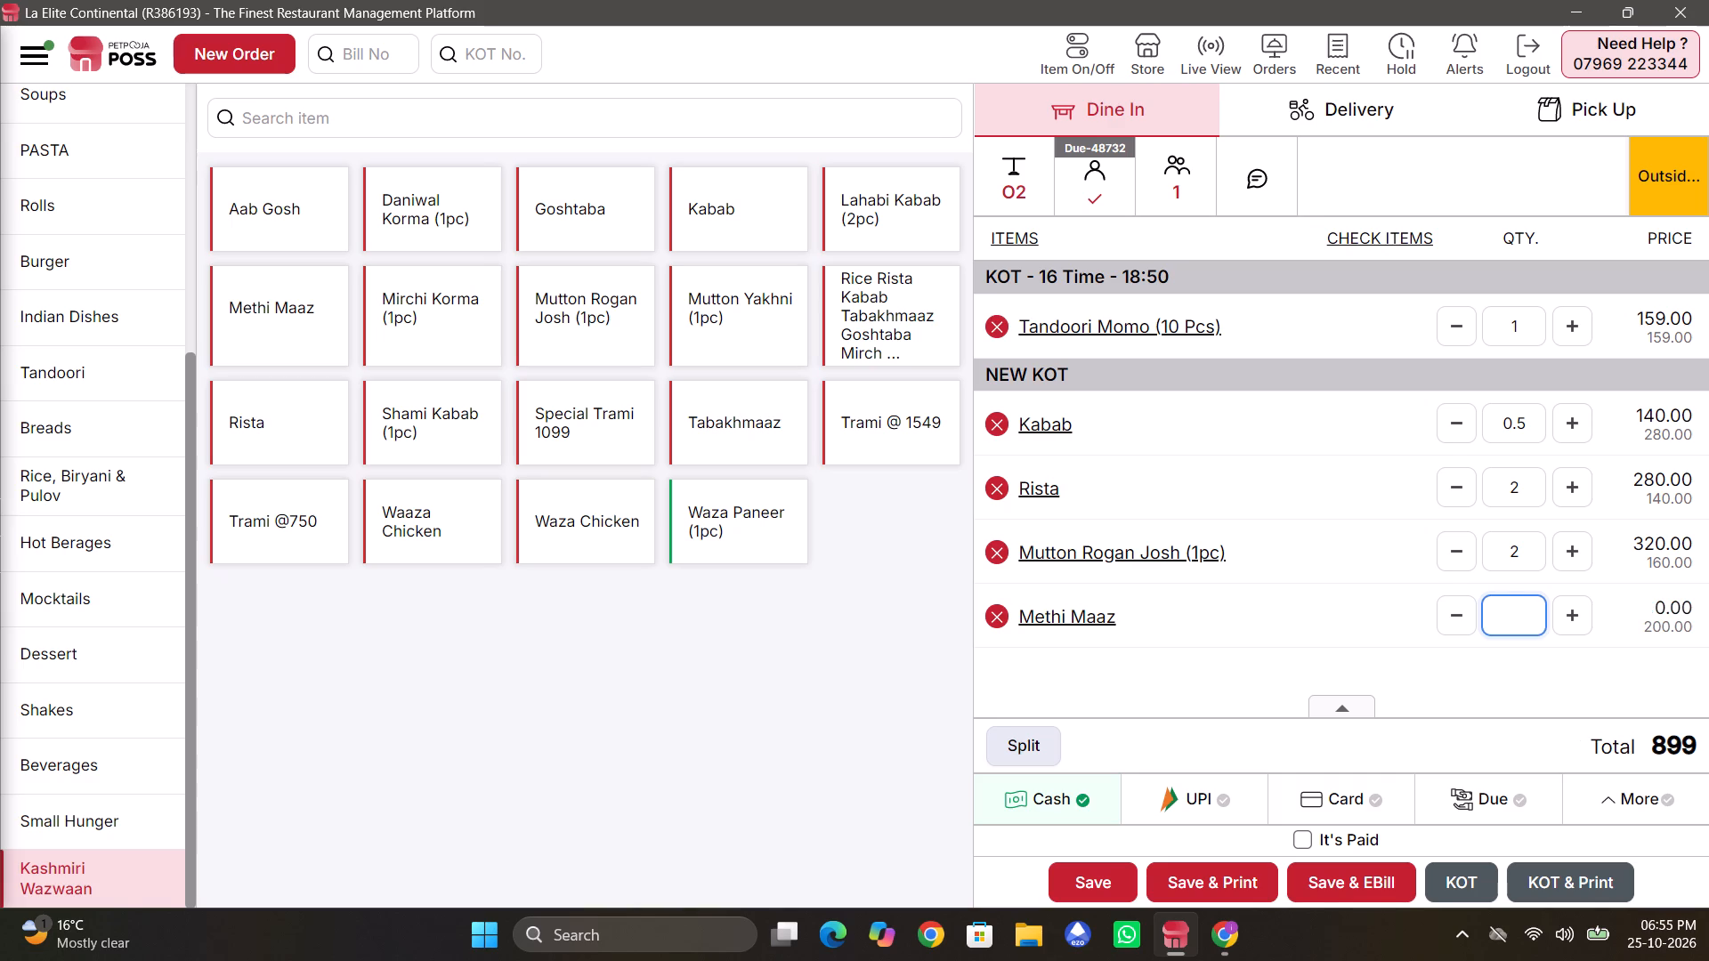
{"action": "type", "text": "0.5"}
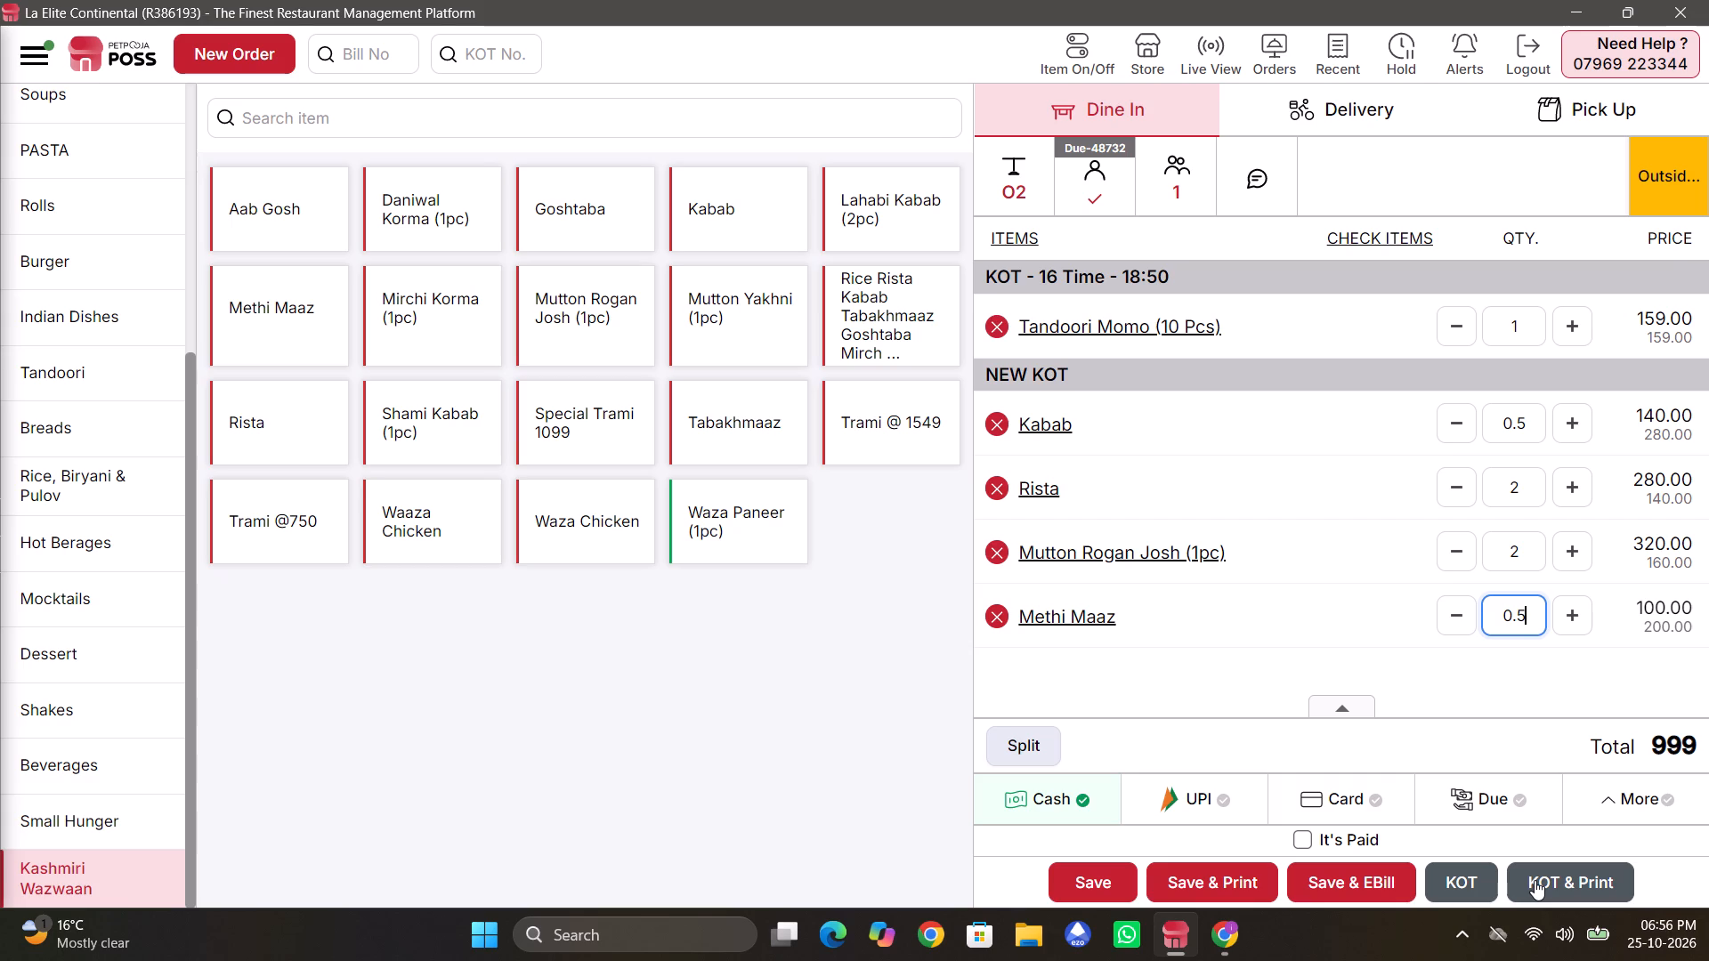
Submit the new items of table O2 as a KOT without printing.
{"action": "left_click", "coordinate": [1535, 880]}
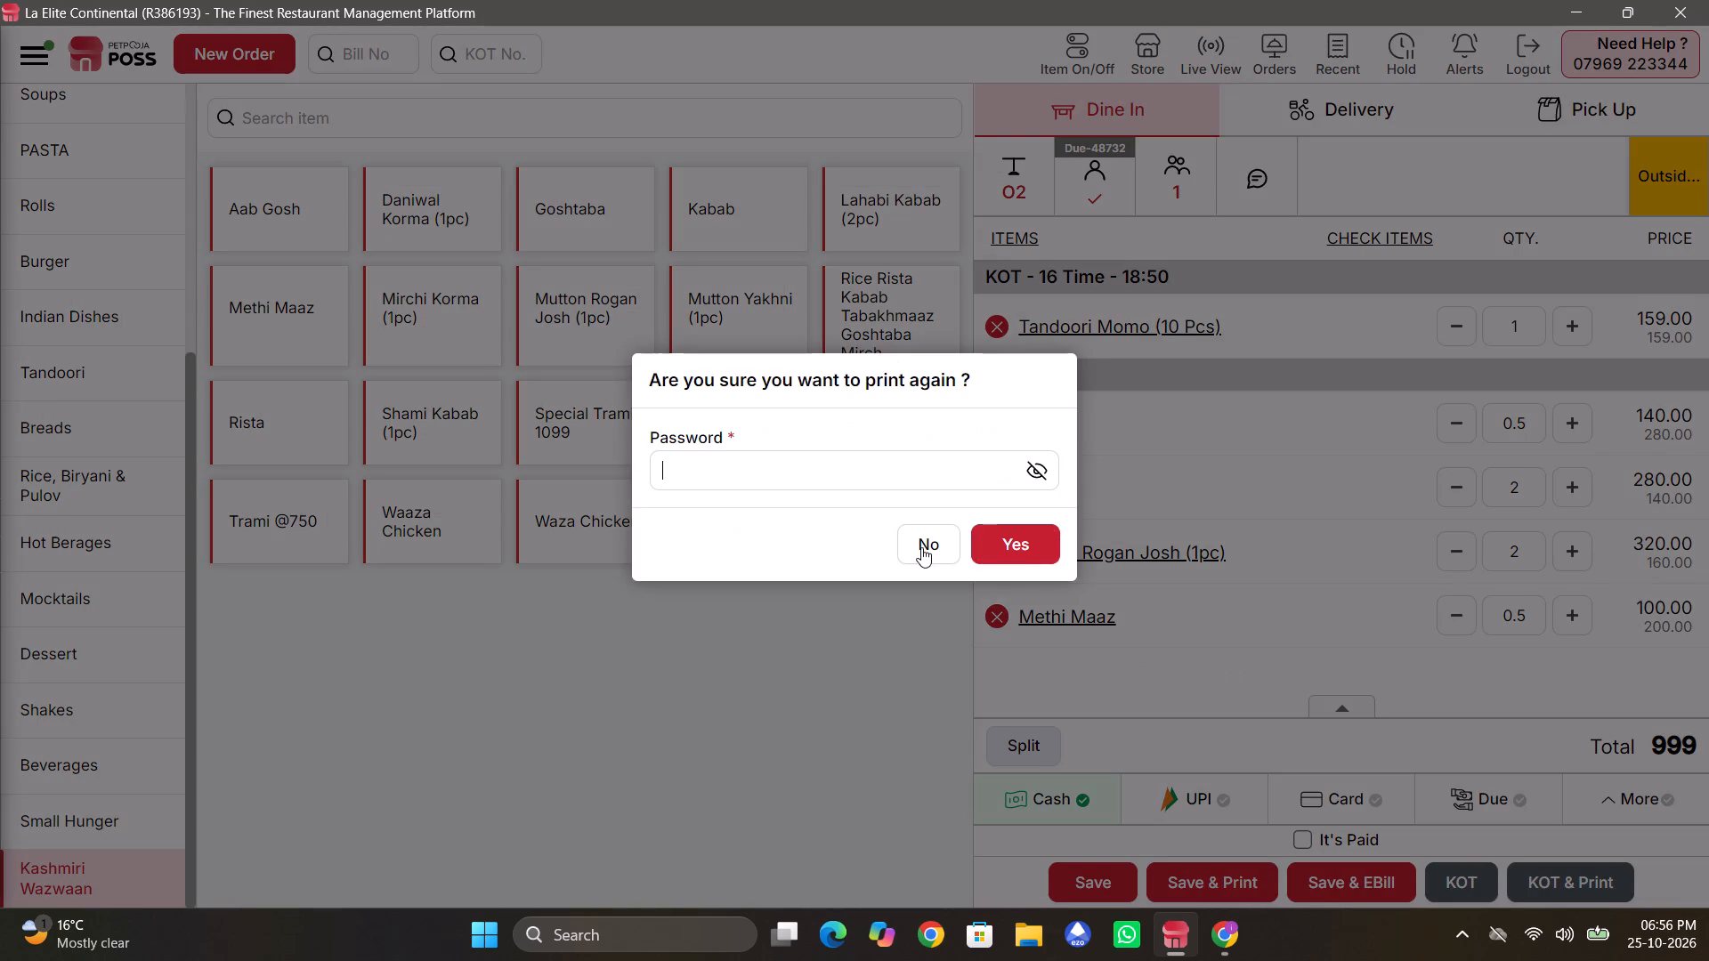
{"action": "left_click", "coordinate": [921, 547]}
{"action": "left_click", "coordinate": [1458, 889]}
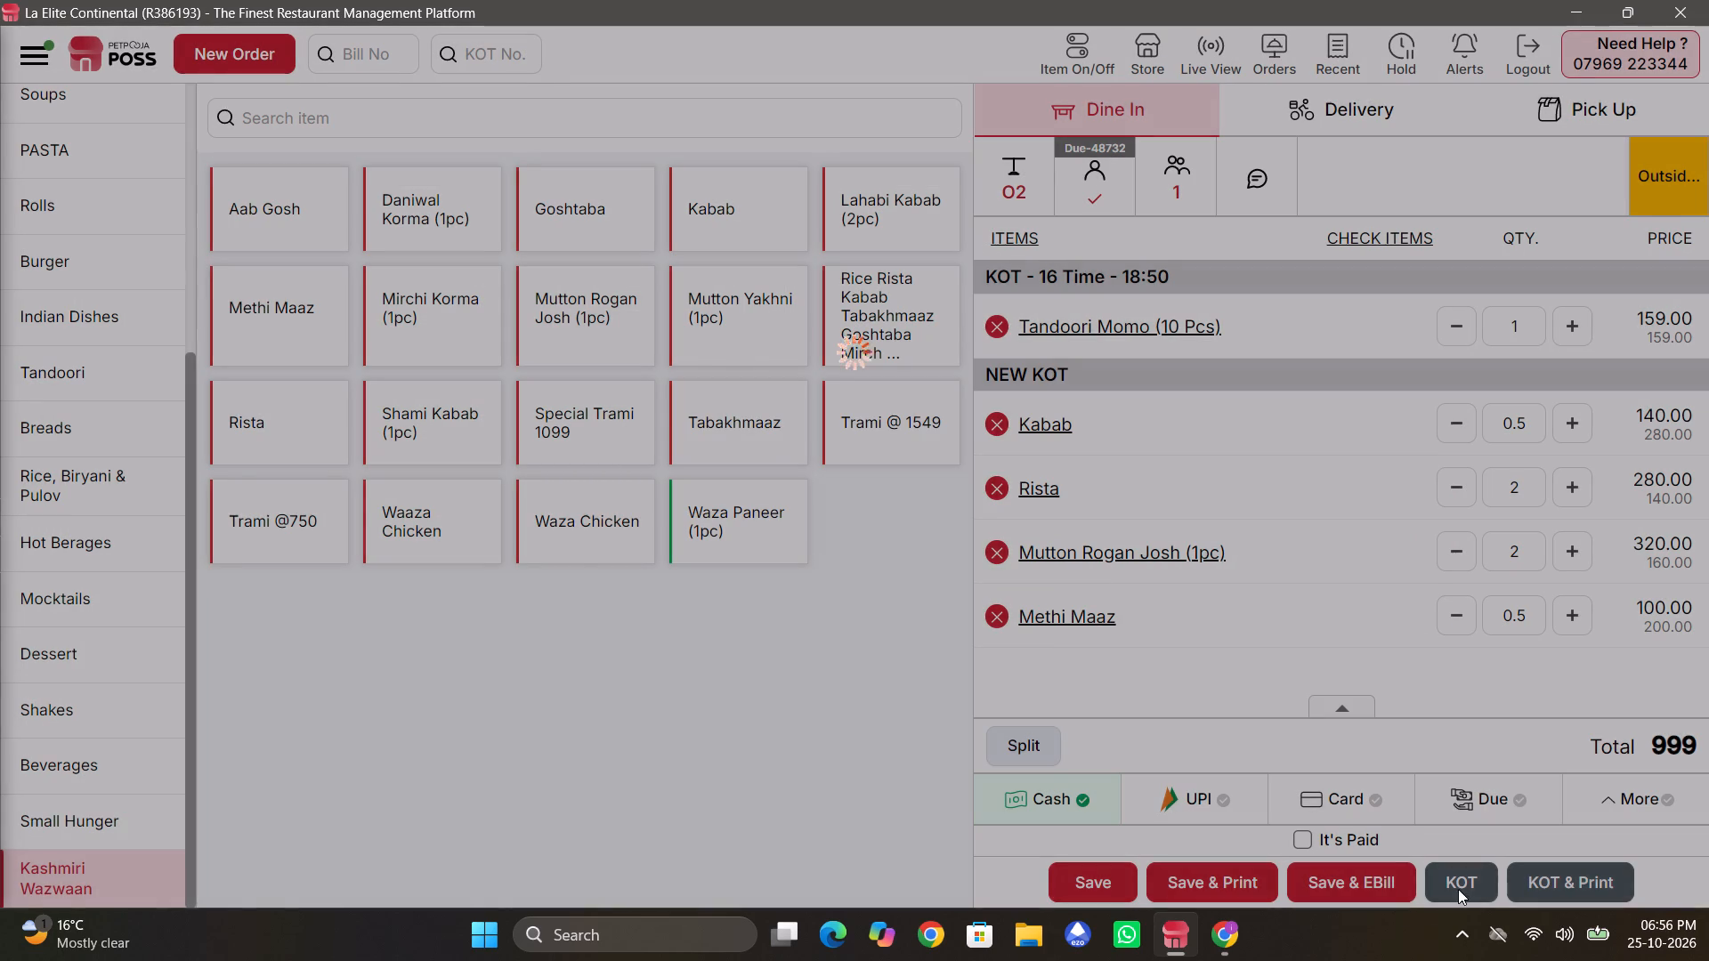
Open the running order of outside table O2 from the table view.
{"action": "left_click", "coordinate": [207, 586]}
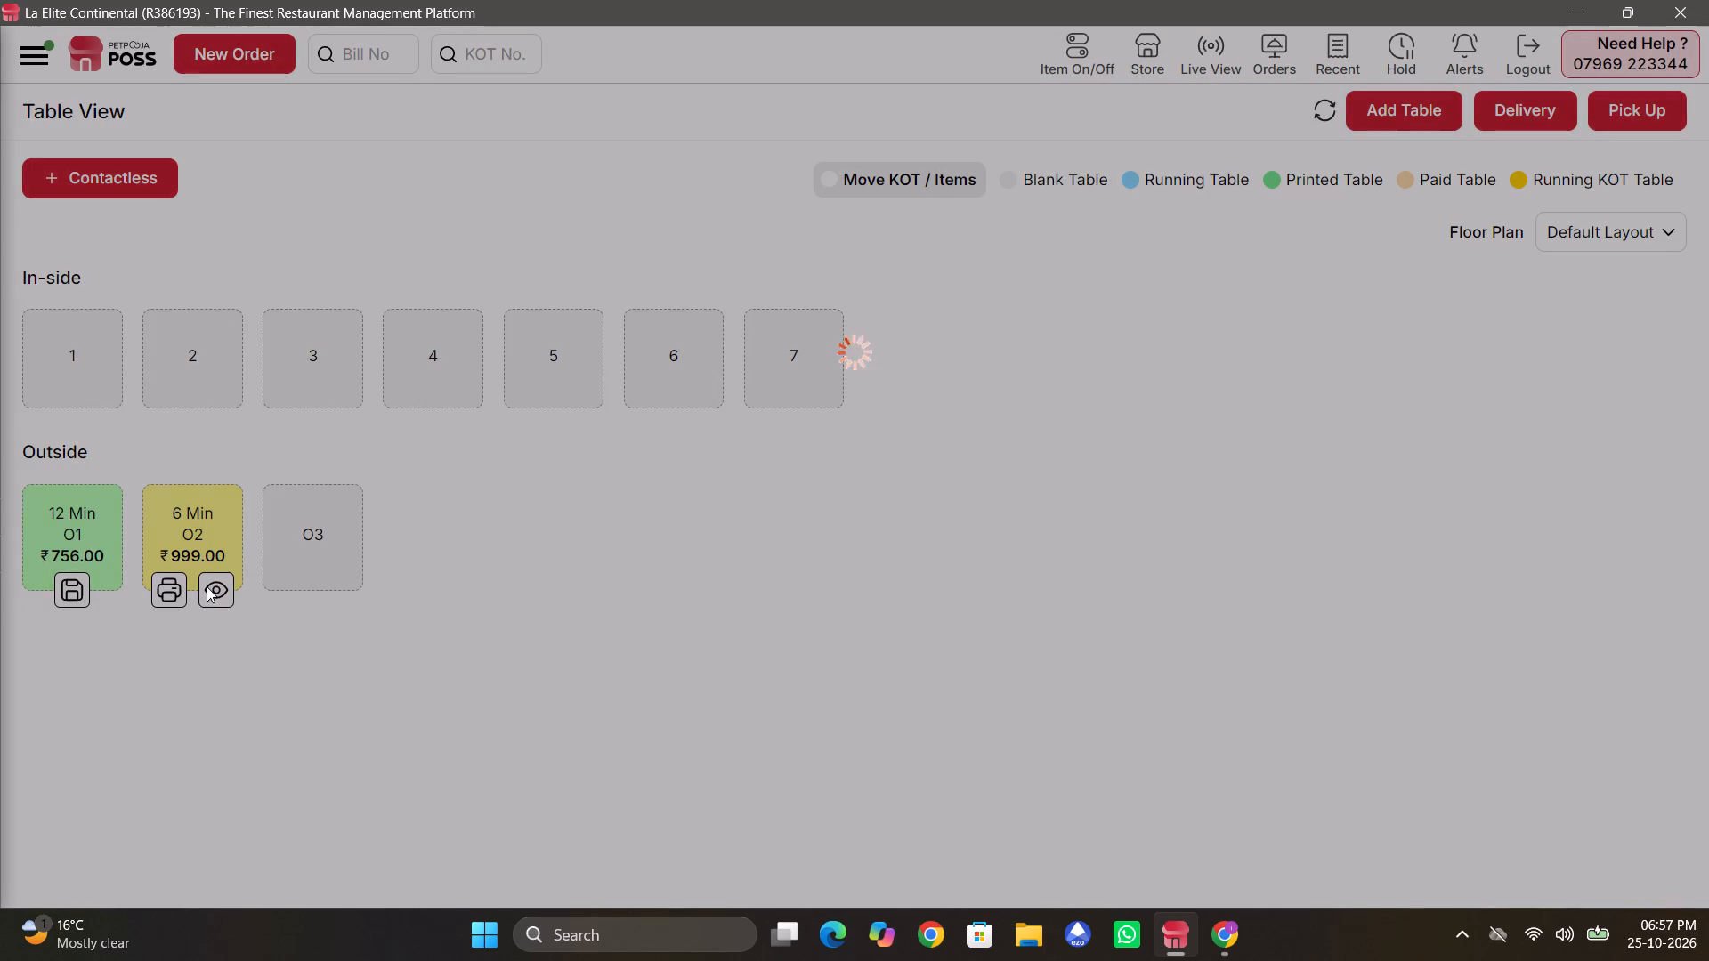
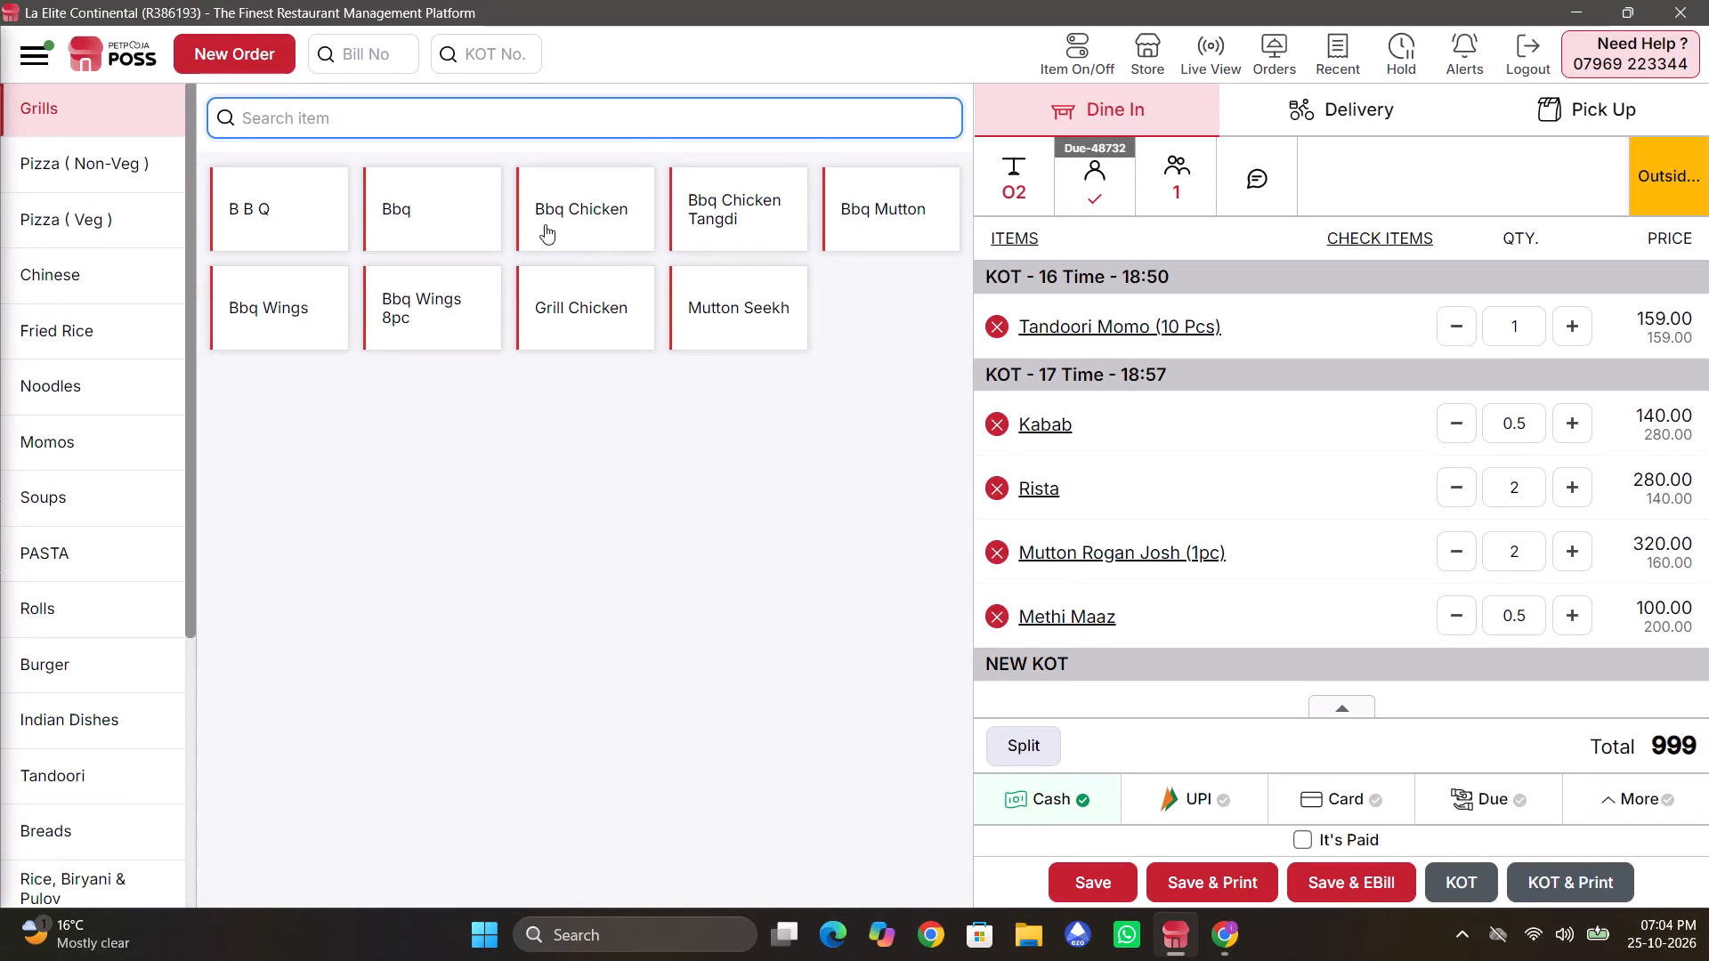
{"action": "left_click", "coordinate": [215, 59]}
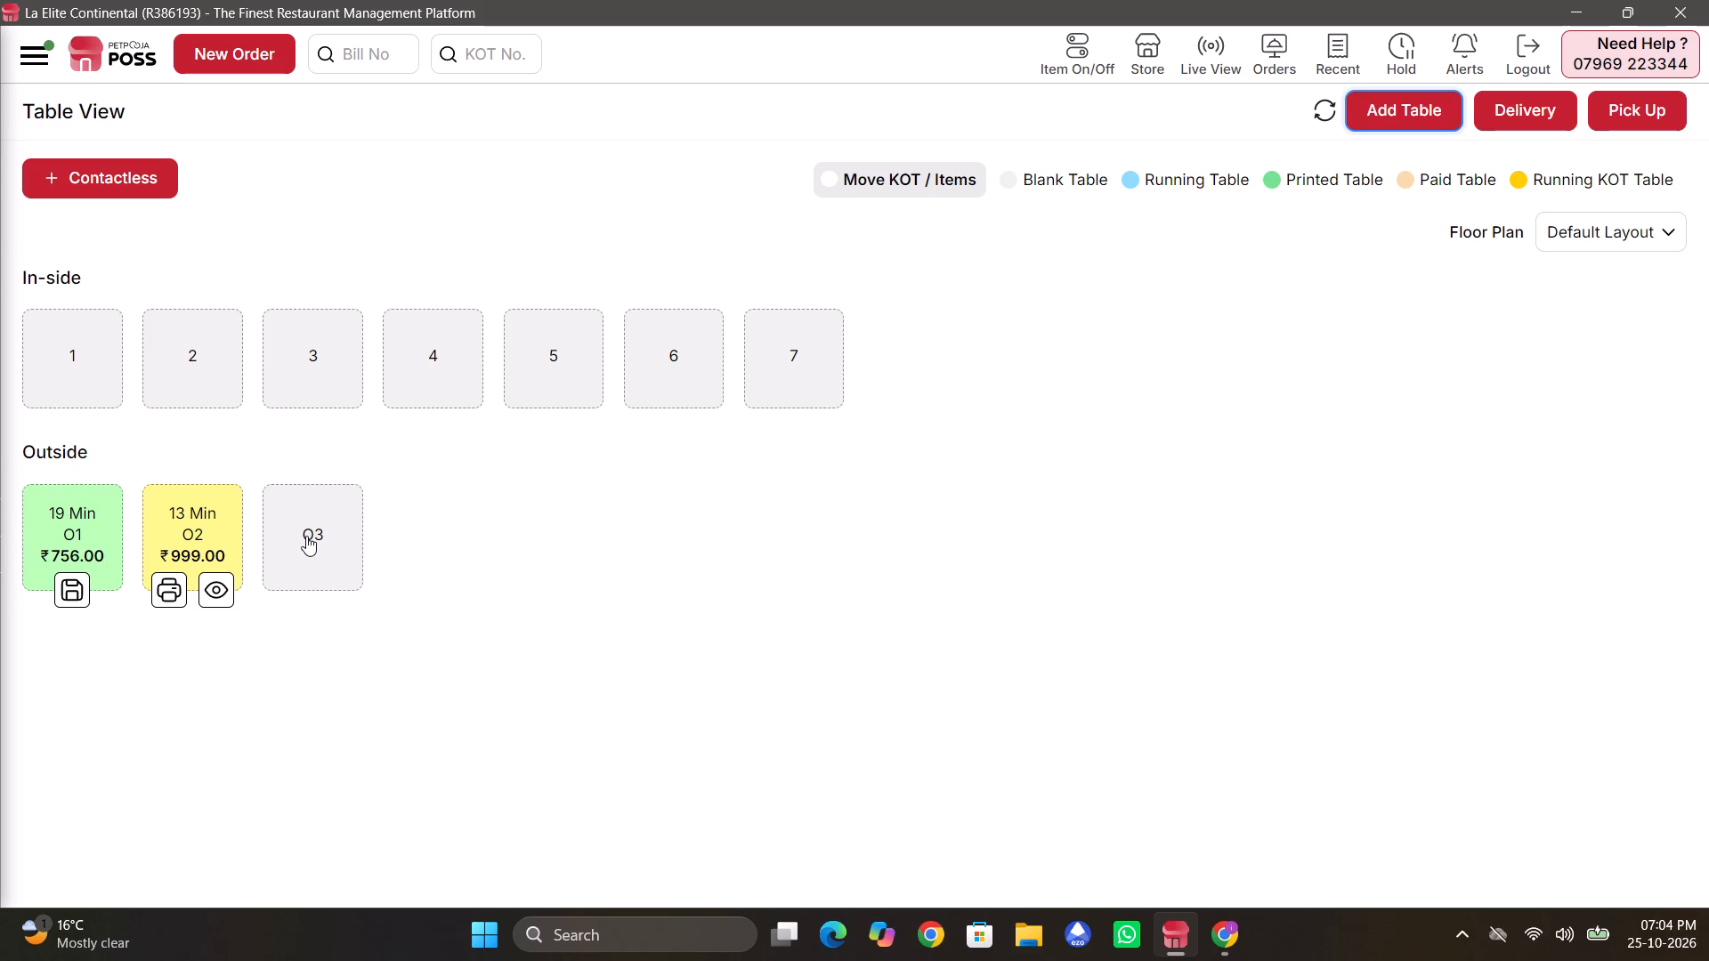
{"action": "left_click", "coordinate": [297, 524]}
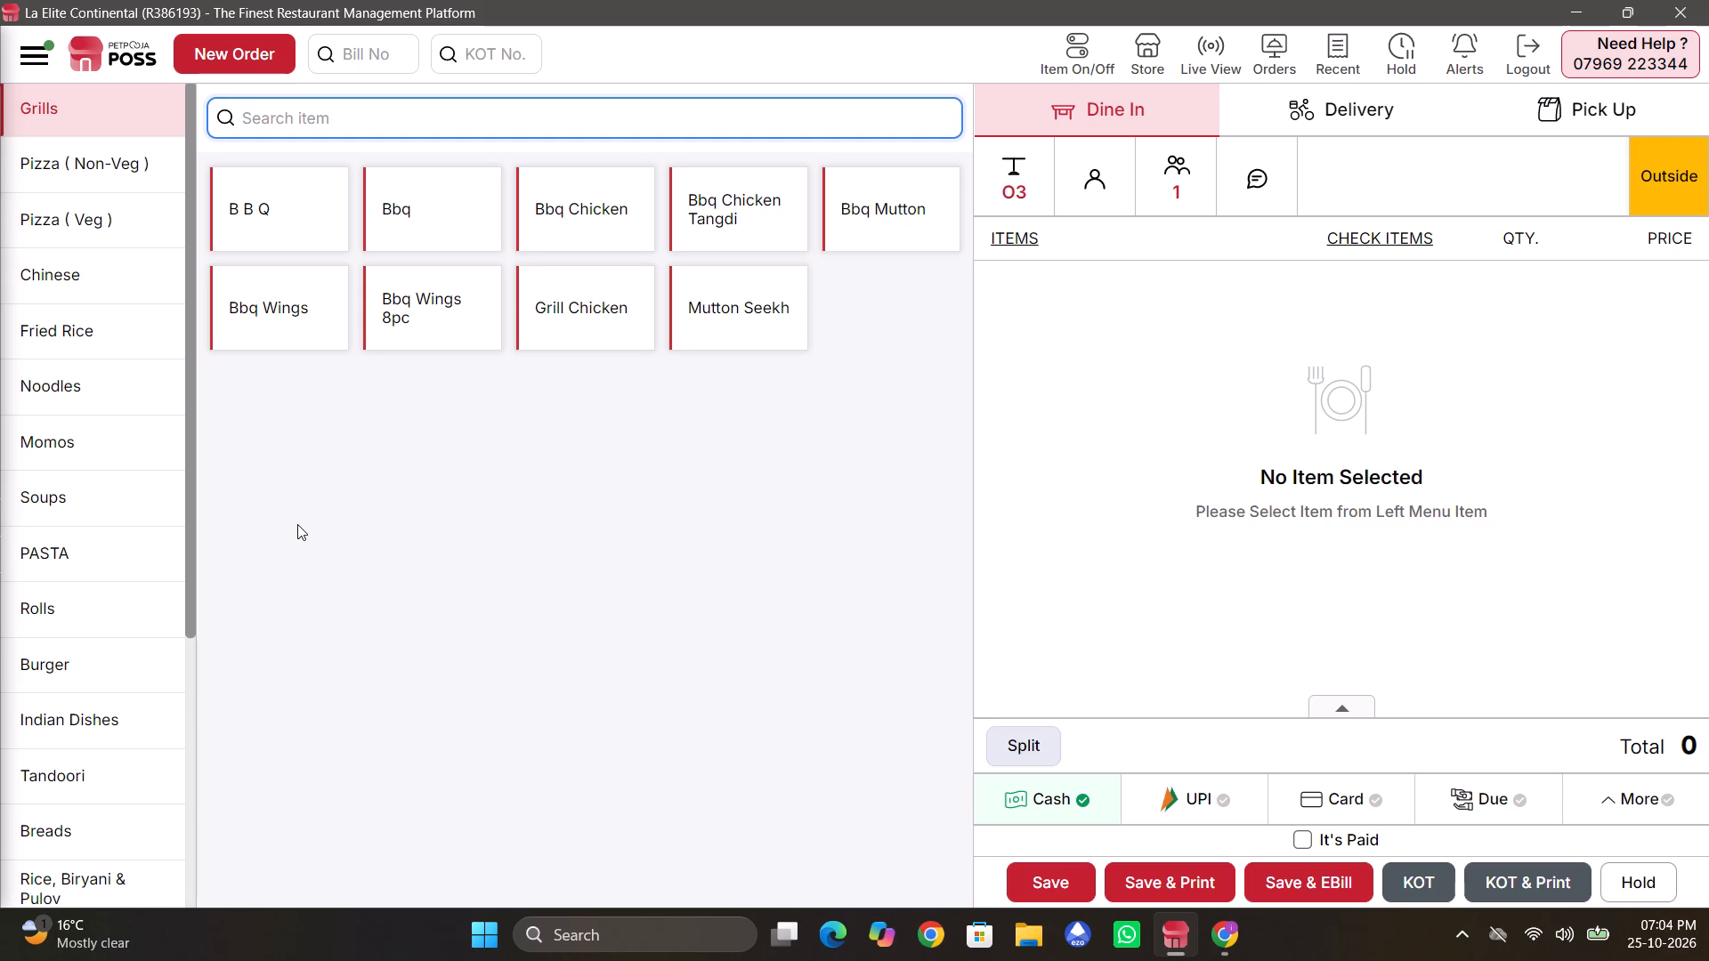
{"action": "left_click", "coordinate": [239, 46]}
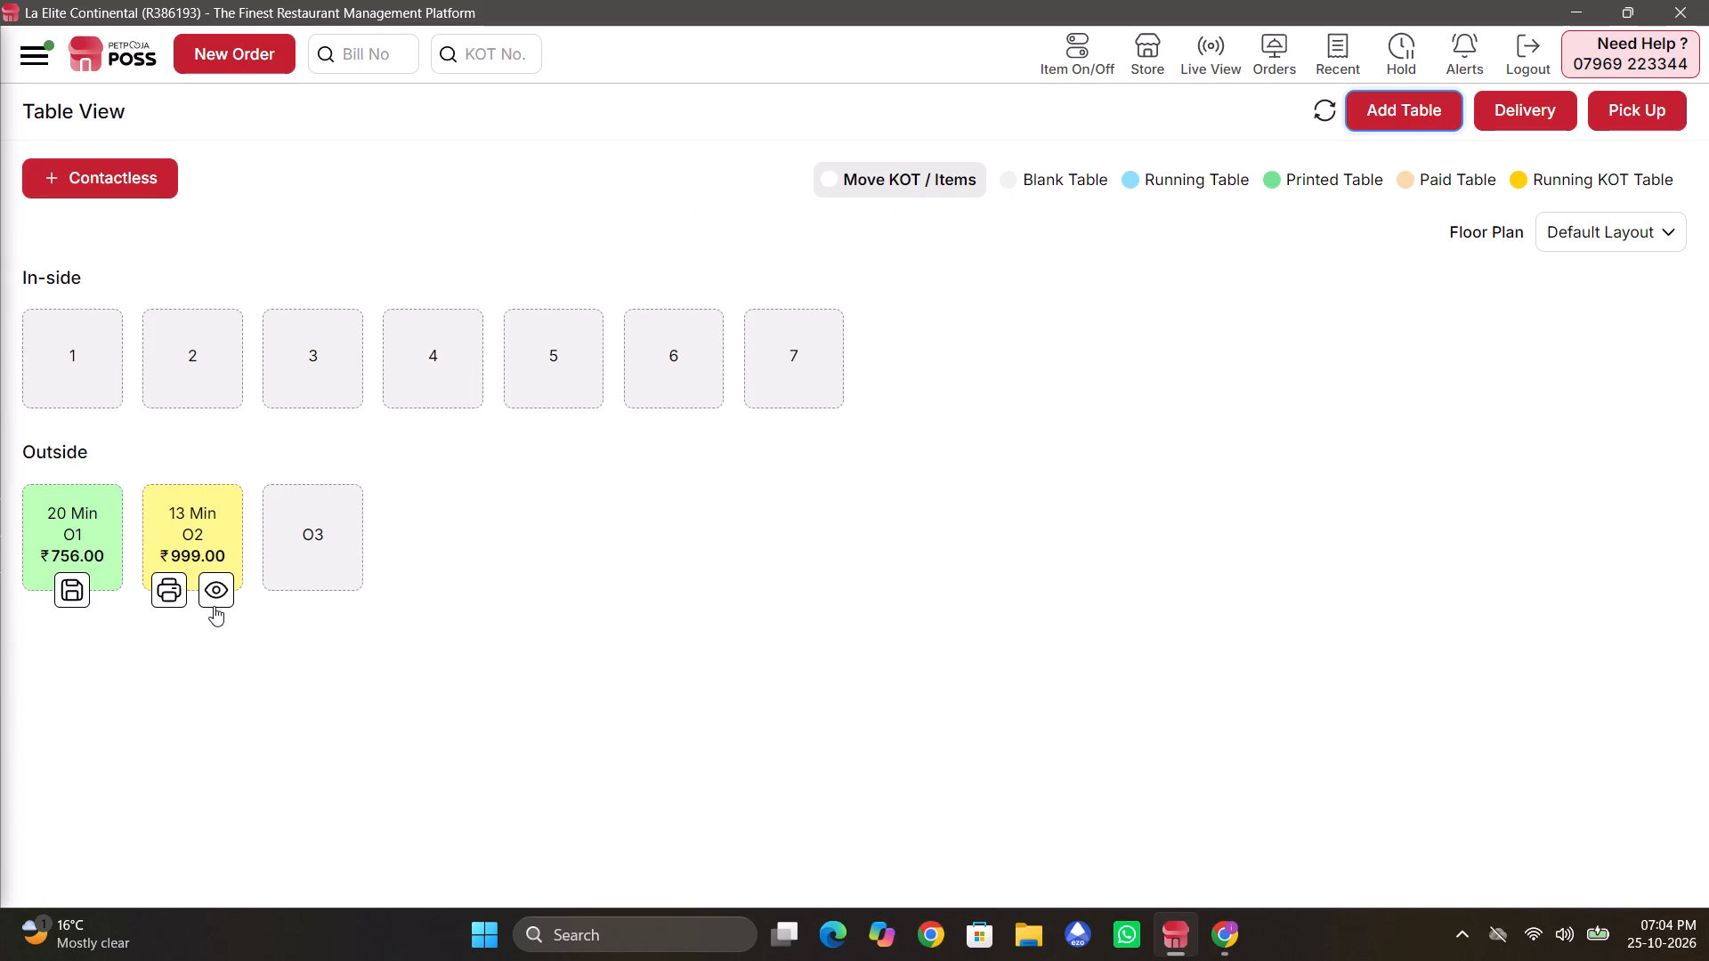
Review the running order of outside table O2 and return to the table view.
{"action": "left_click", "coordinate": [214, 597]}
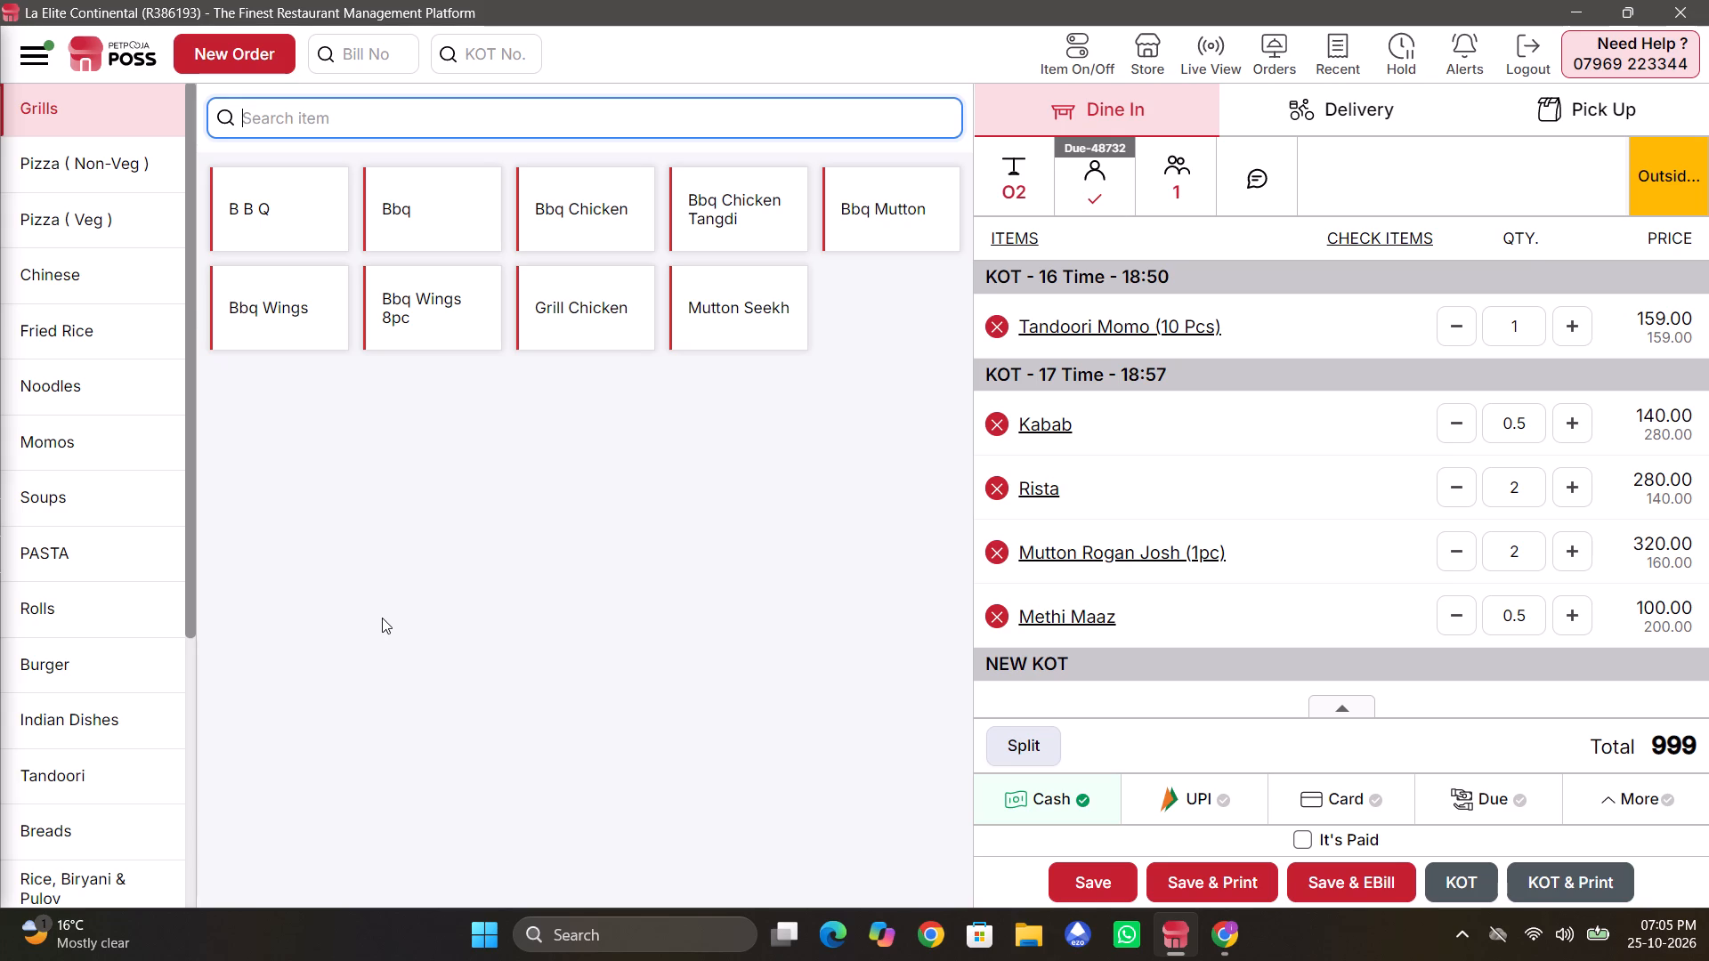
{"action": "left_click", "coordinate": [247, 44]}
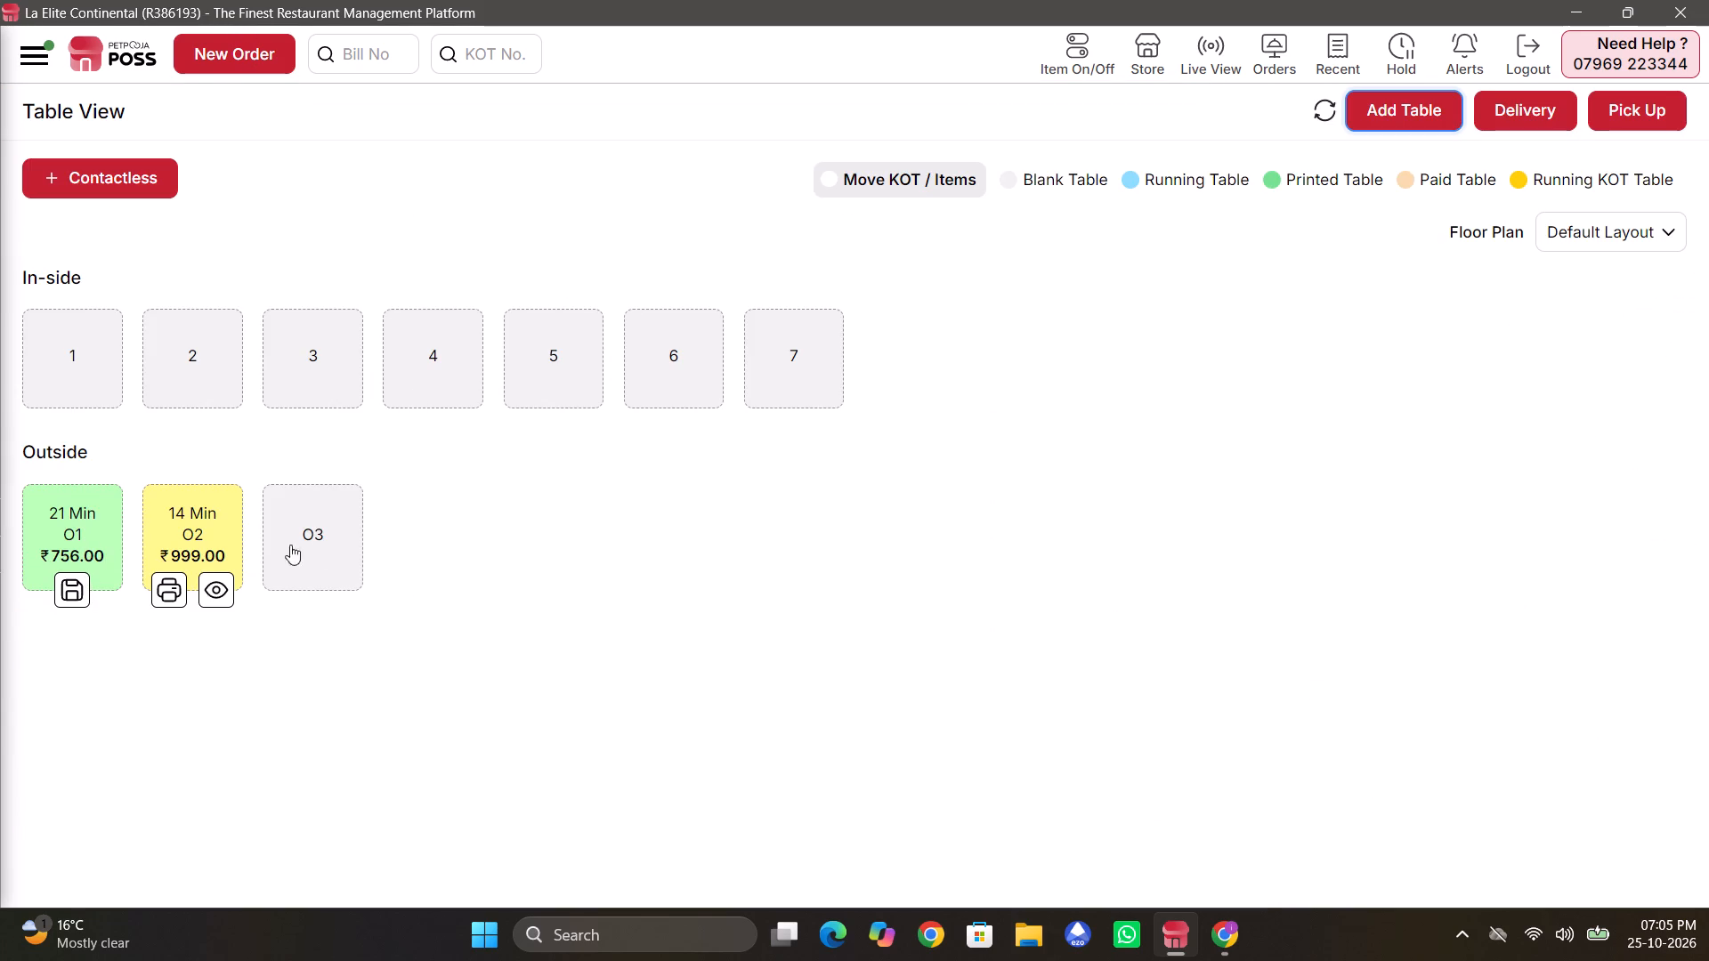
Start a dine-in order for outside table O3 with one small Plain Cheese Pizza without add-ons.
{"action": "left_click", "coordinate": [345, 530]}
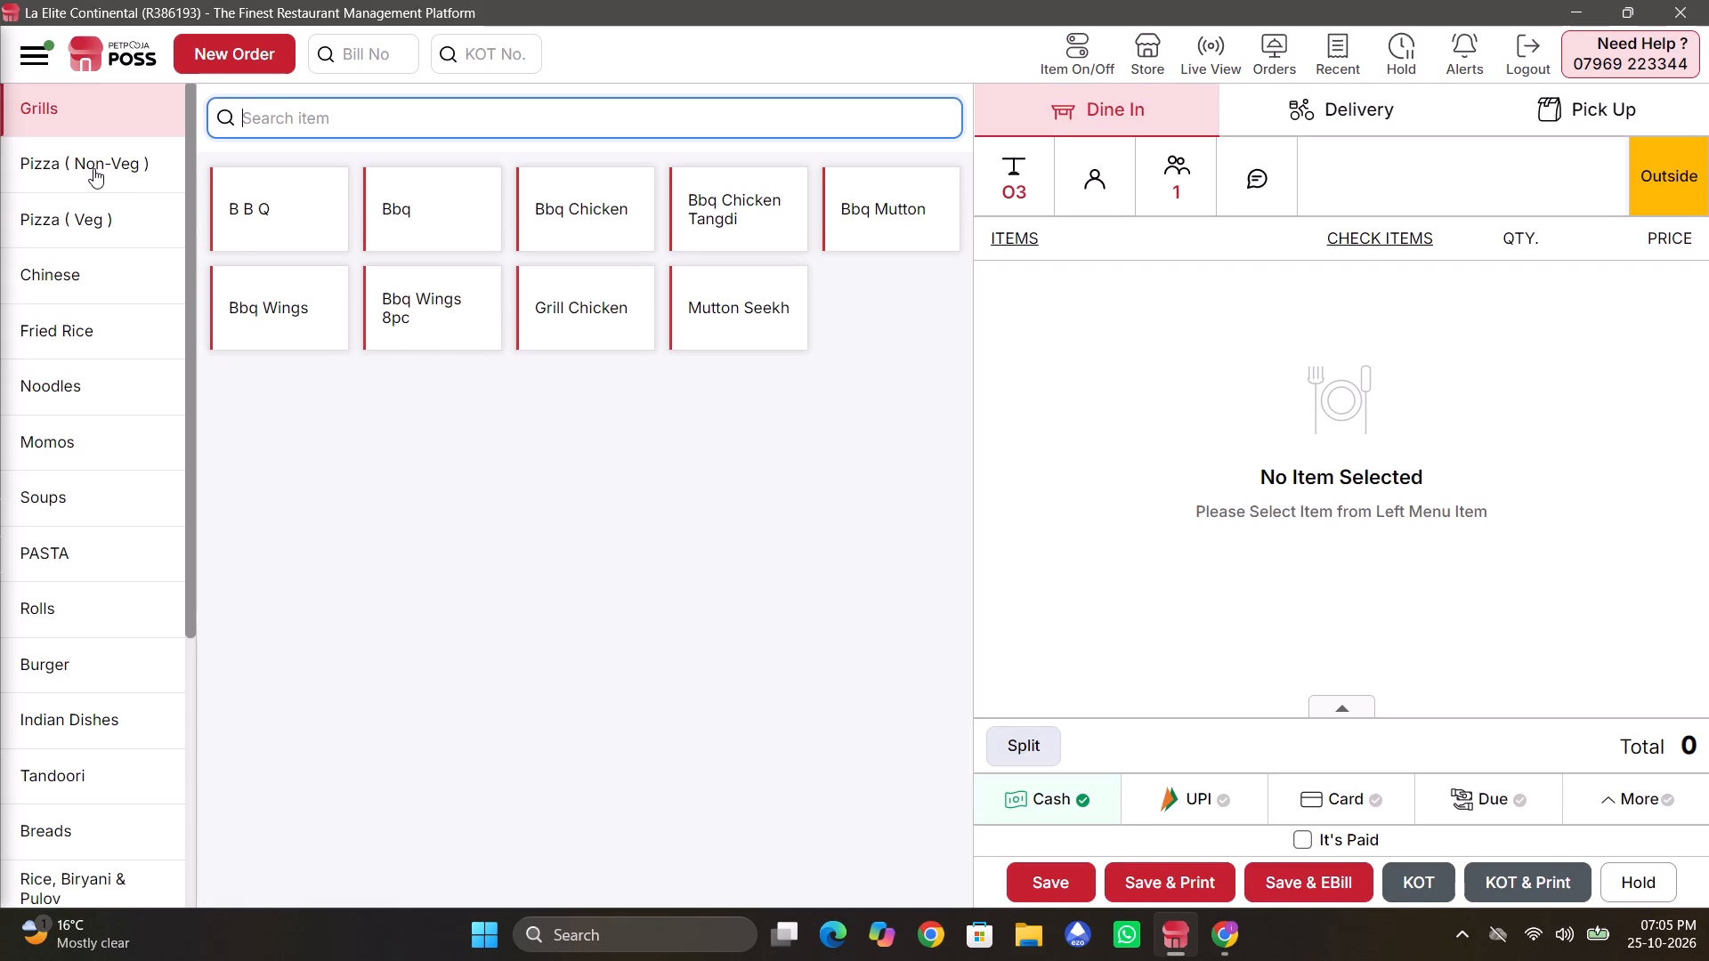
{"action": "left_click", "coordinate": [81, 216]}
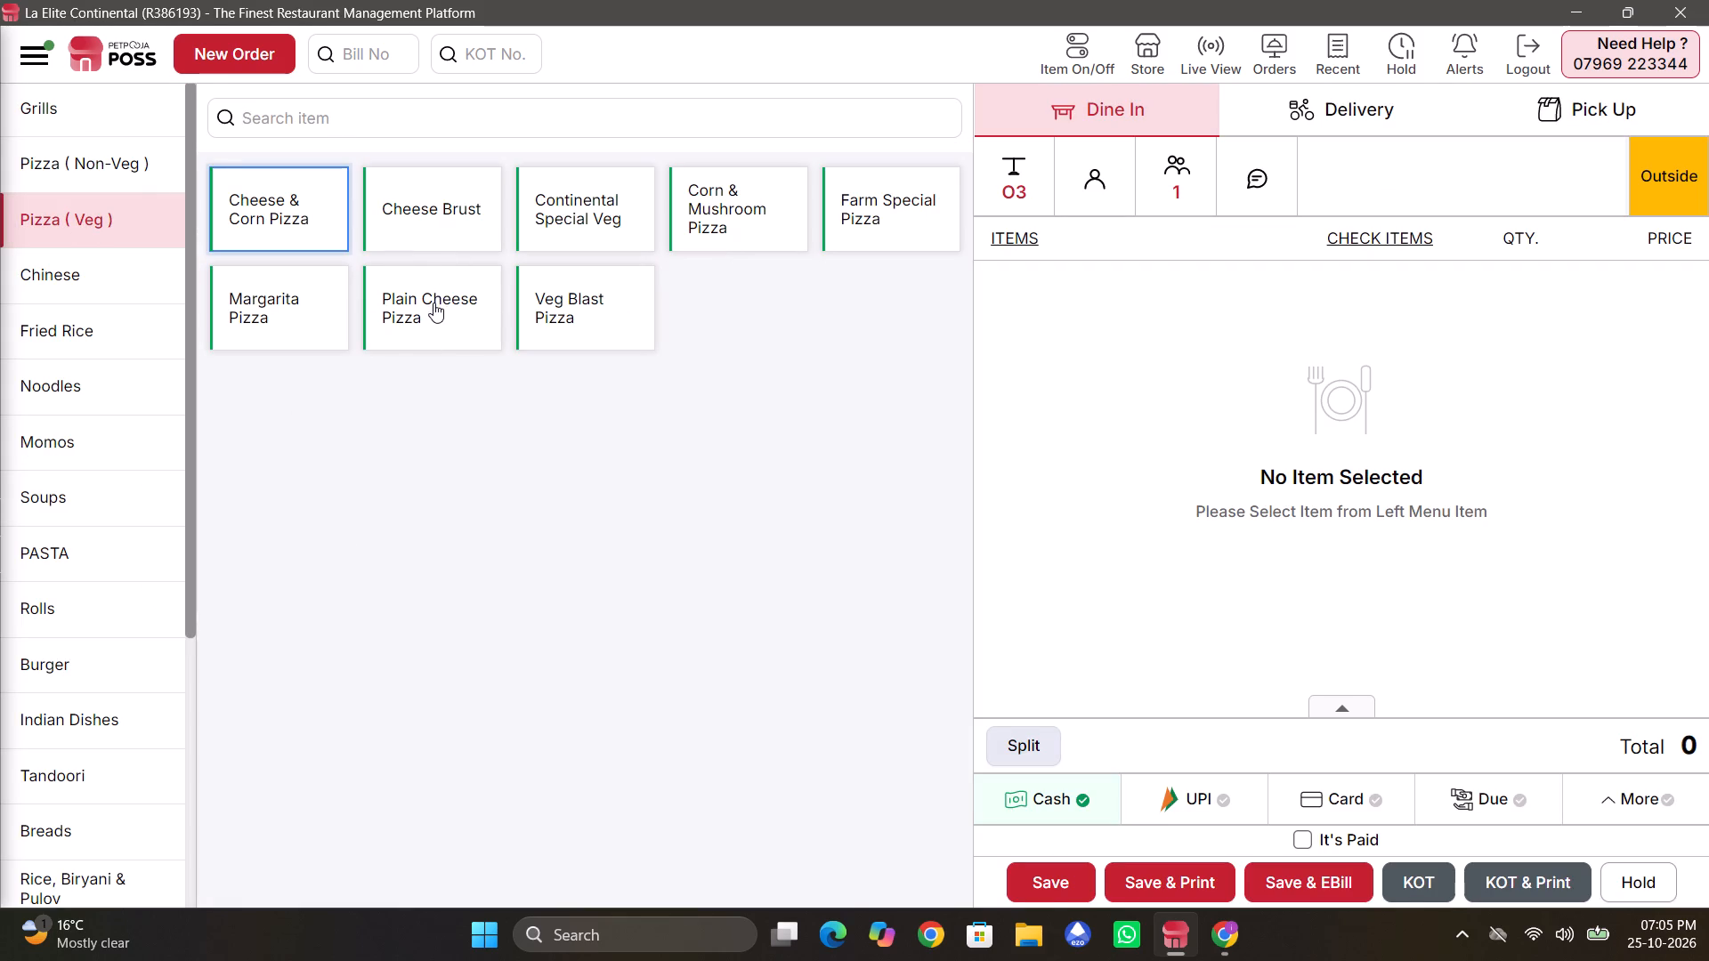
{"action": "left_click", "coordinate": [433, 303]}
{"action": "left_click", "coordinate": [529, 360]}
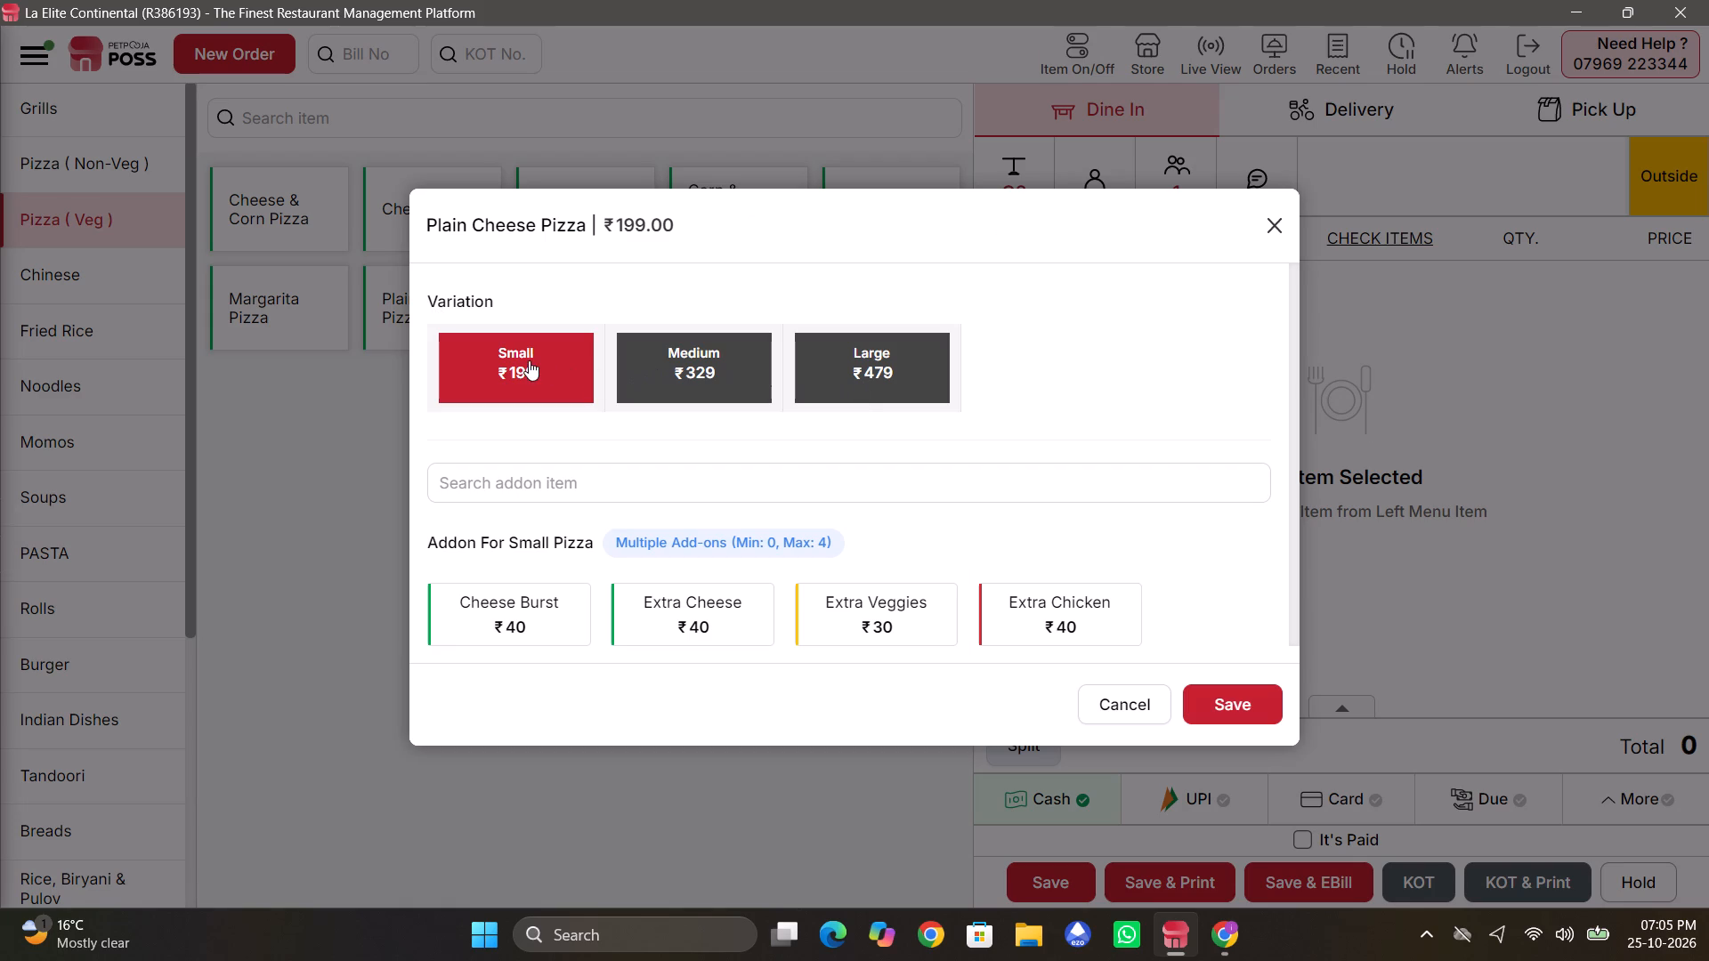
{"action": "left_click", "coordinate": [1241, 702]}
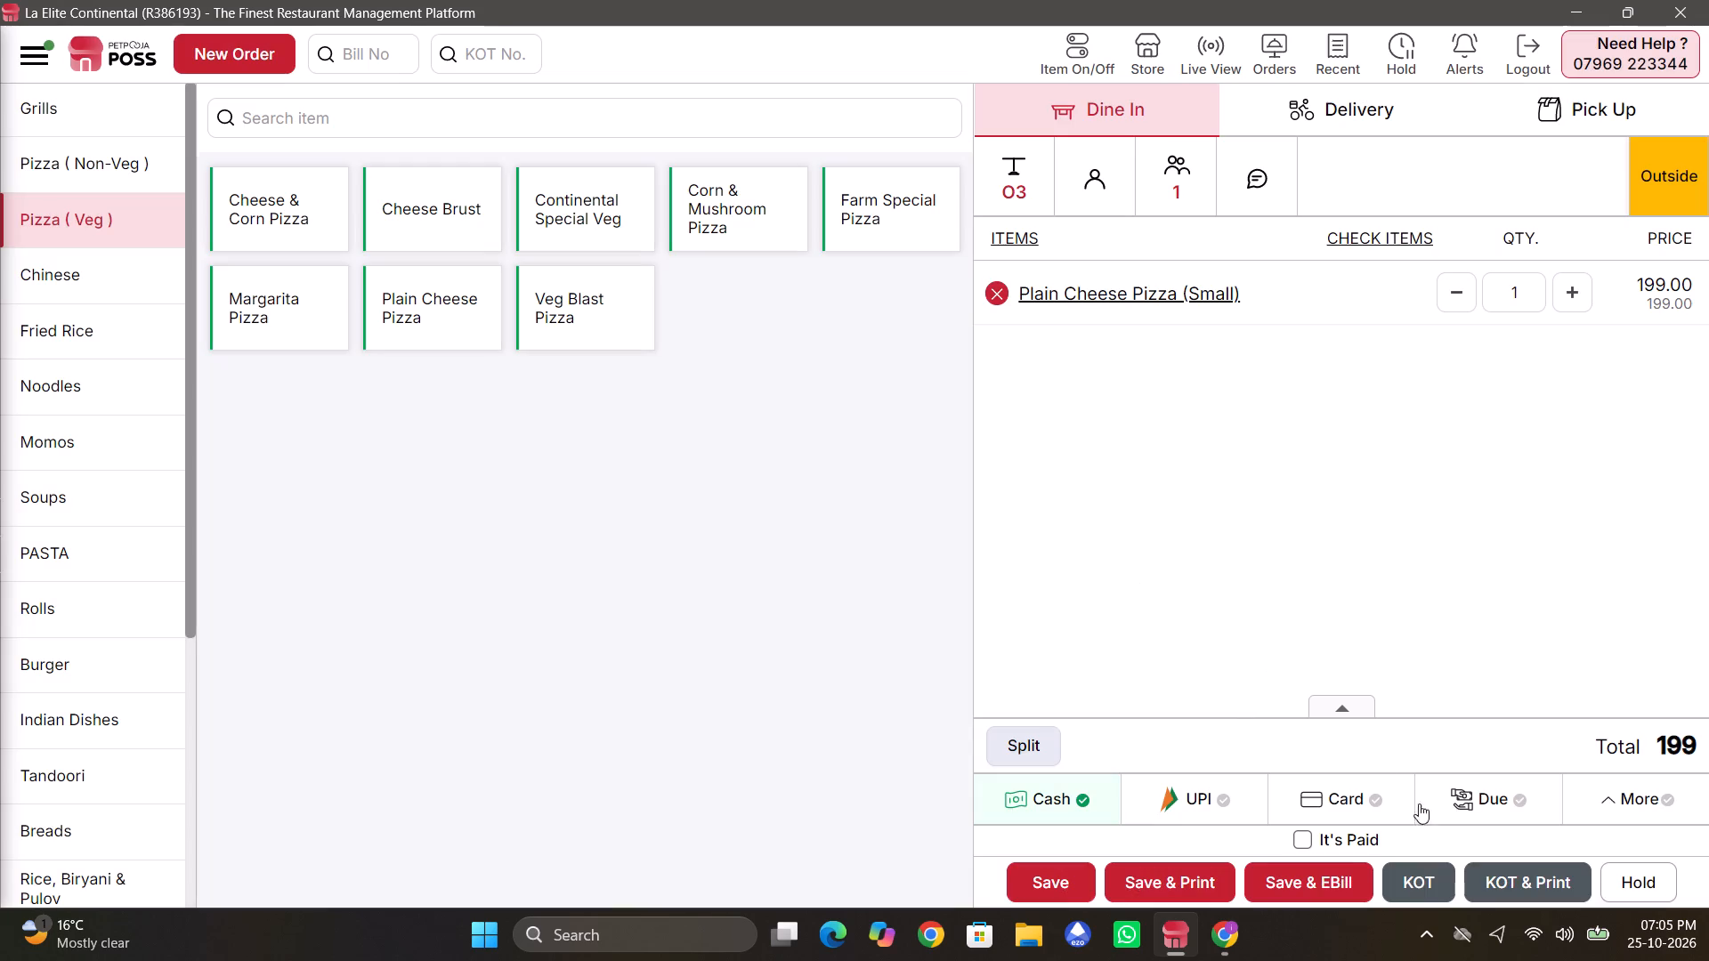
Submit the order of table O3 as a KOT and print it.
{"action": "left_click", "coordinate": [1501, 879]}
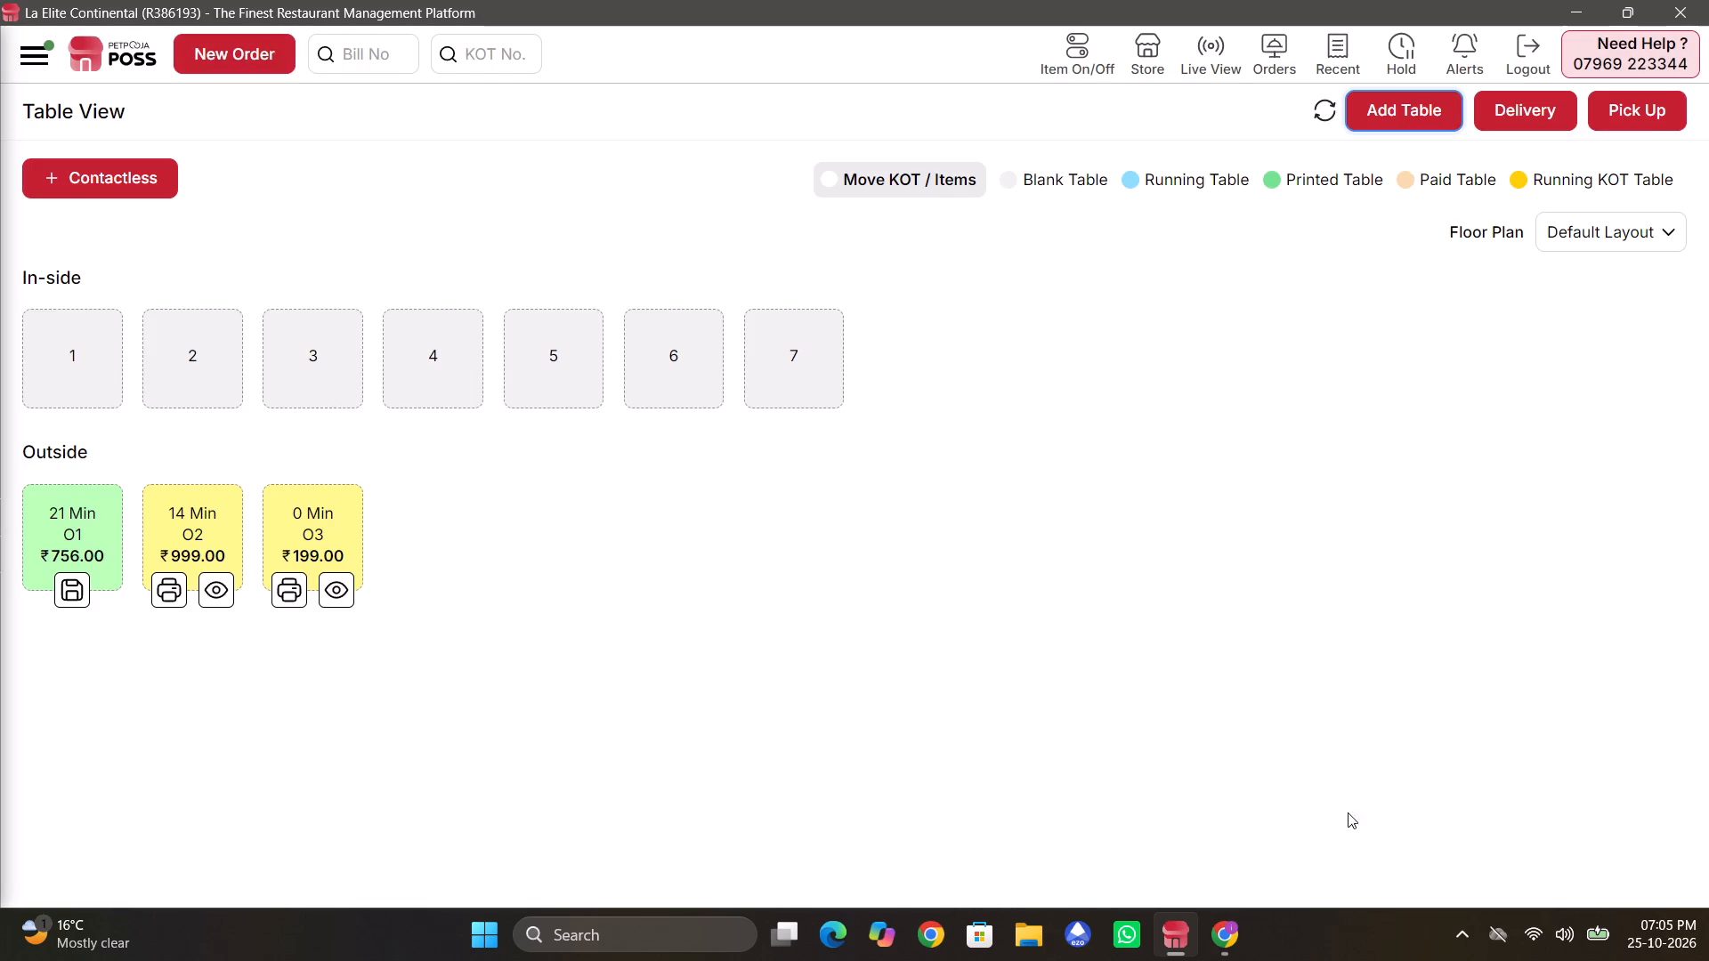
Open a new dine-in order for inside table 1.
{"action": "left_click", "coordinate": [48, 363]}
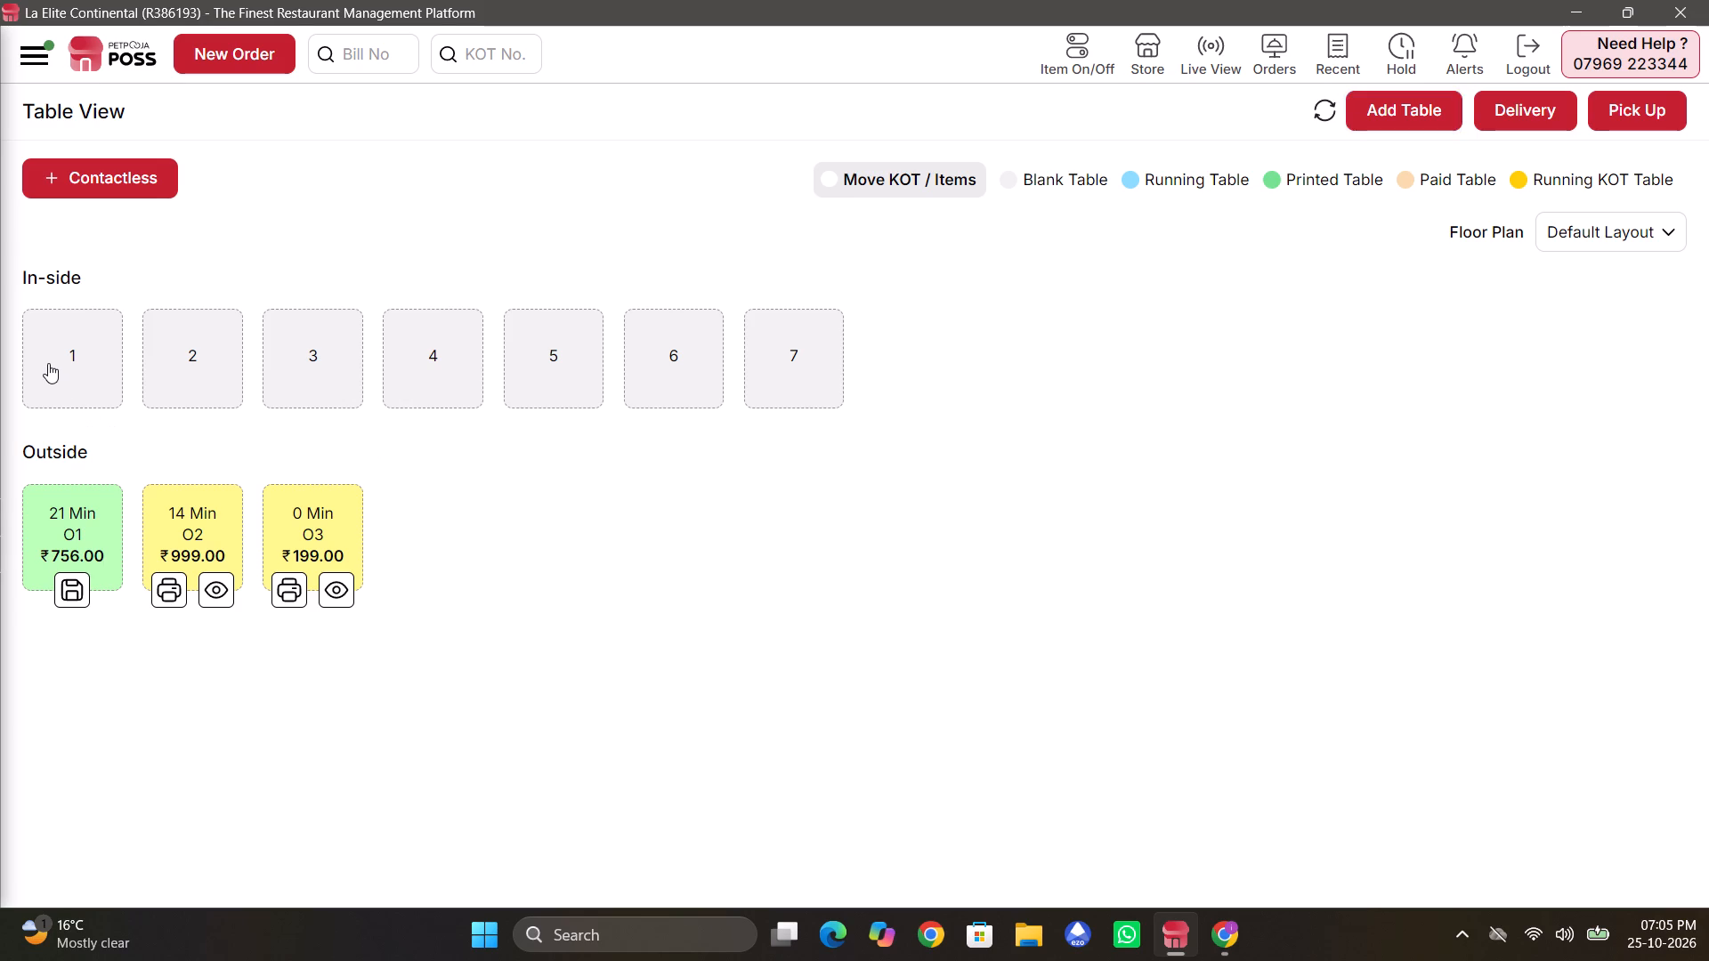
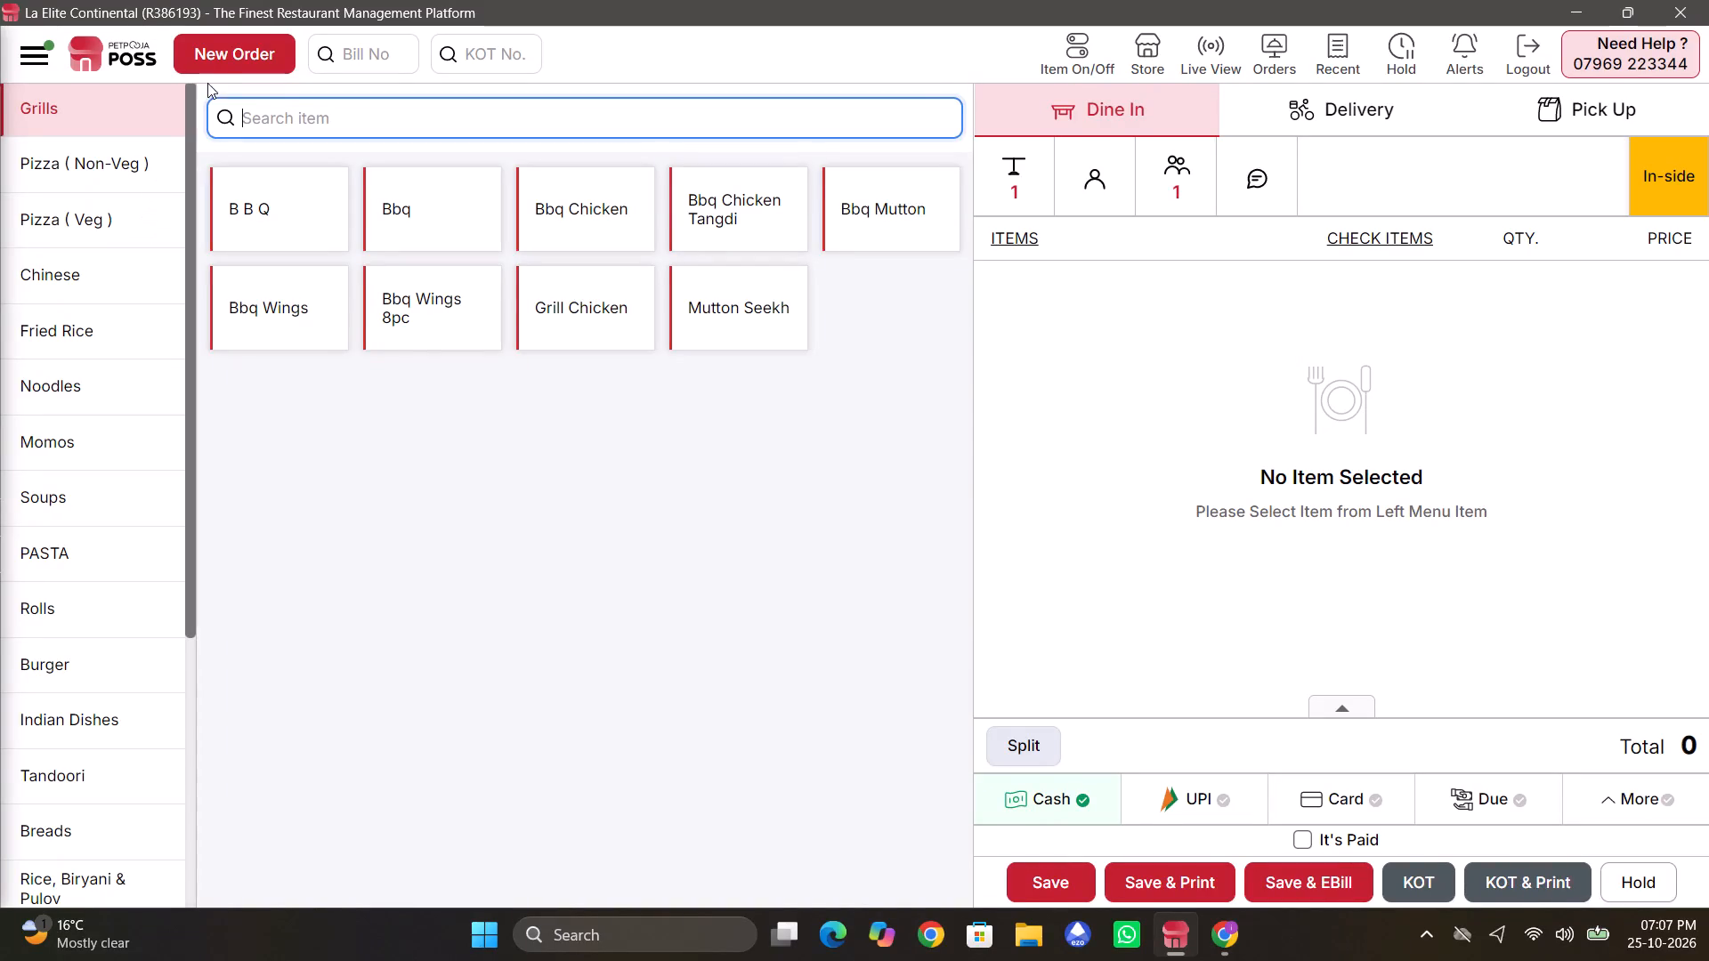
Place a dine-in order for inside table 2 with one medium Roast Chicken Pizza with Extra Cheese, and print its KOT.
{"action": "left_click", "coordinate": [212, 65]}
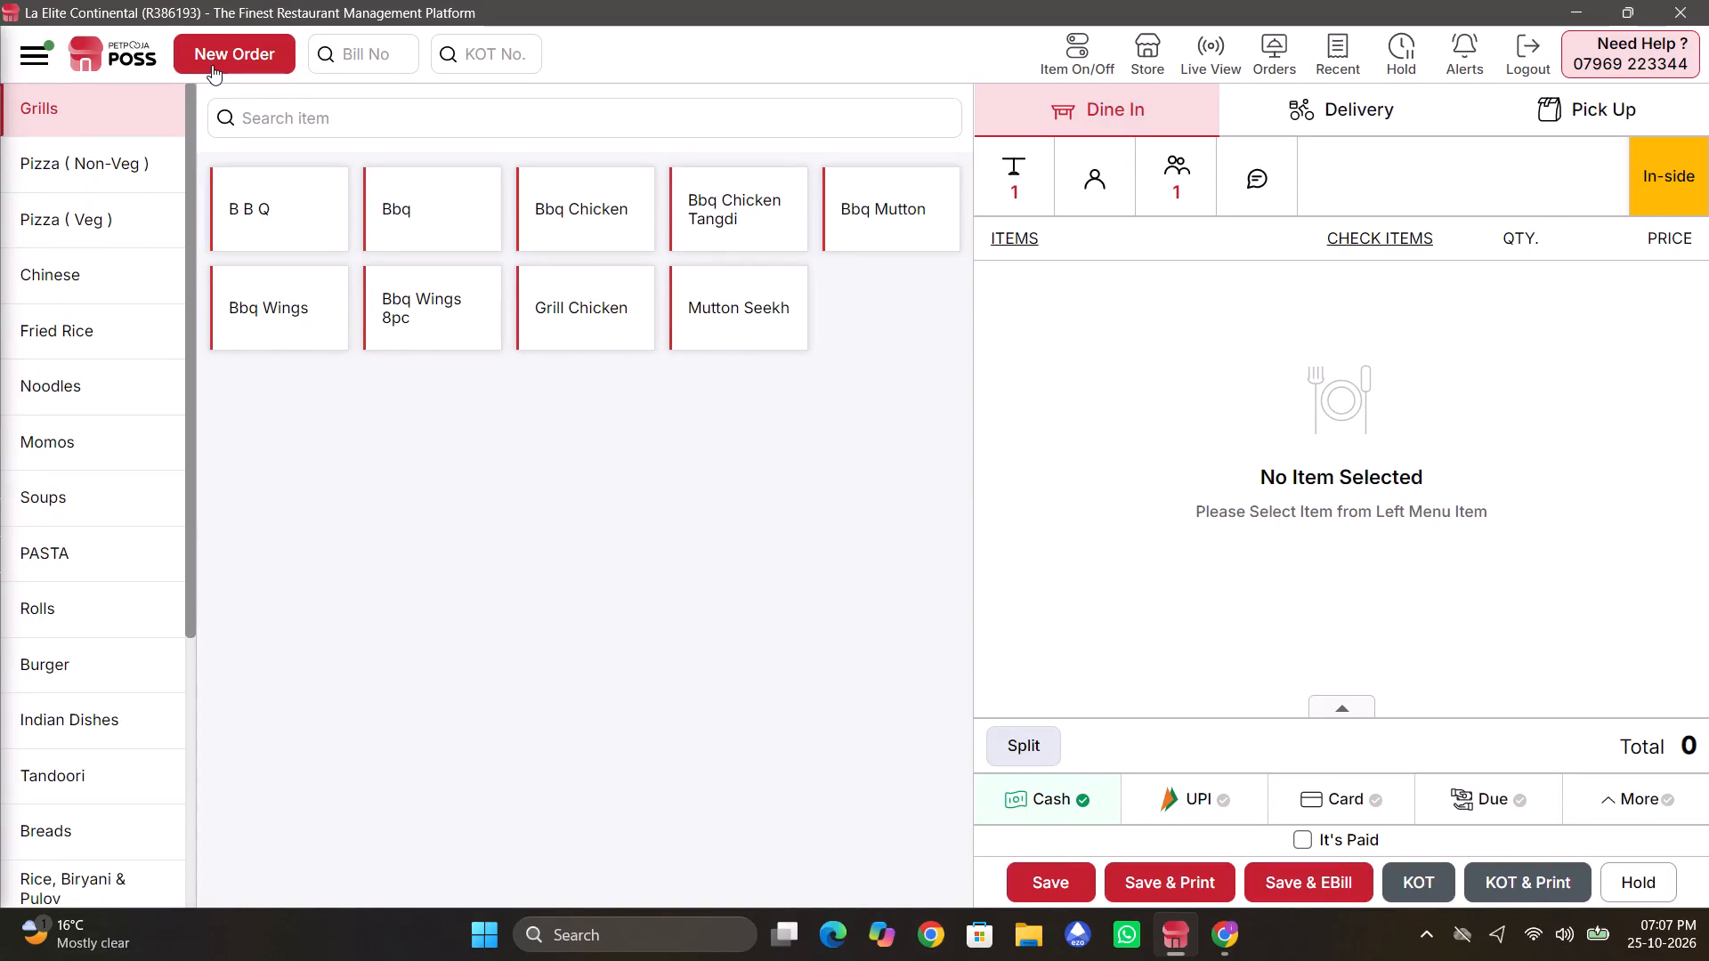
{"action": "left_click", "coordinate": [184, 369]}
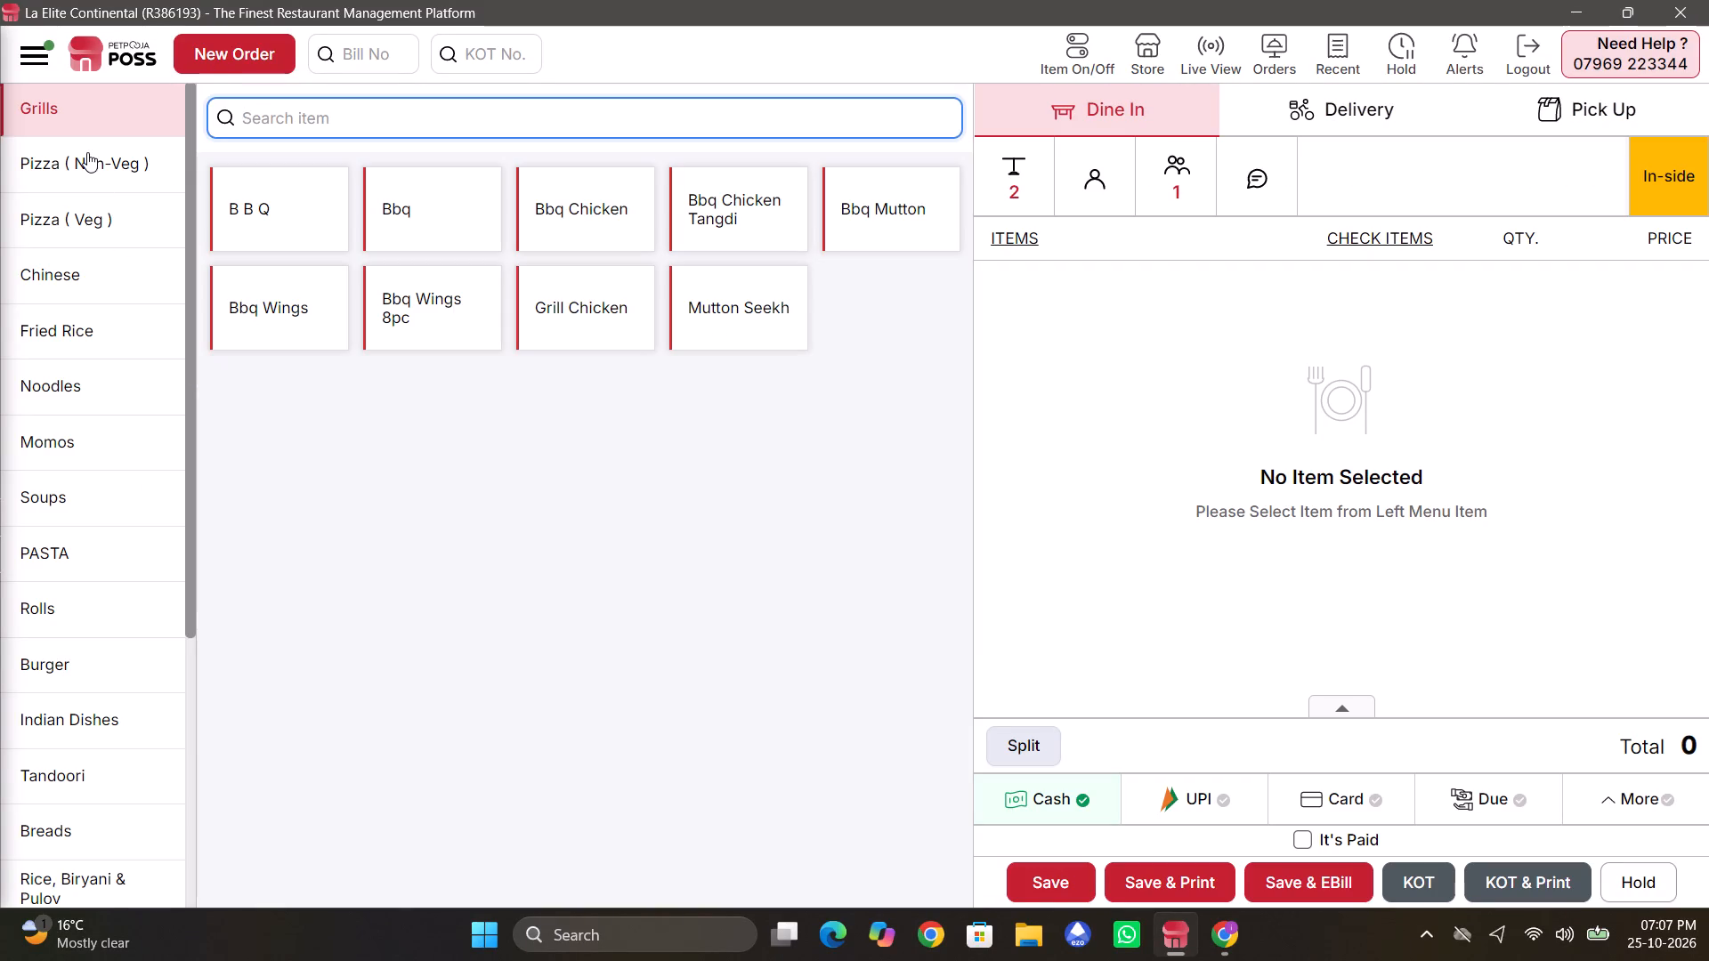
{"action": "left_click", "coordinate": [87, 152]}
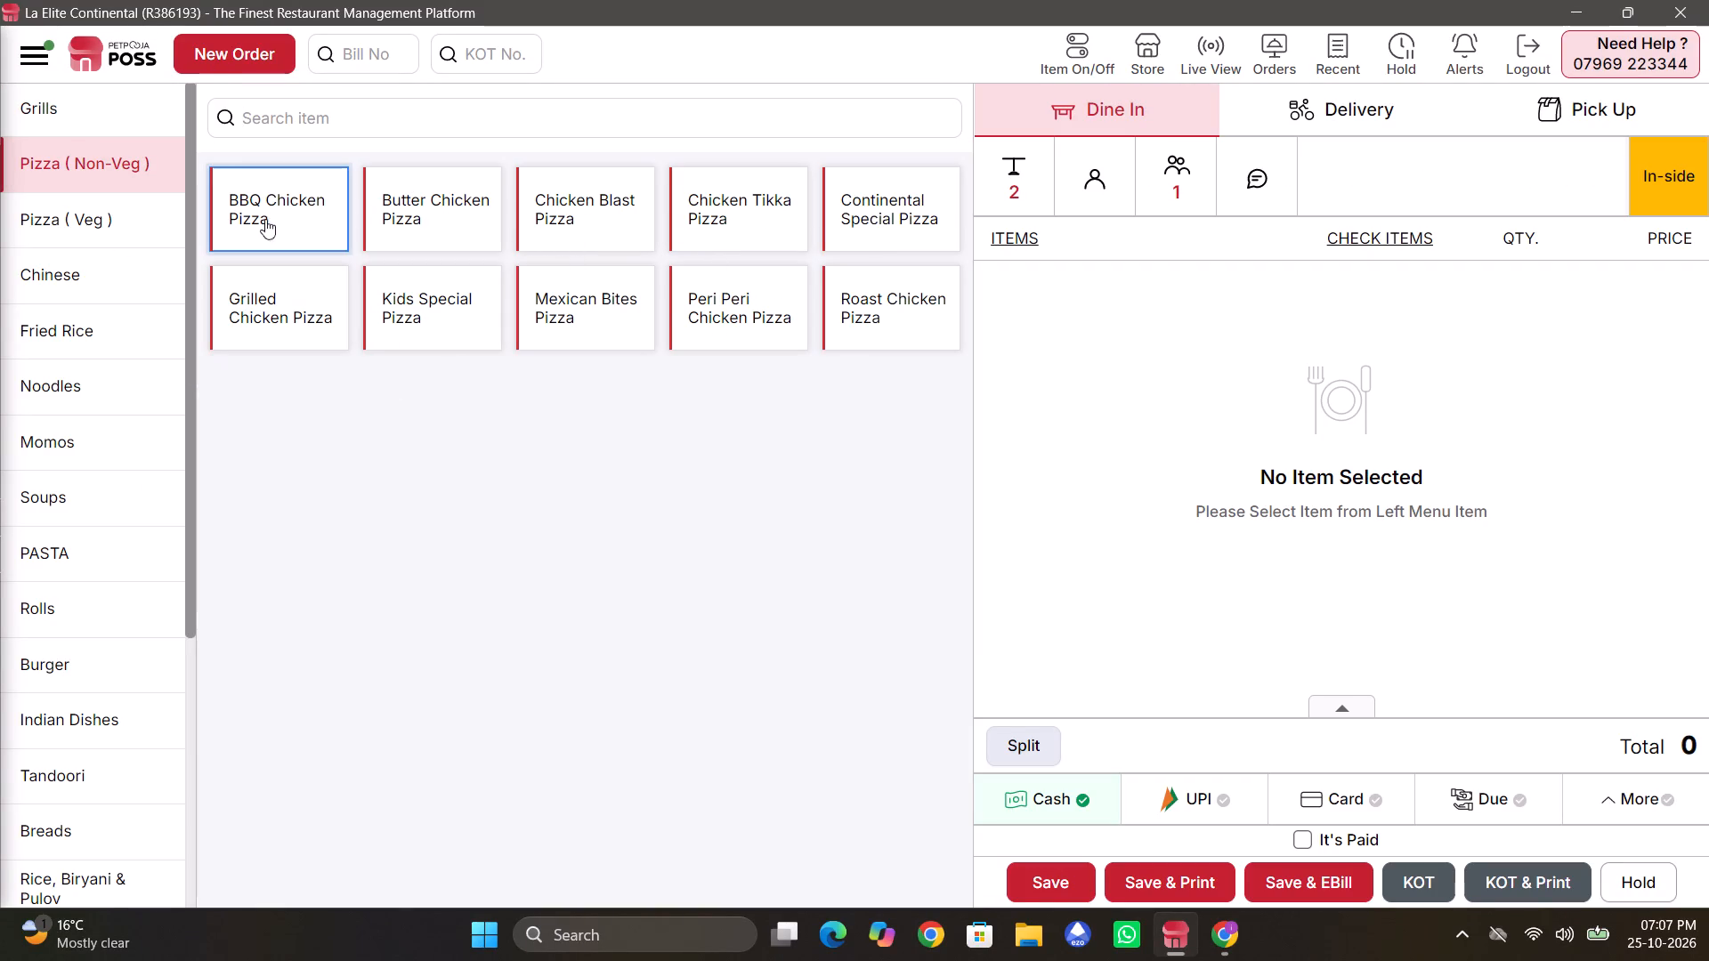
{"action": "left_click", "coordinate": [949, 316]}
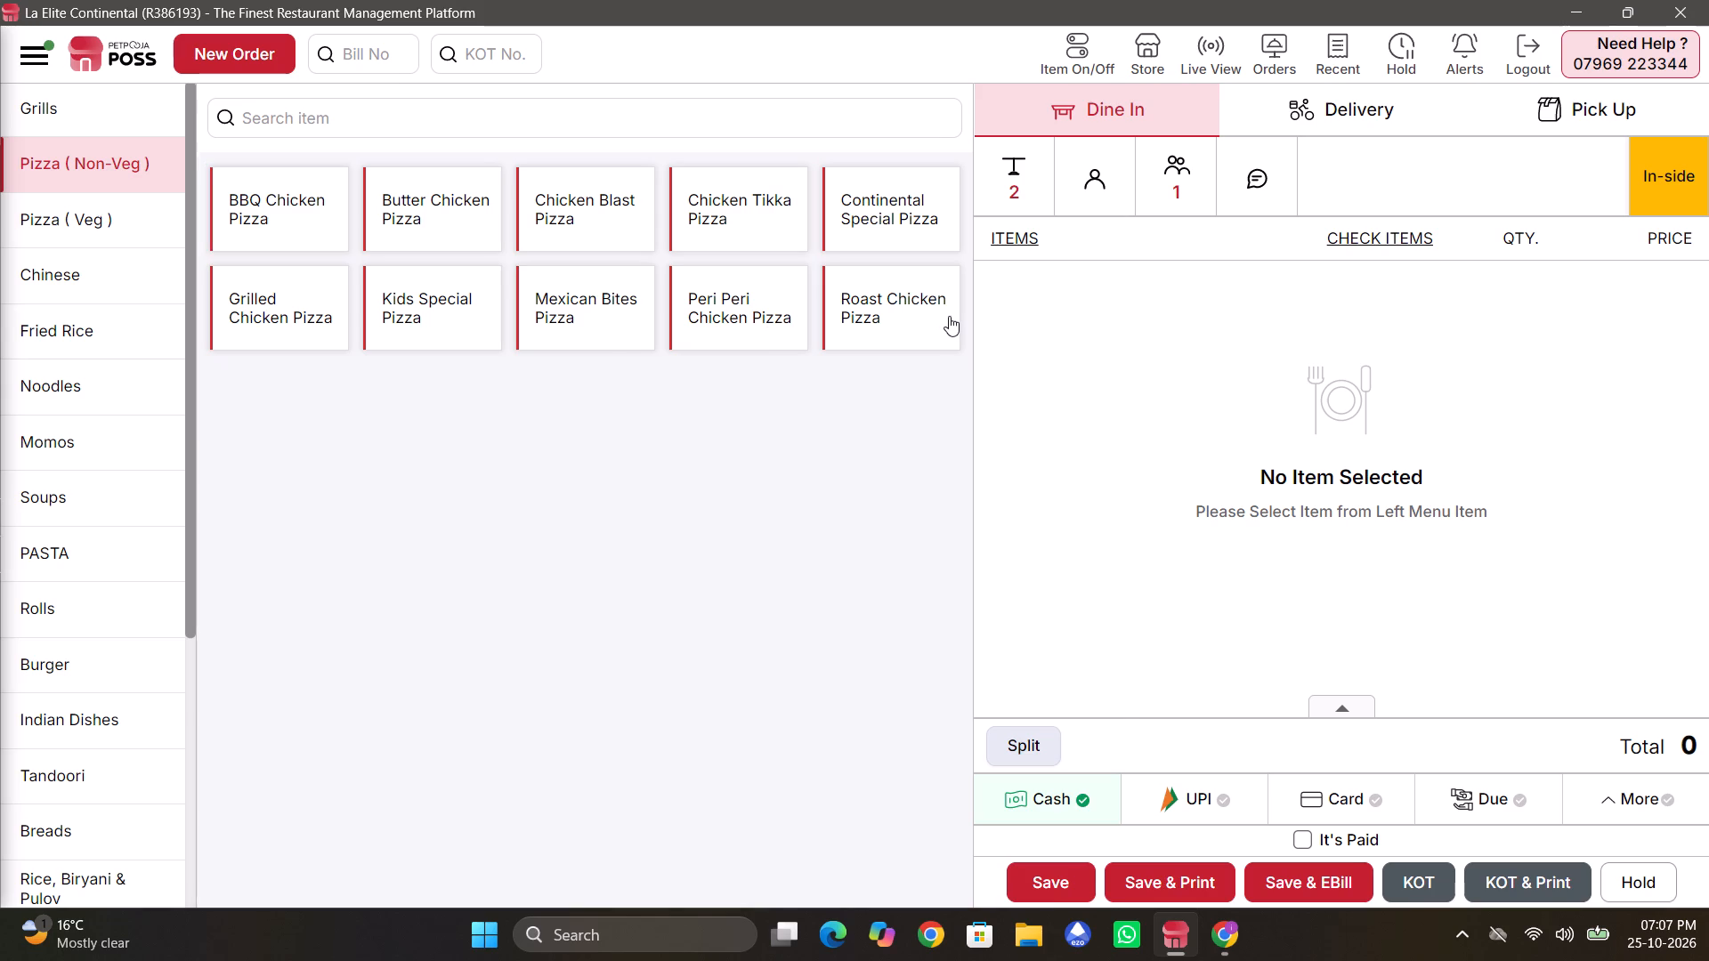
{"action": "left_click", "coordinate": [679, 359]}
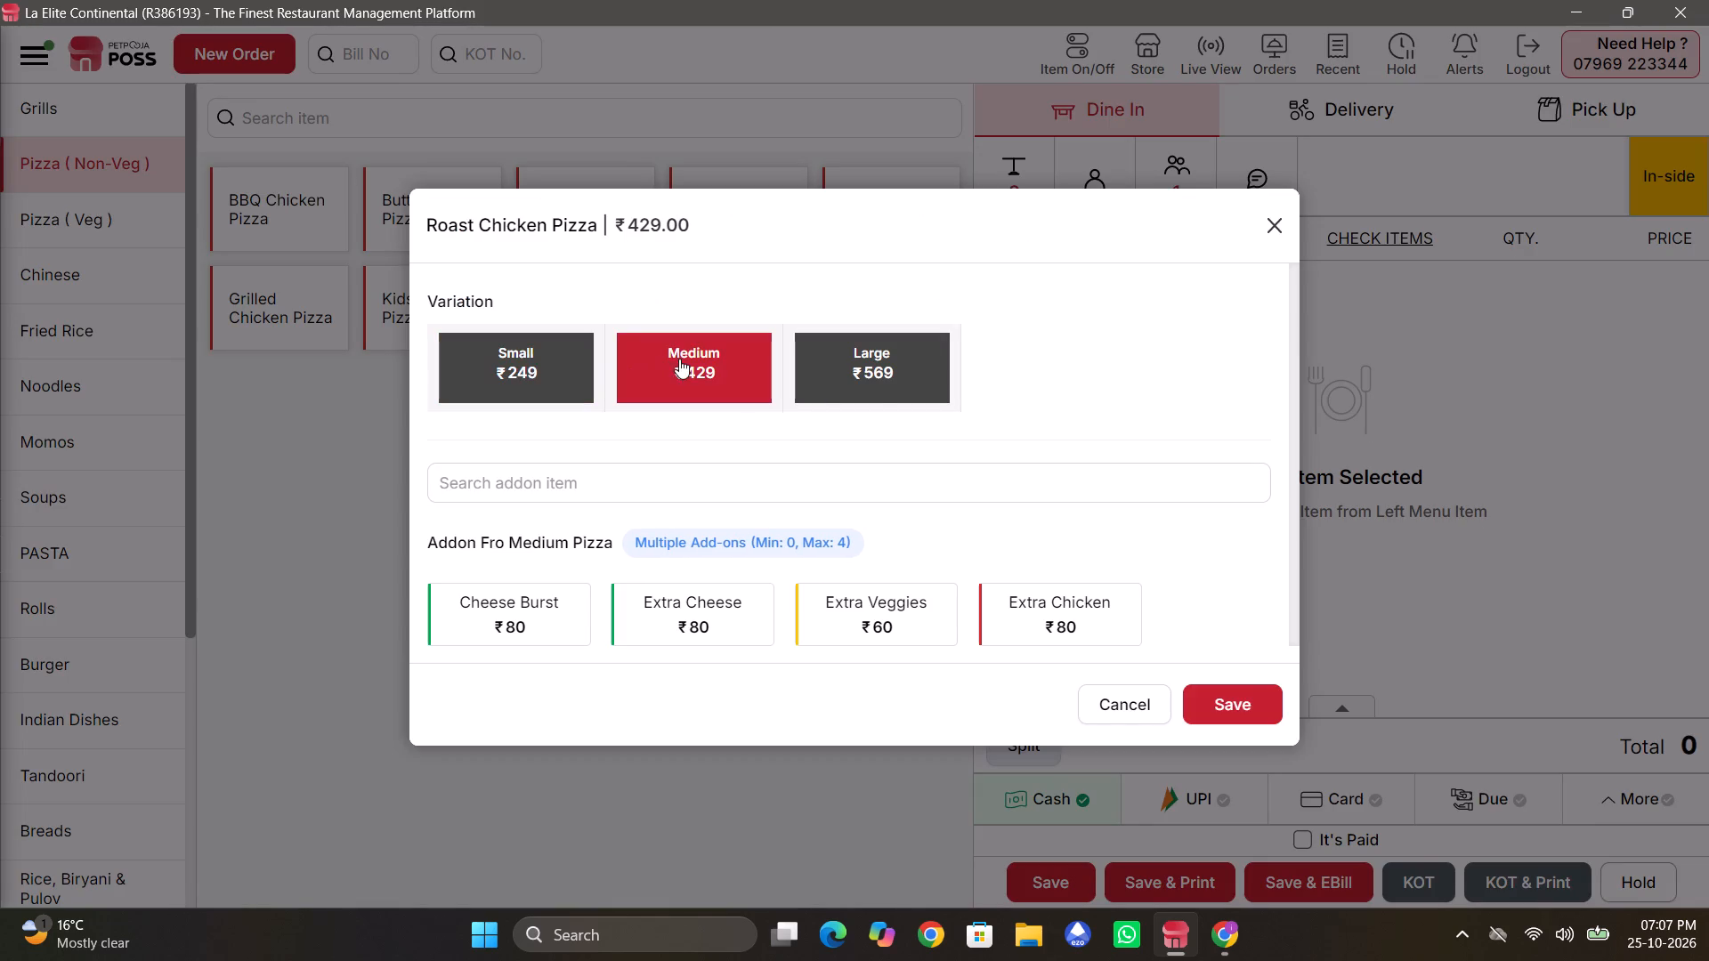
{"action": "left_click", "coordinate": [693, 619]}
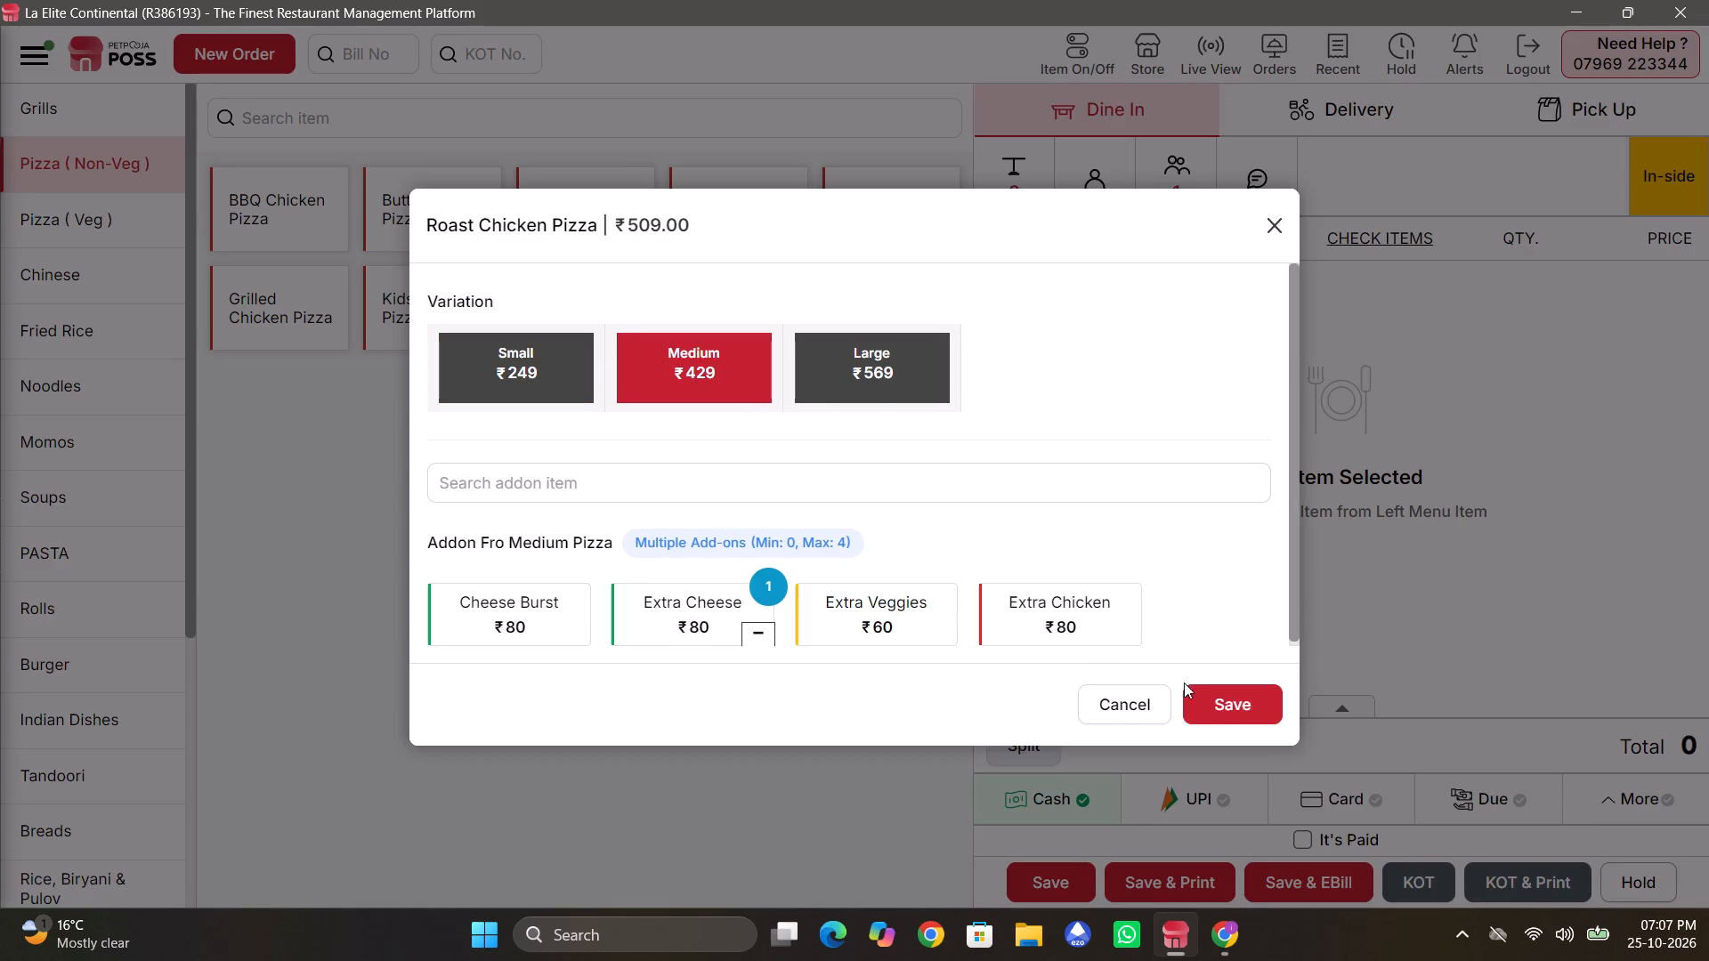
{"action": "left_click", "coordinate": [1219, 701]}
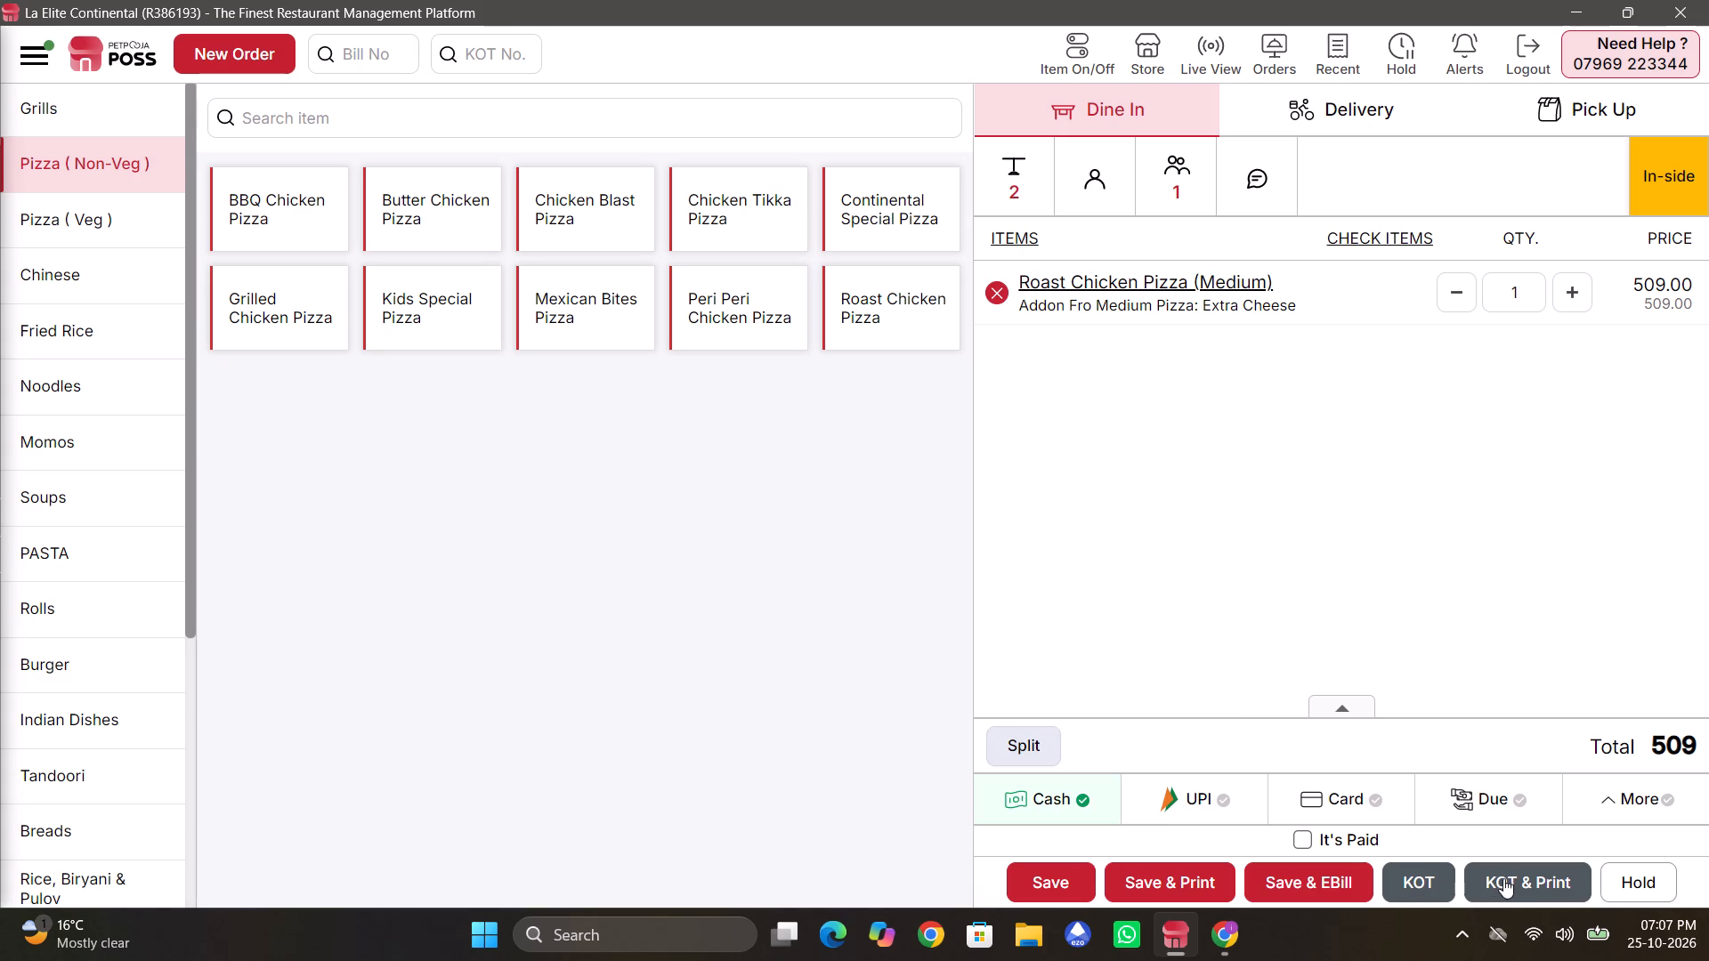
{"action": "left_click", "coordinate": [1505, 877]}
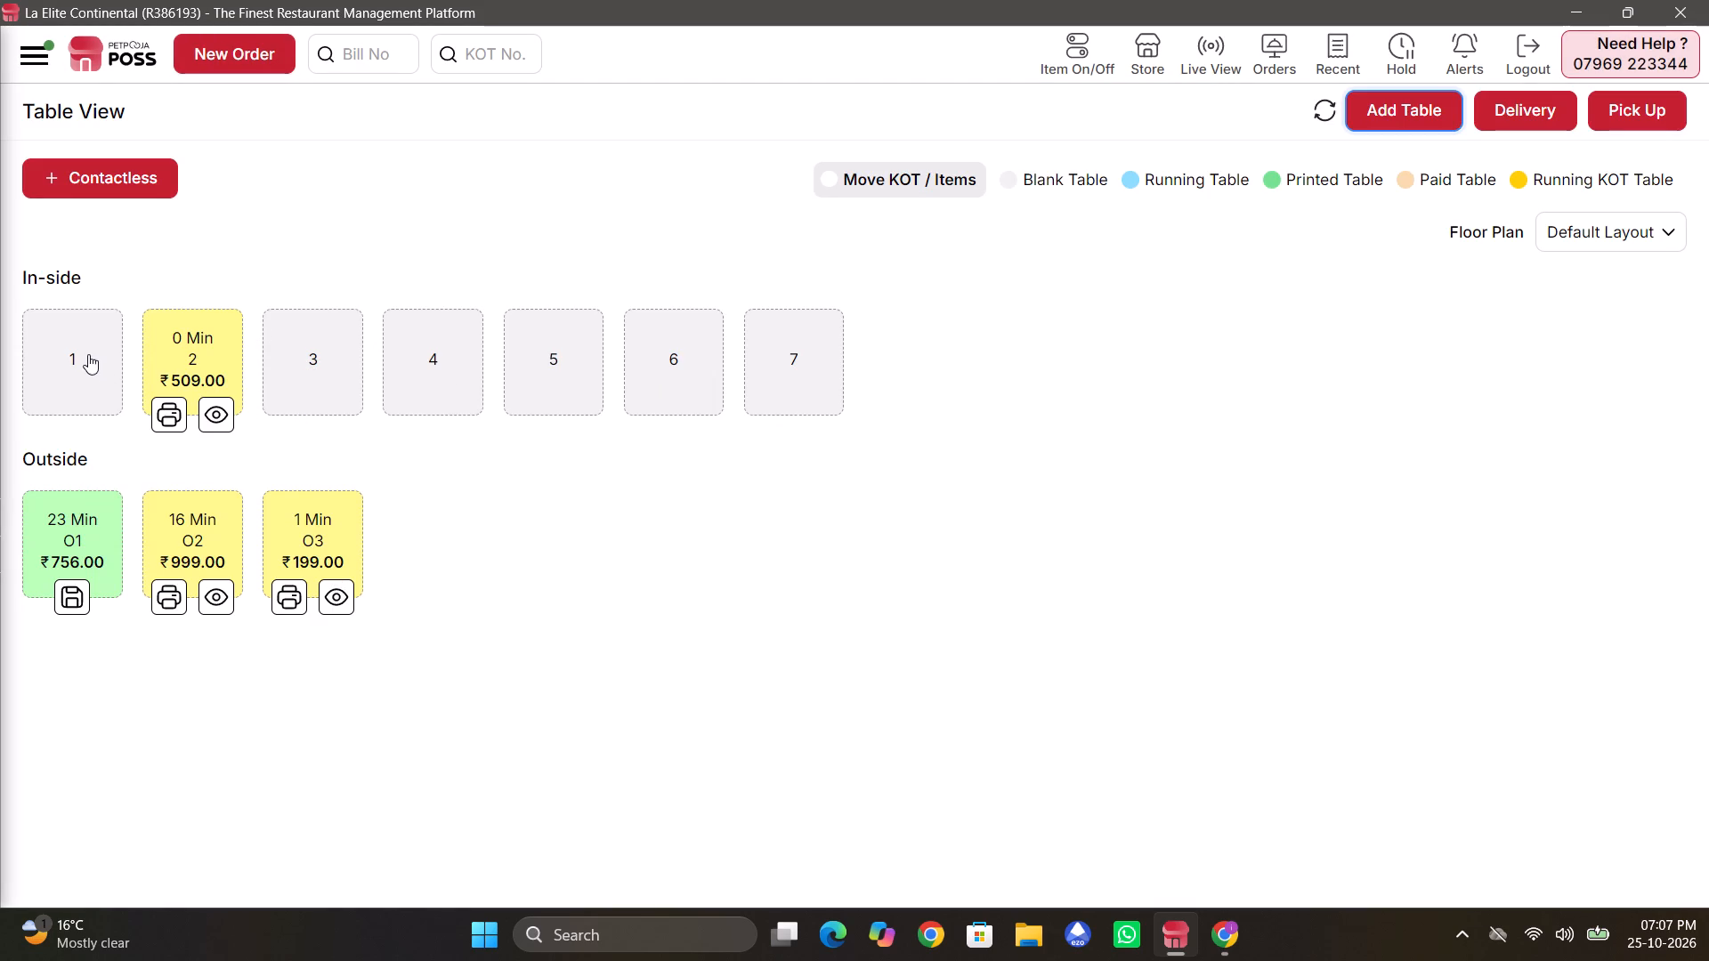
Start a dine-in order for inside table 7 with three Afghani Momo (10pc).
{"action": "left_click", "coordinate": [795, 369]}
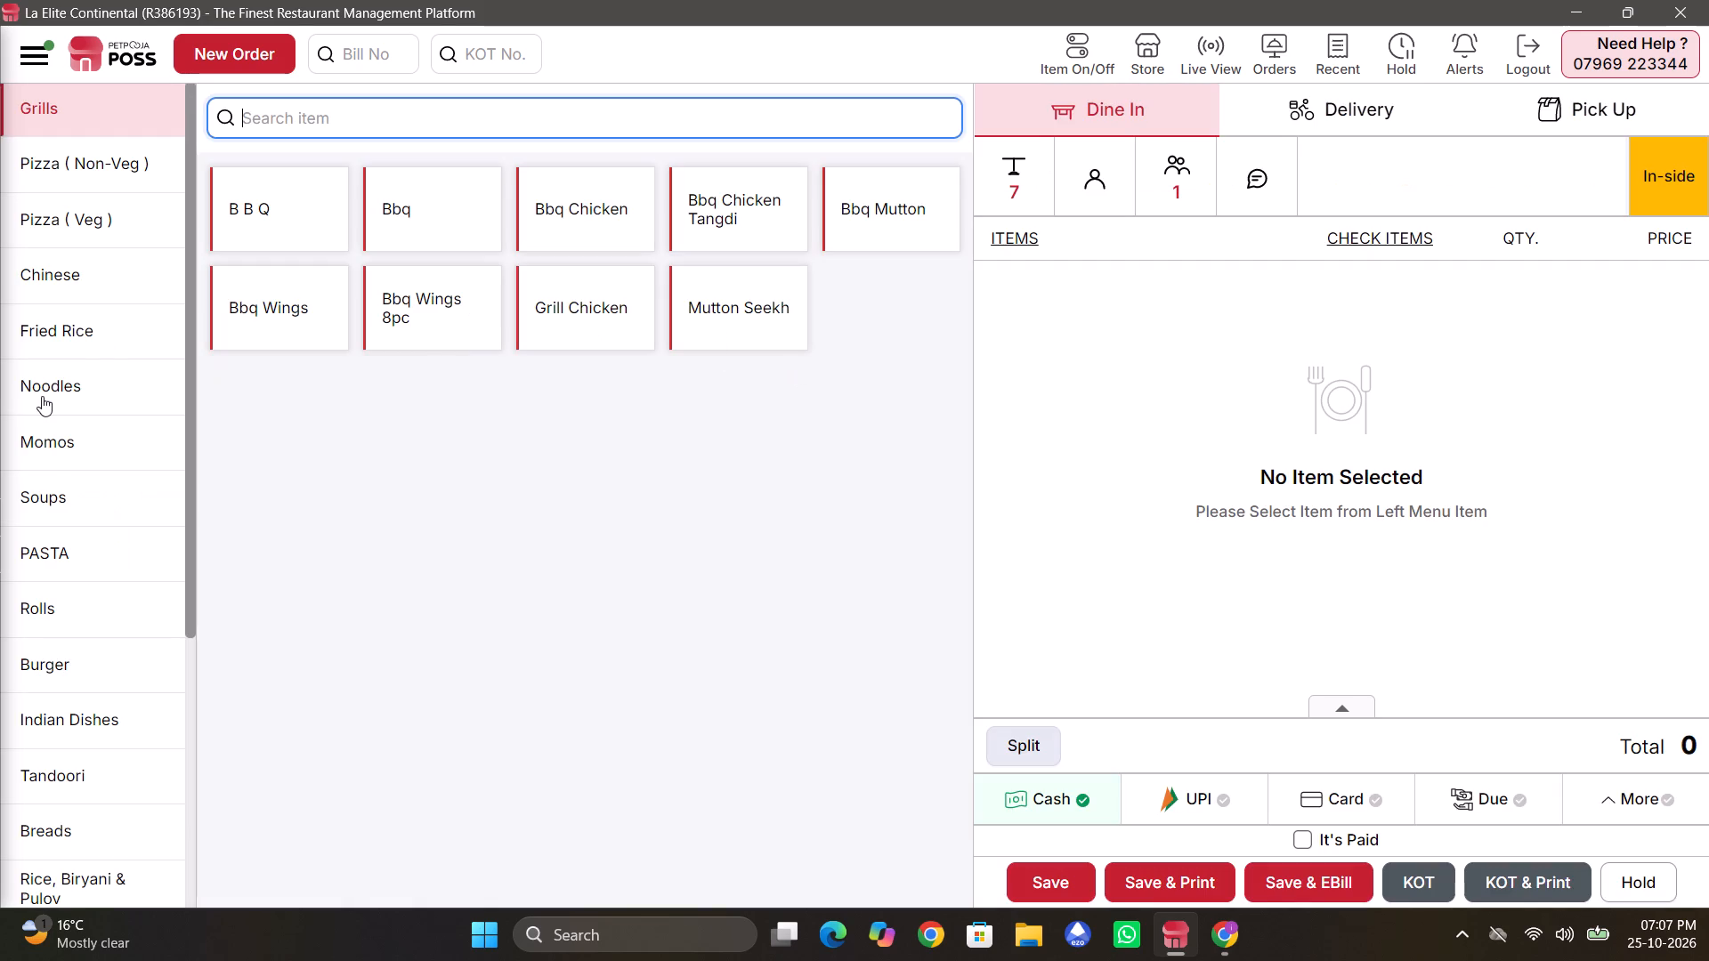
{"action": "left_click", "coordinate": [69, 427]}
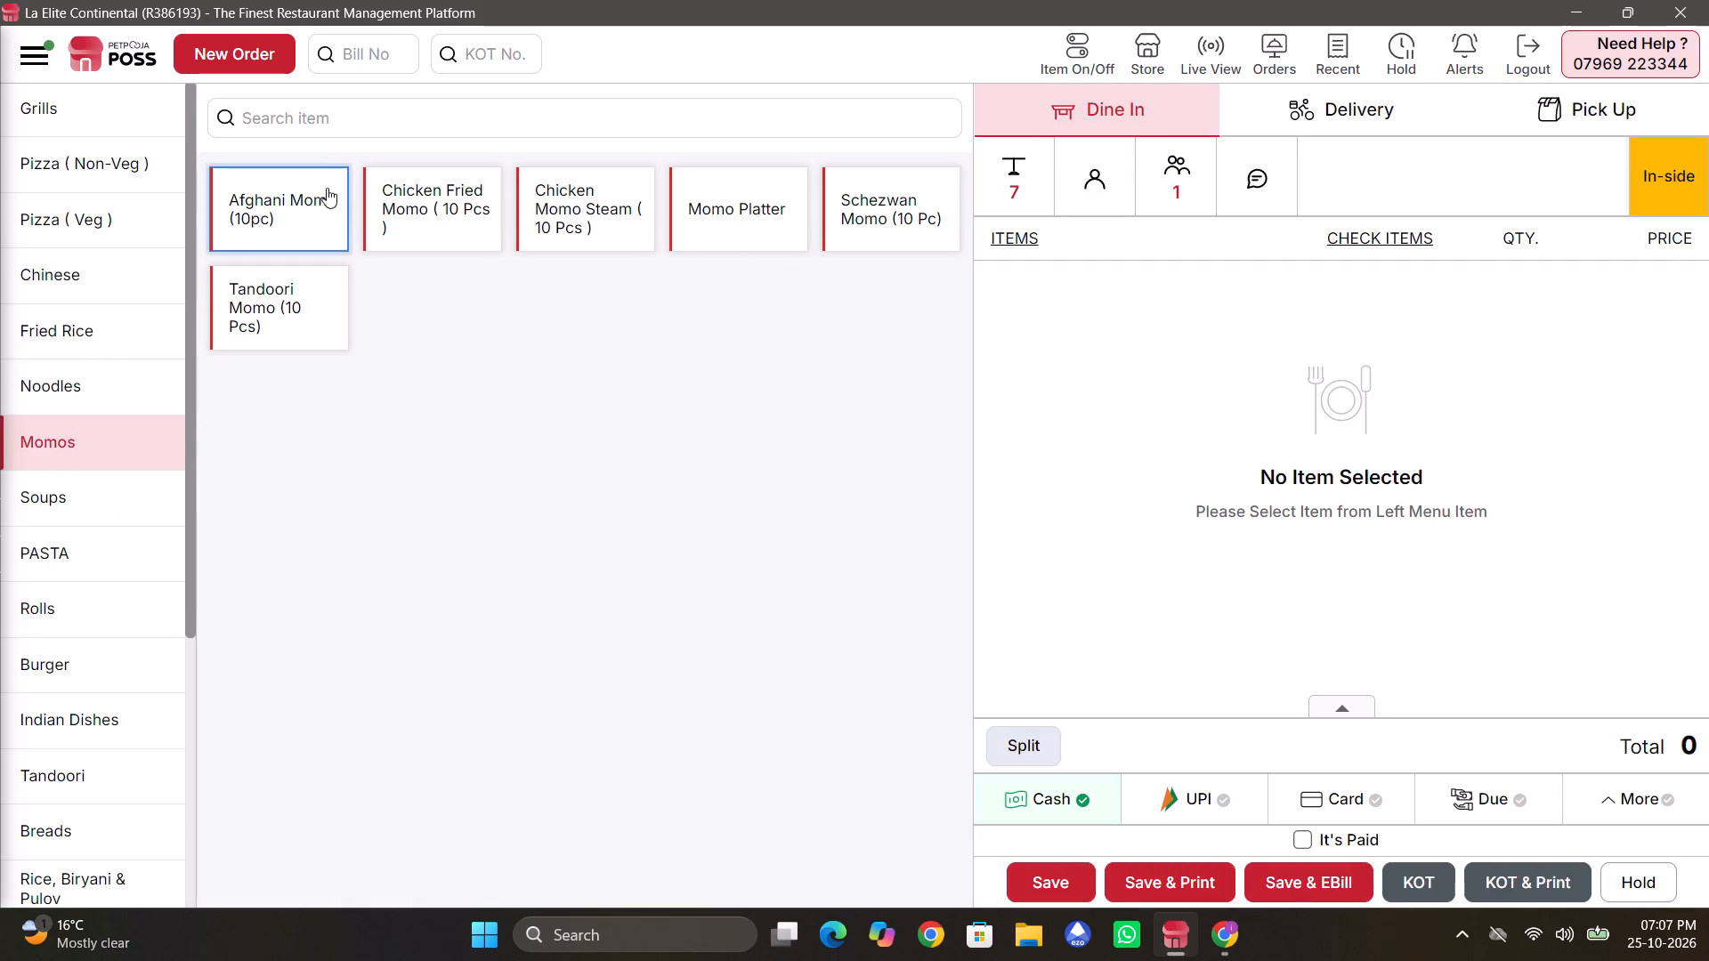
{"action": "double_click", "coordinate": [320, 194]}
{"action": "left_click", "coordinate": [320, 194]}
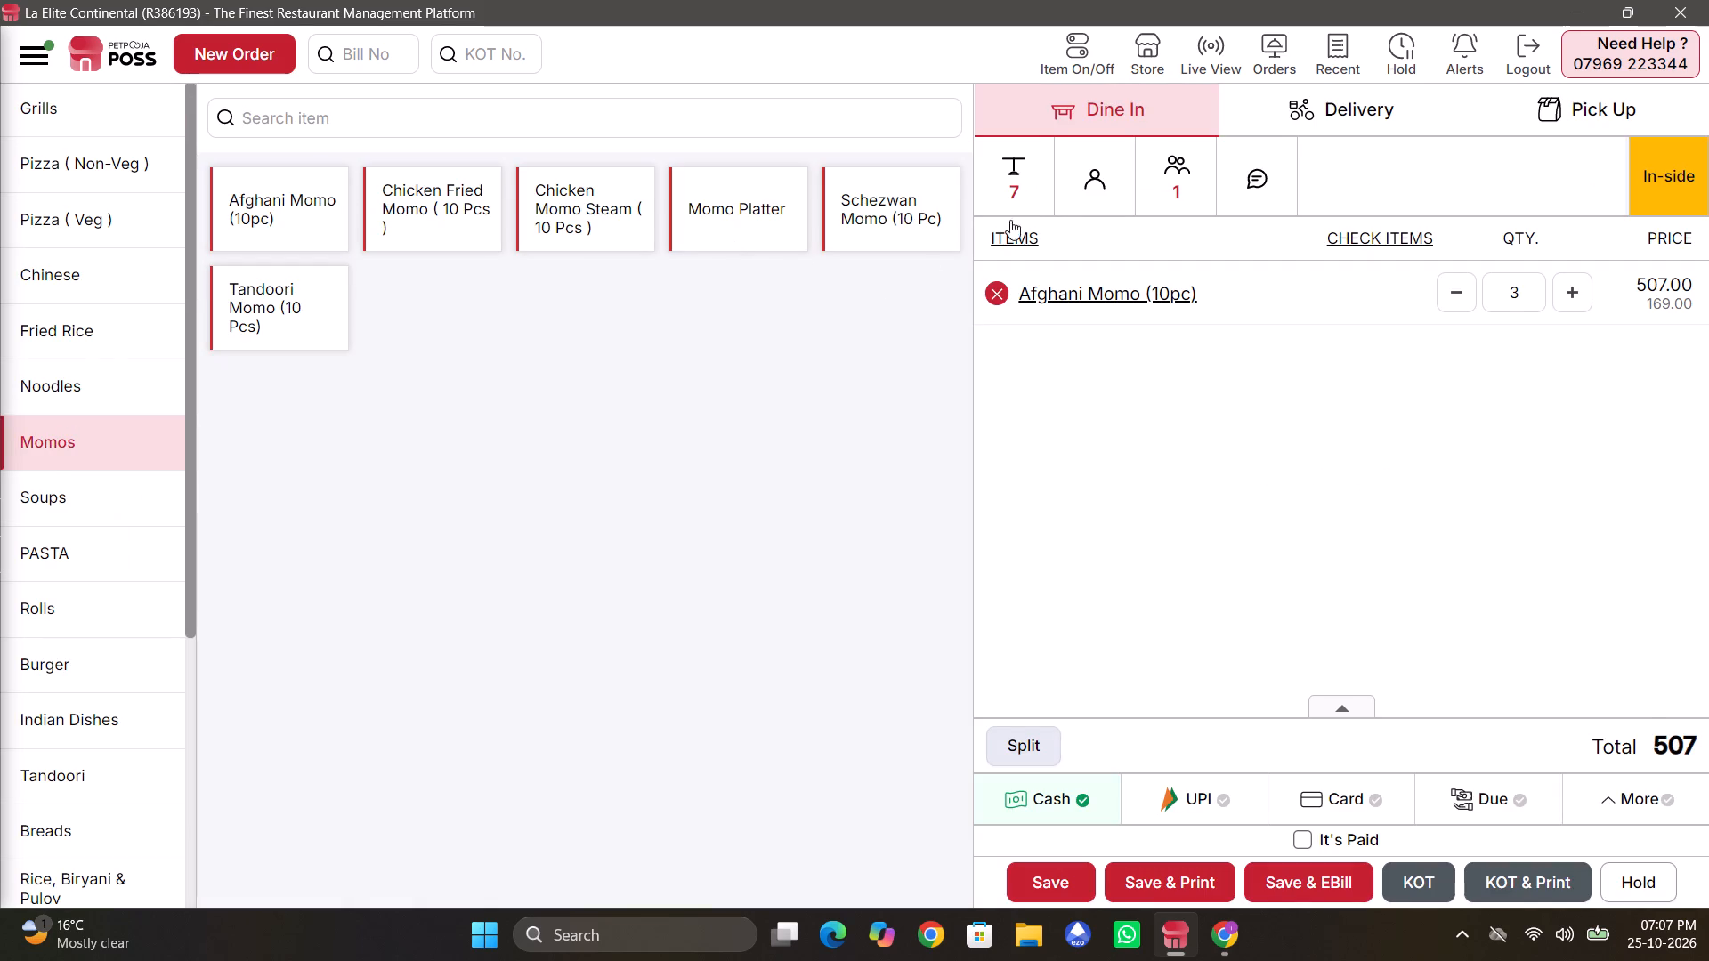
Assign the saved customer swiggy La Elite to table 7's order by searching the name "swi", and submit it as a printed KOT.
{"action": "left_click", "coordinate": [1083, 172]}
{"action": "left_click", "coordinate": [1176, 311]}
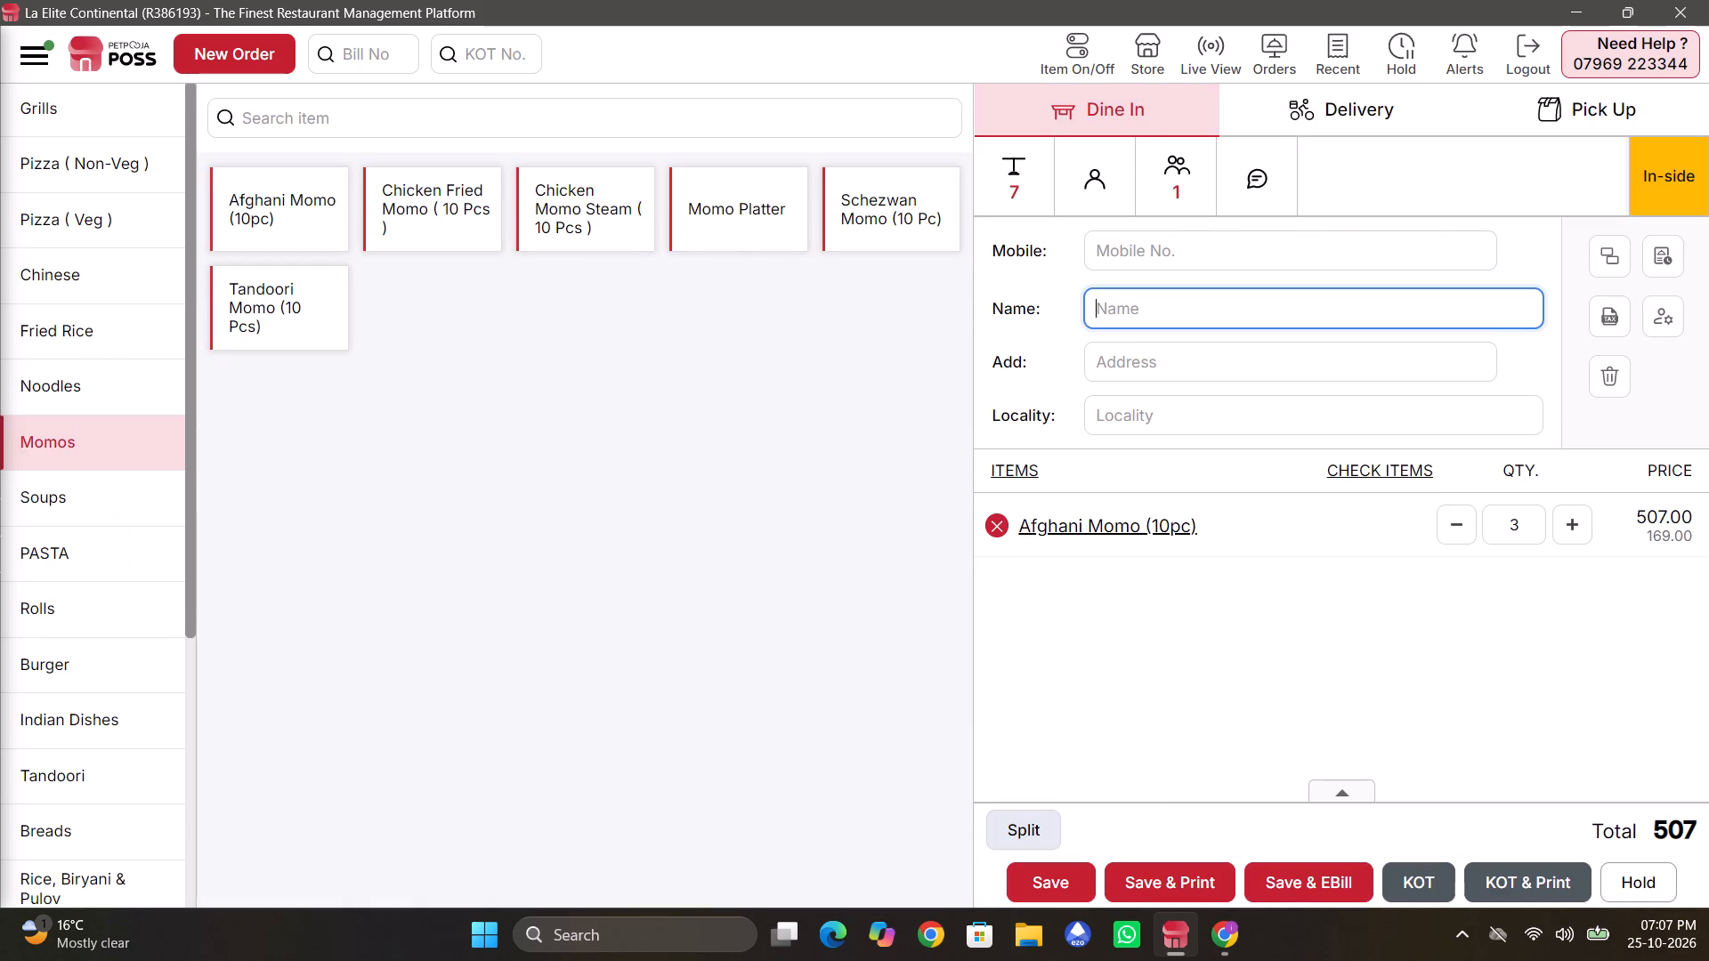
{"action": "type", "text": "swi"}
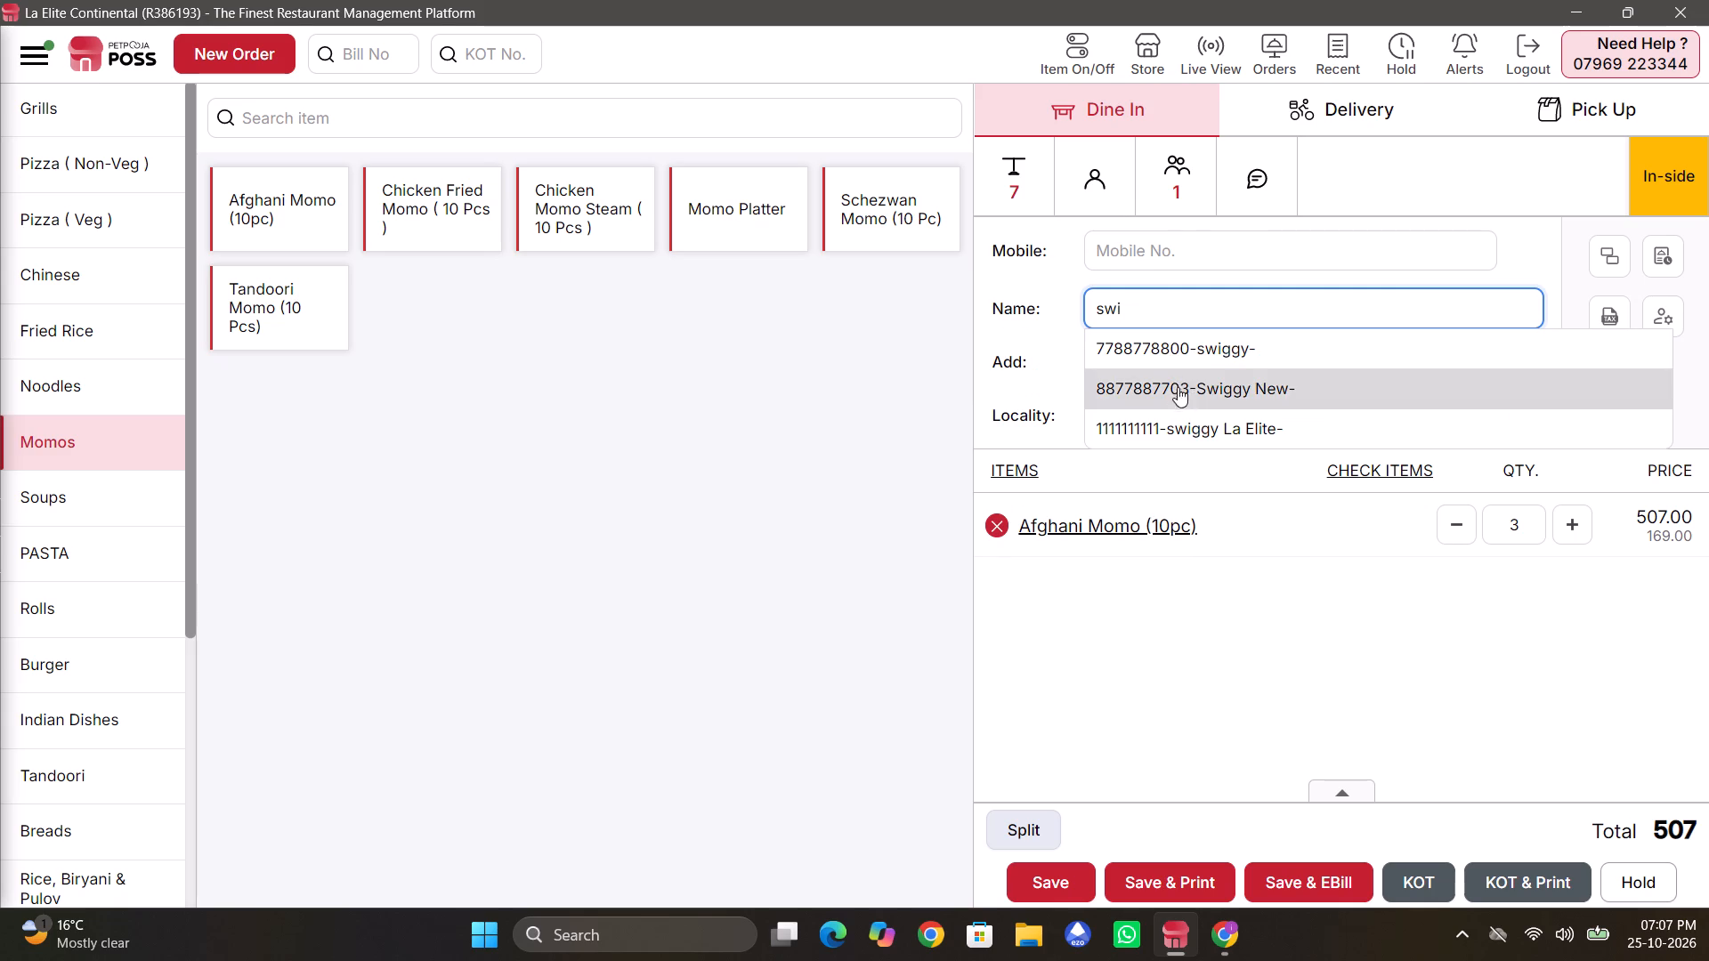
{"action": "left_click", "coordinate": [1178, 417]}
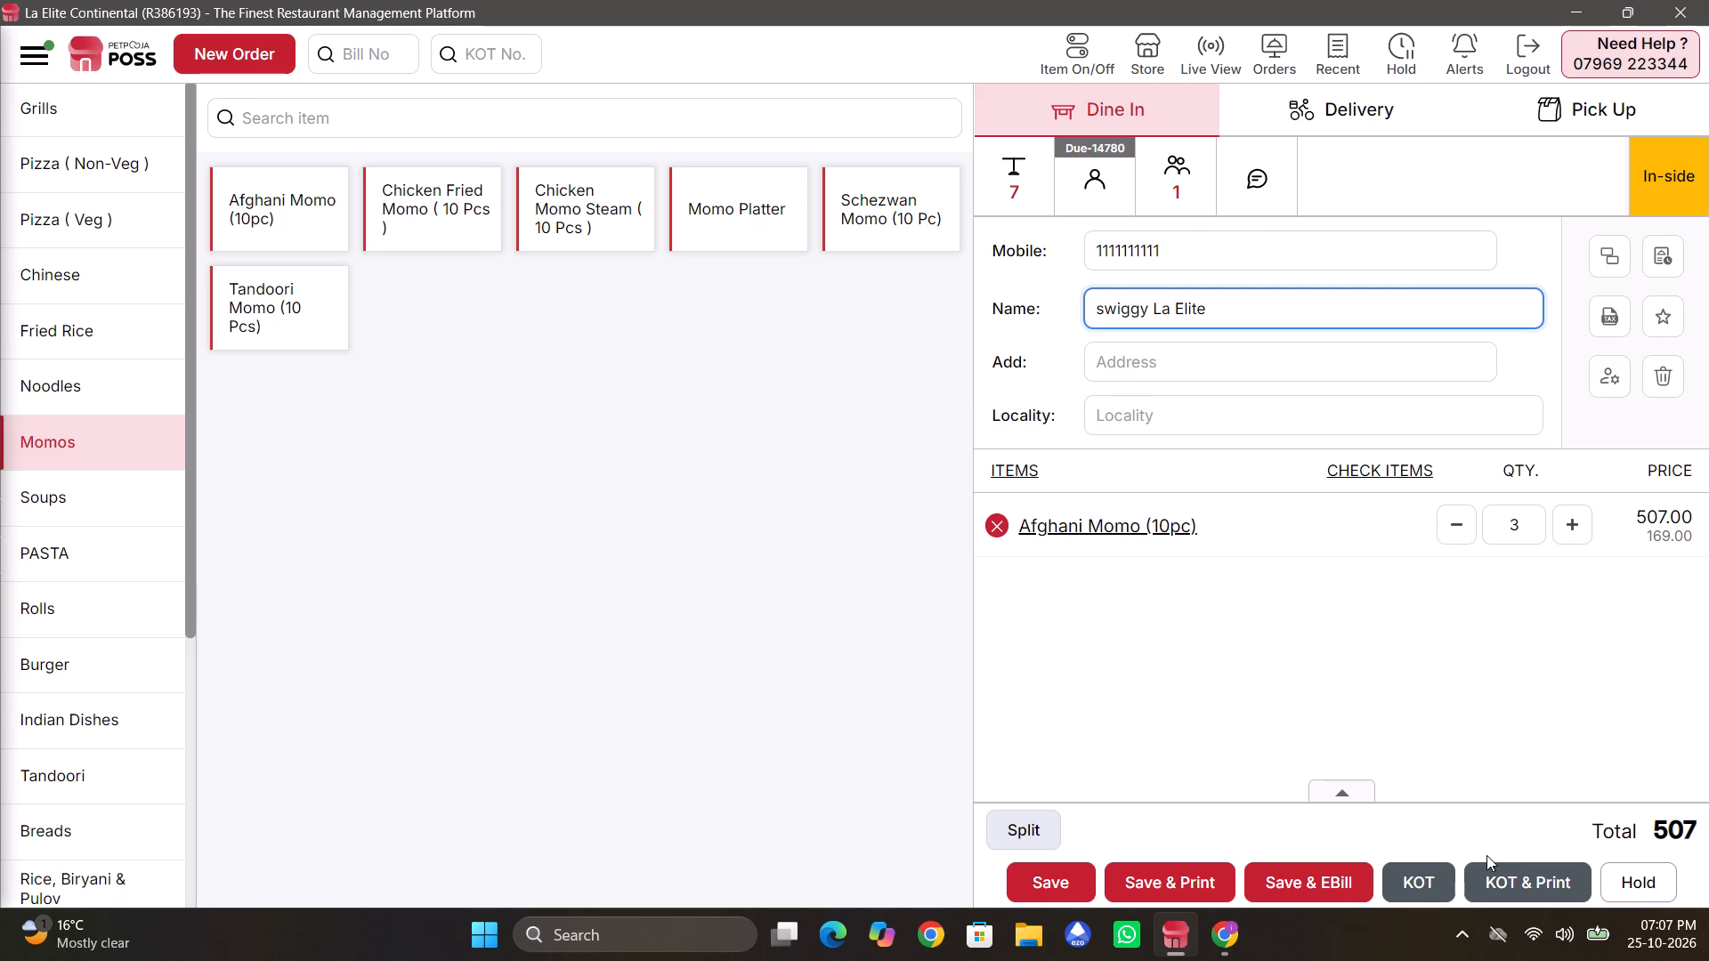
{"action": "left_click", "coordinate": [1509, 876]}
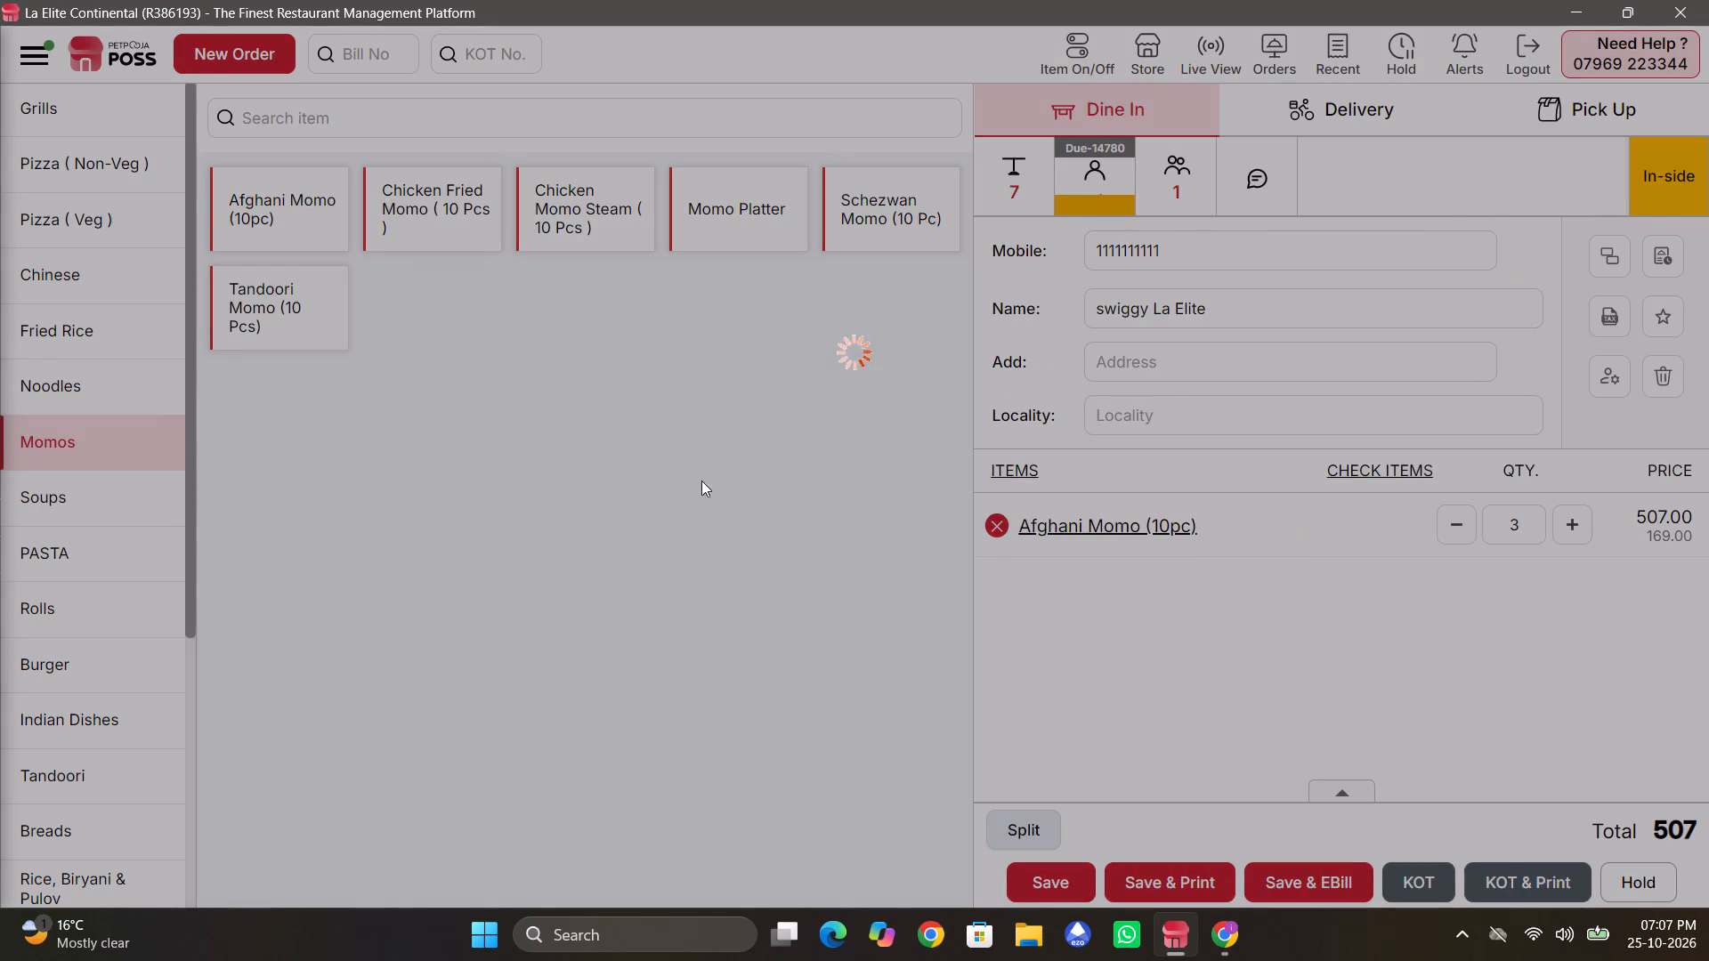
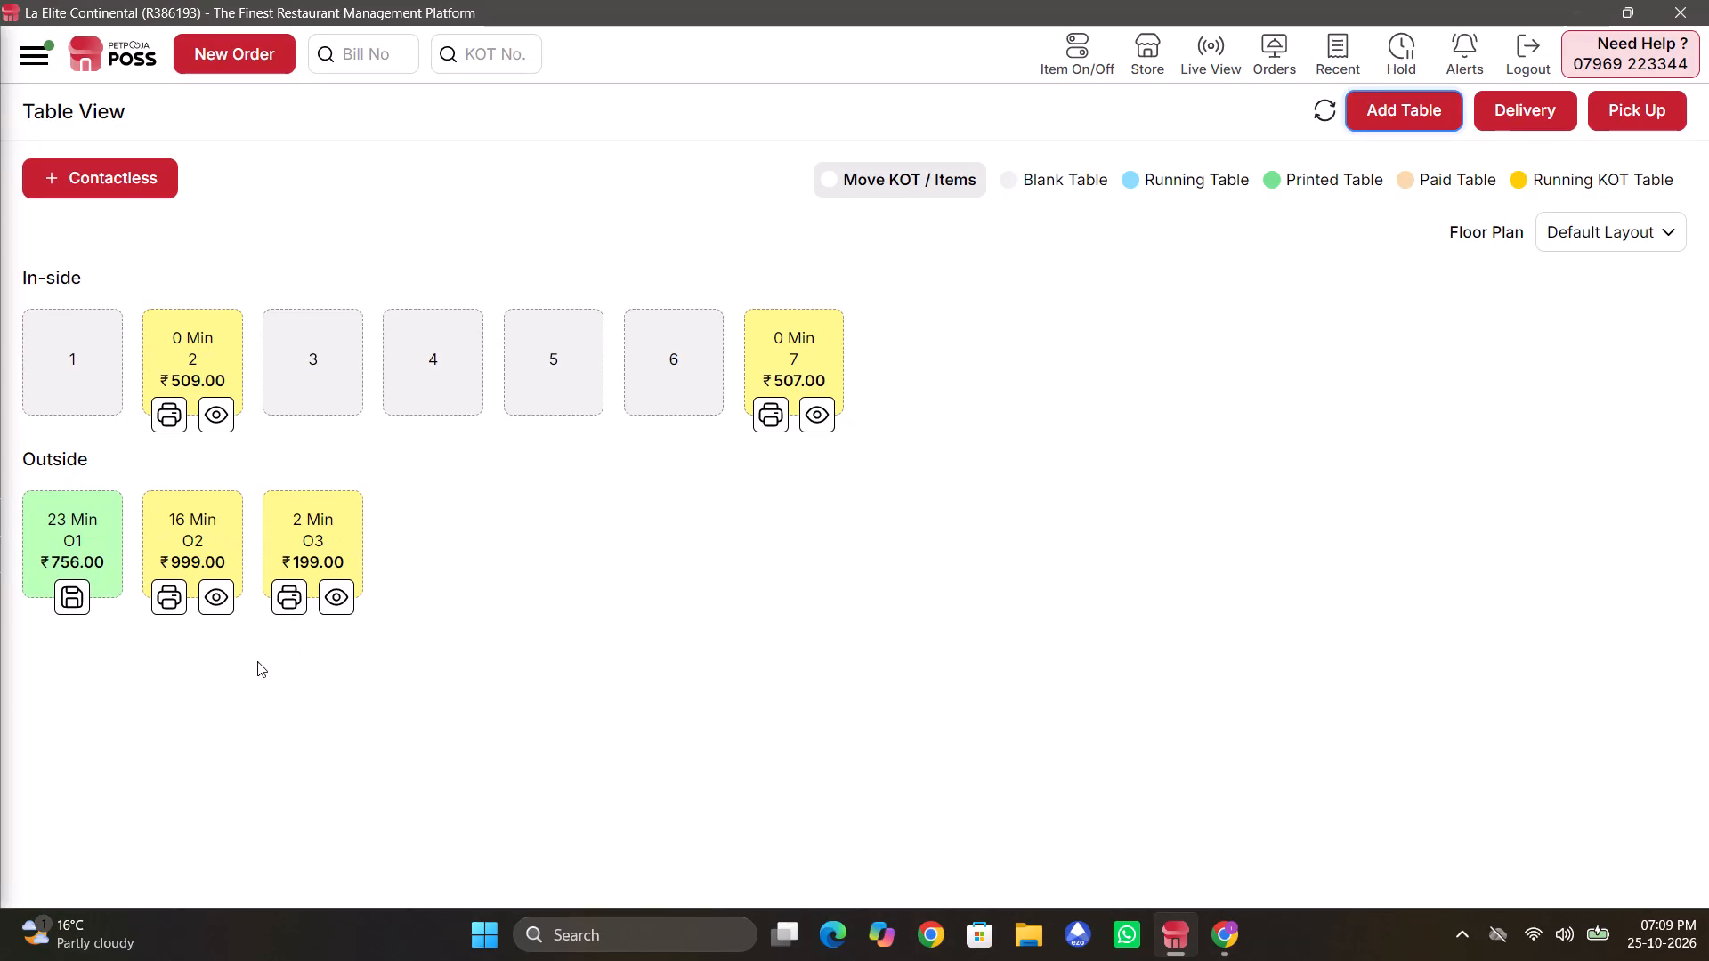
Open the running order of outside table O2 and bring up the Noodles category of the item menu.
{"action": "left_click", "coordinate": [215, 599]}
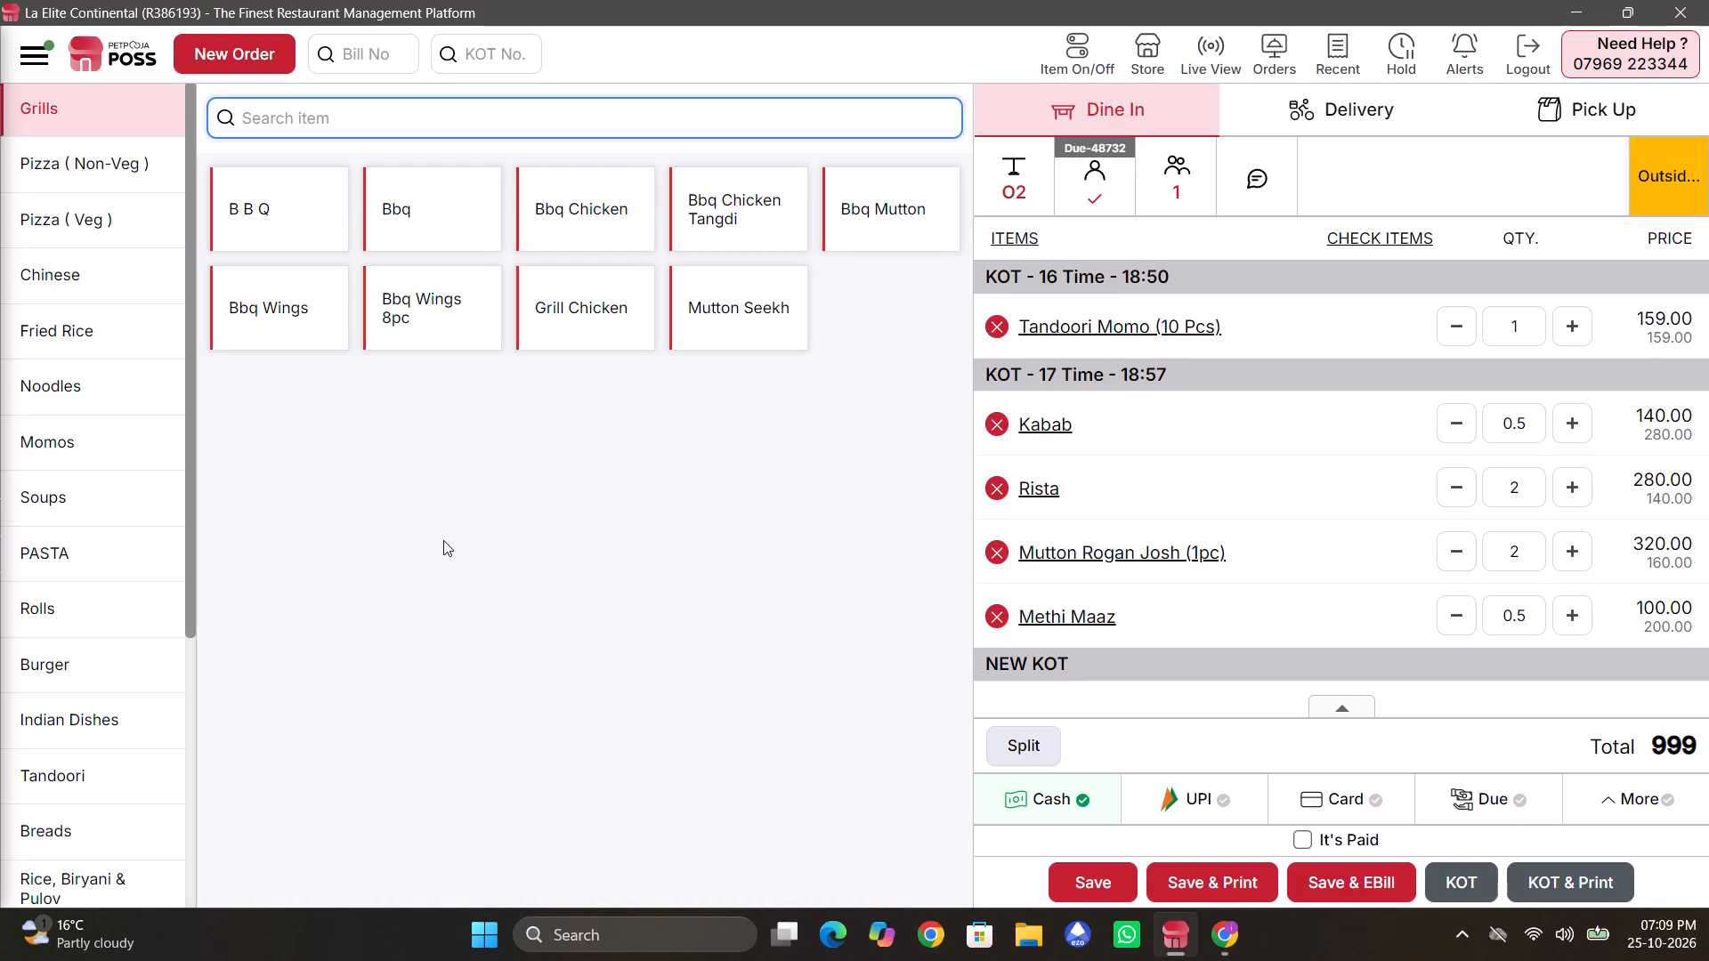
{"action": "scroll", "coordinate": [0, 288], "scroll_direction": "up", "scroll_amount": 1}
{"action": "left_click", "coordinate": [23, 381]}
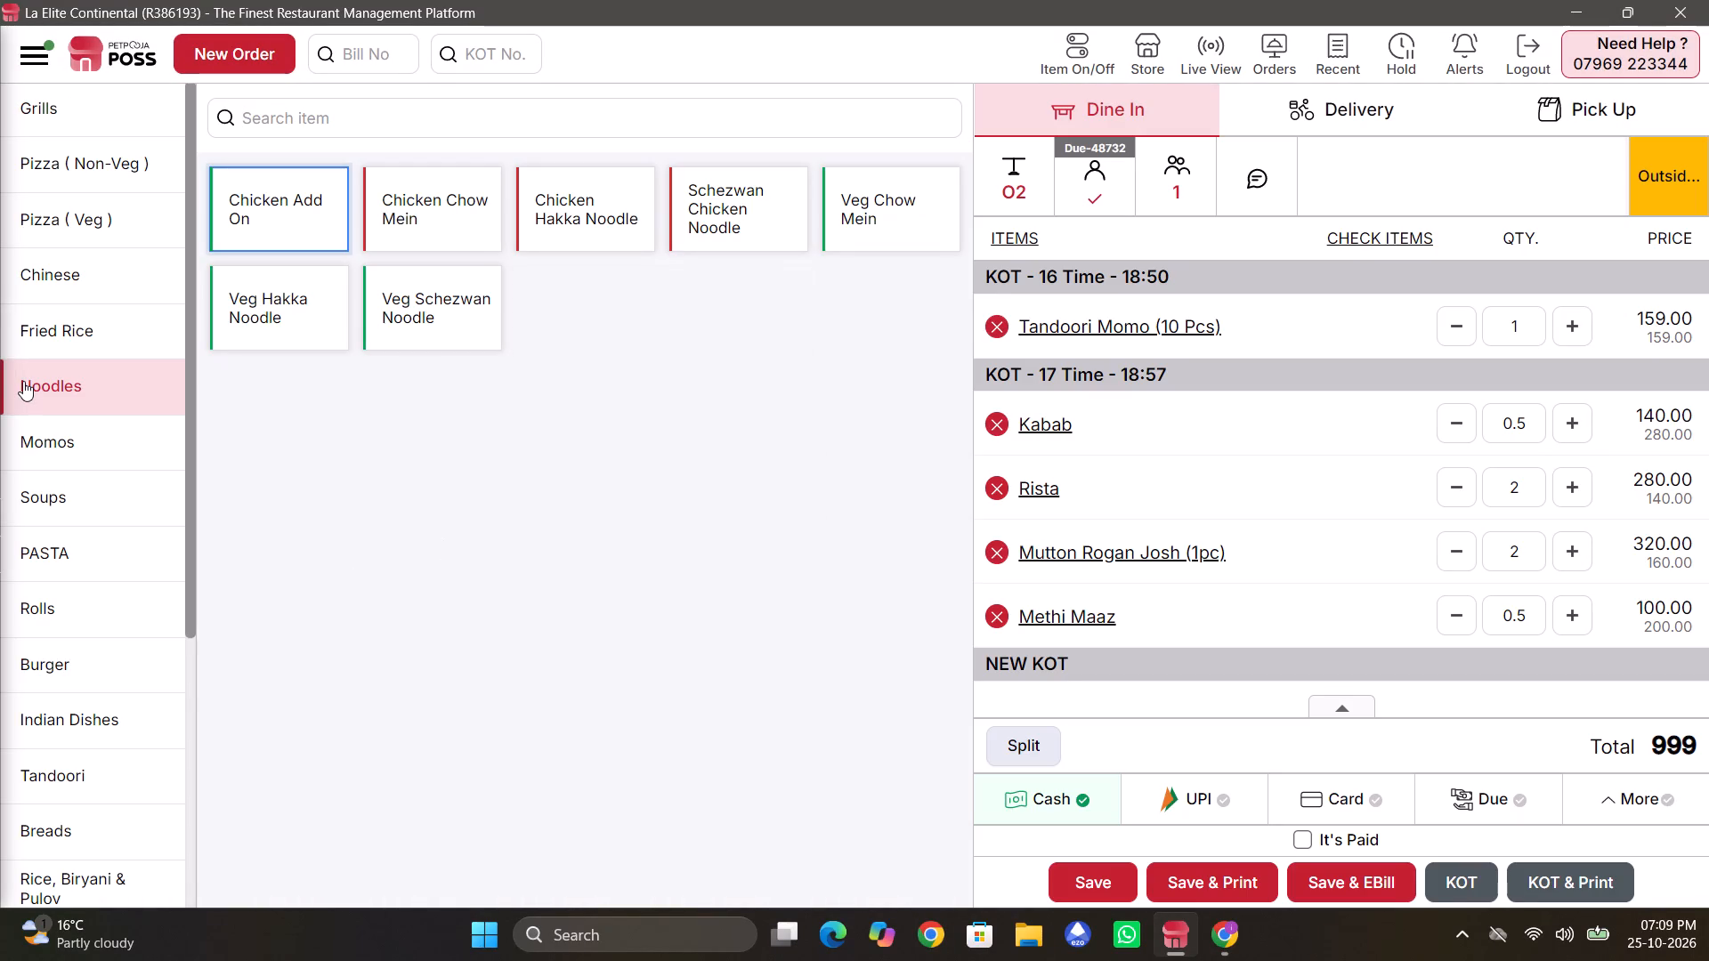
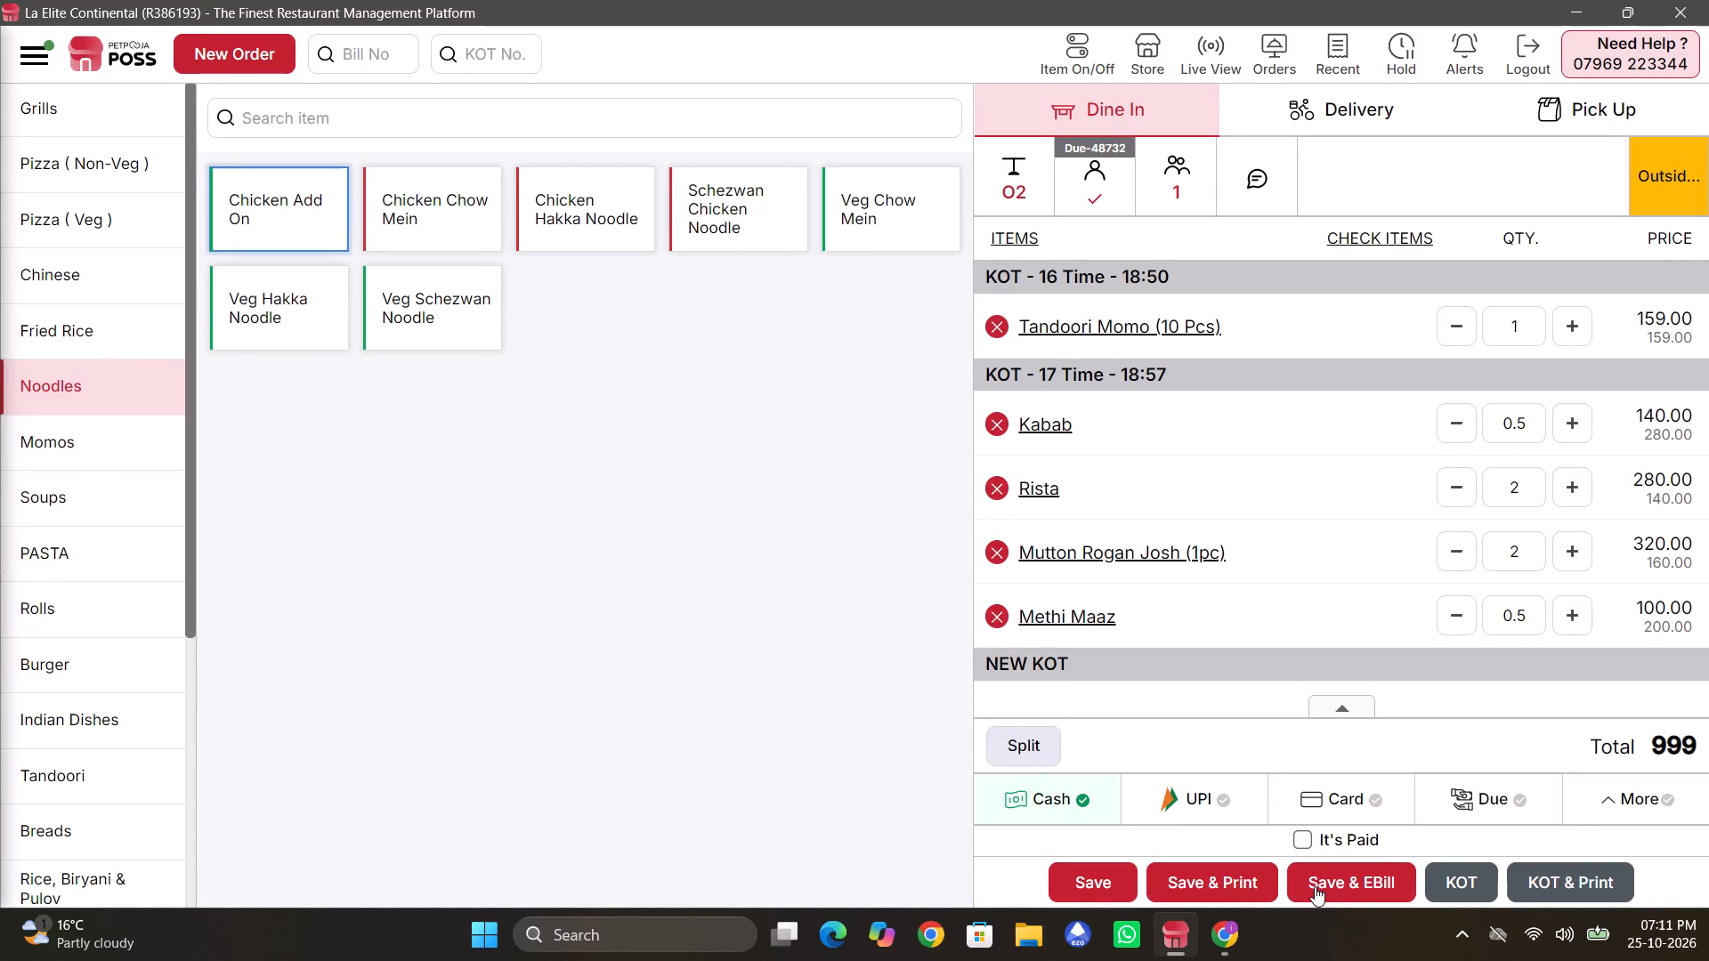
Leave table O2's order, review the running order of outside table O3, and return to the table overview.
{"action": "left_click", "coordinate": [237, 53]}
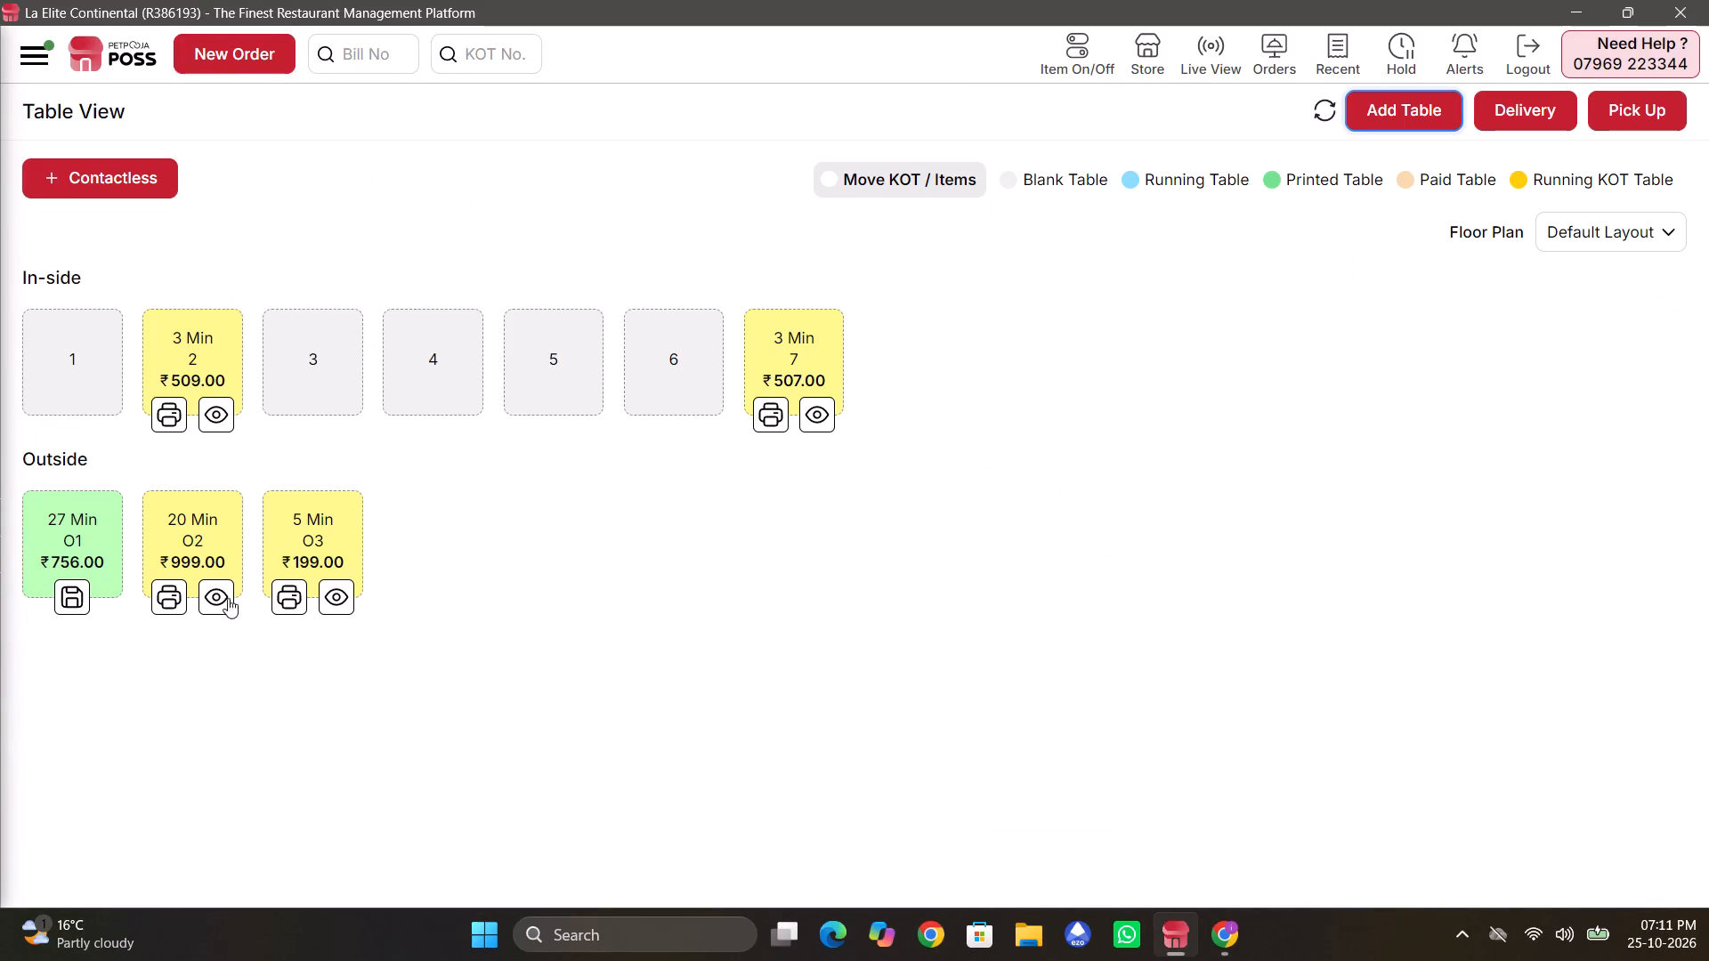
{"action": "left_click", "coordinate": [346, 597]}
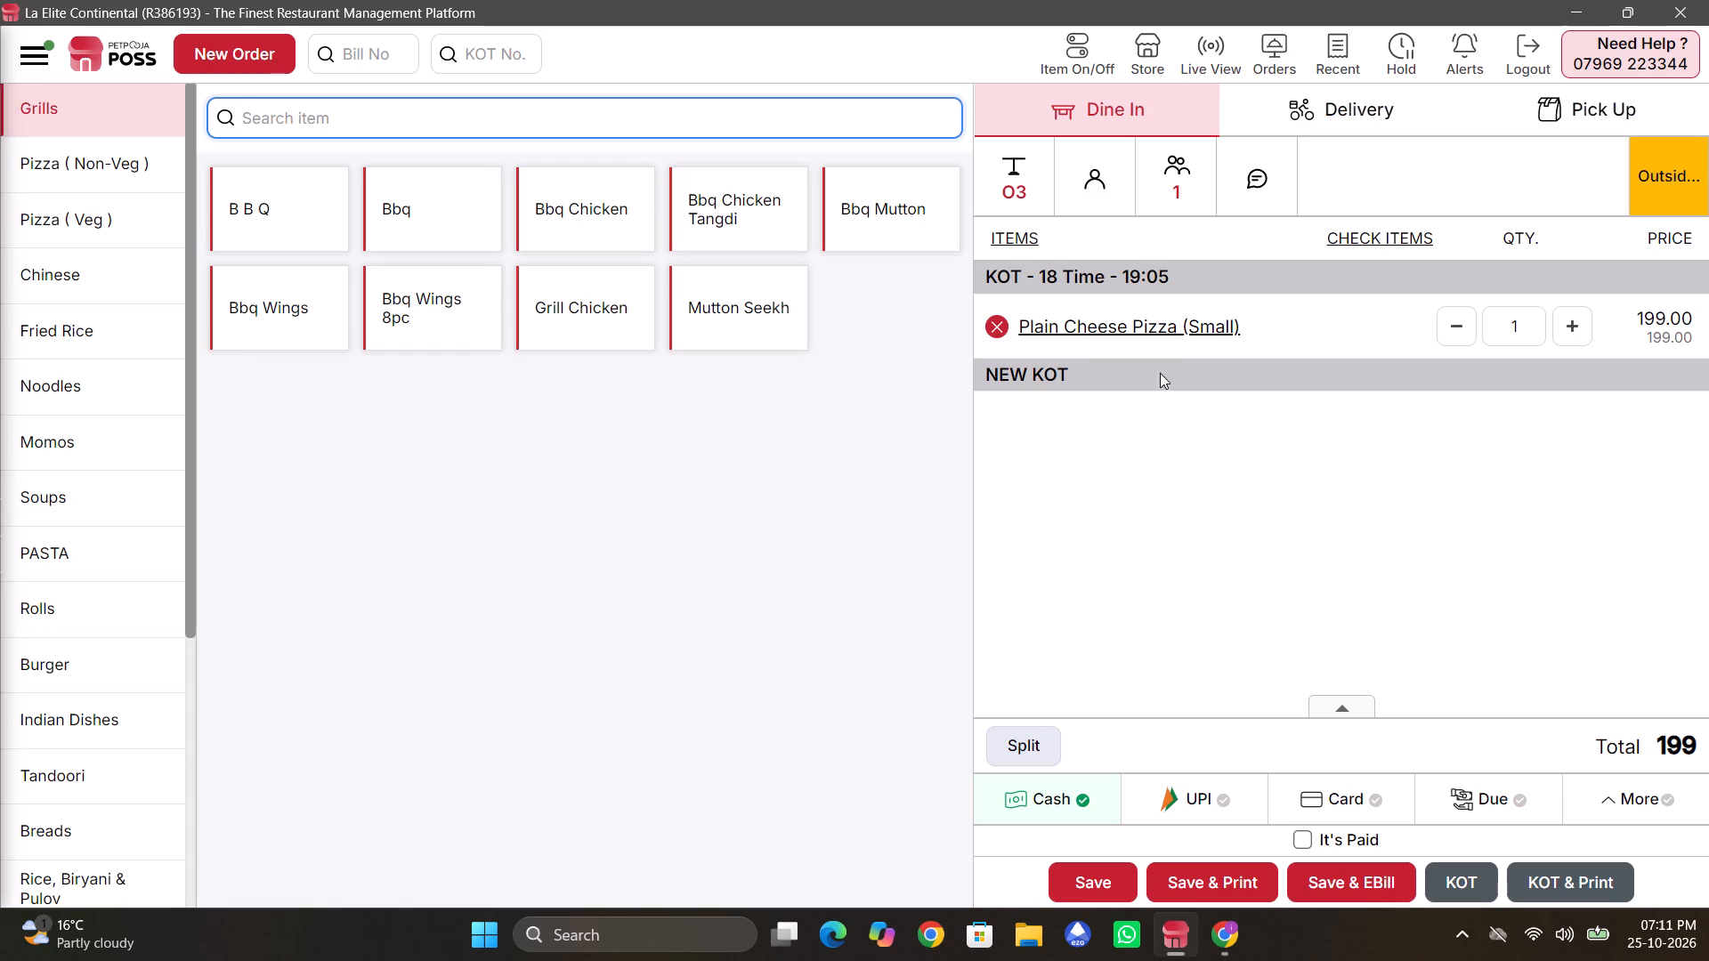
{"action": "left_click", "coordinate": [226, 52]}
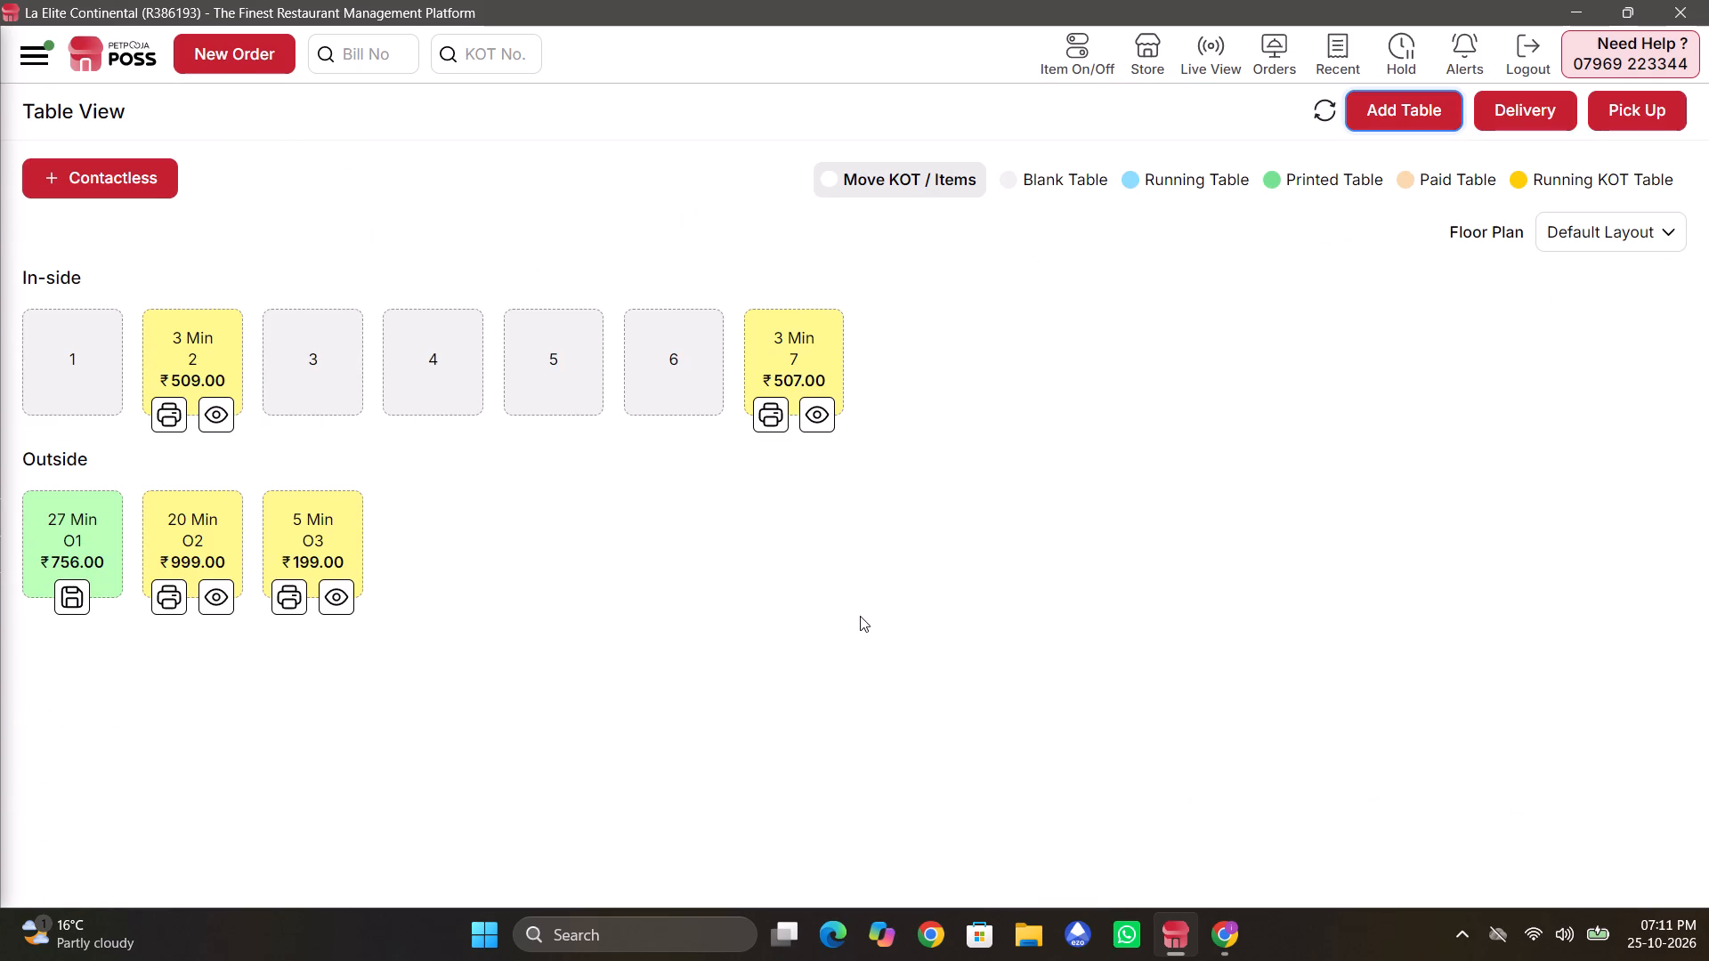
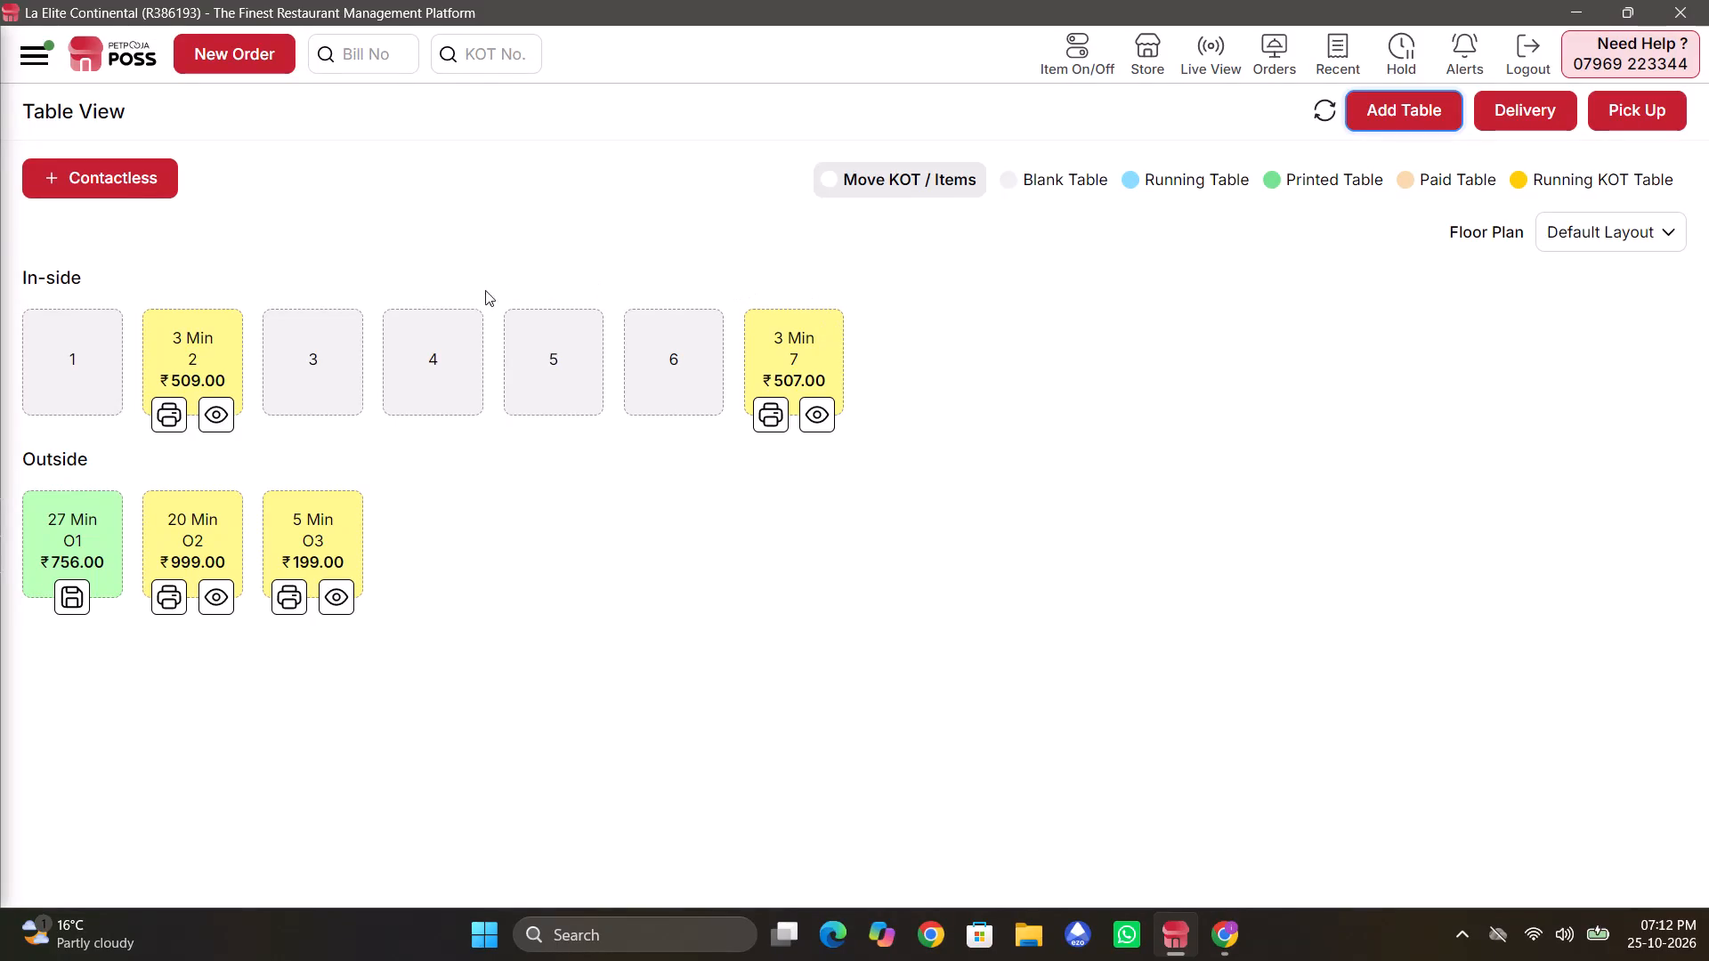
Start inside table 4's dine-in order with one half Kadai Chicken, adding and removing a Kadai Paneer along the way.
{"action": "left_click", "coordinate": [474, 355]}
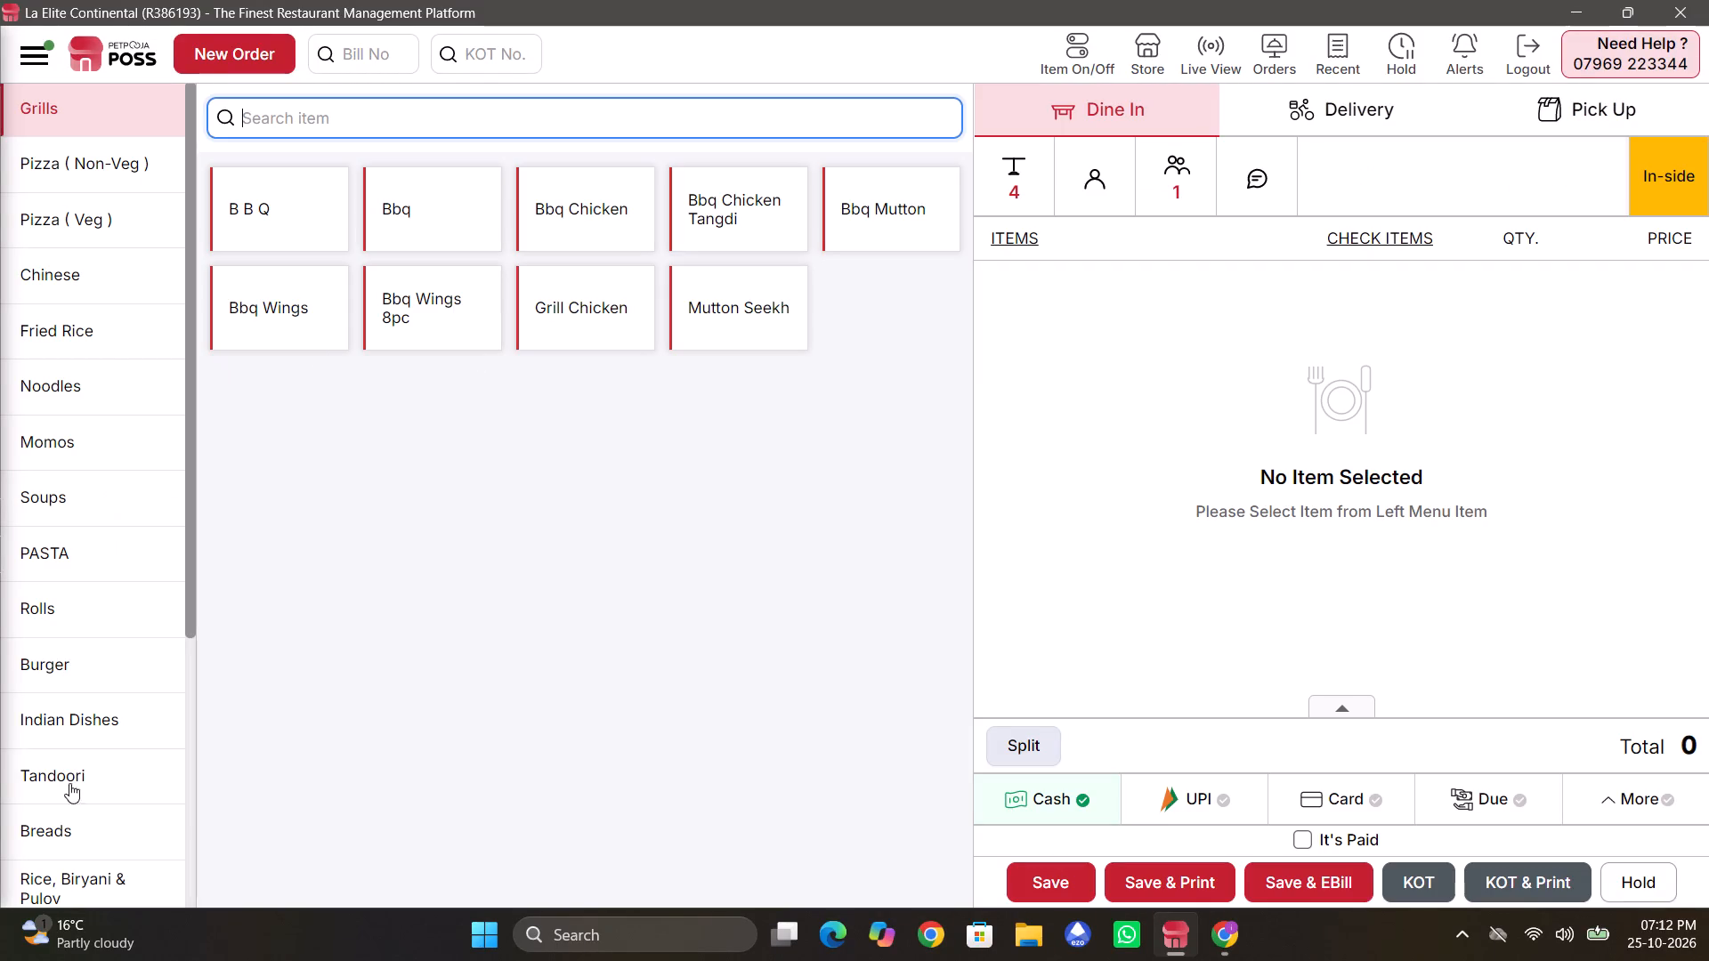
{"action": "left_click", "coordinate": [69, 699]}
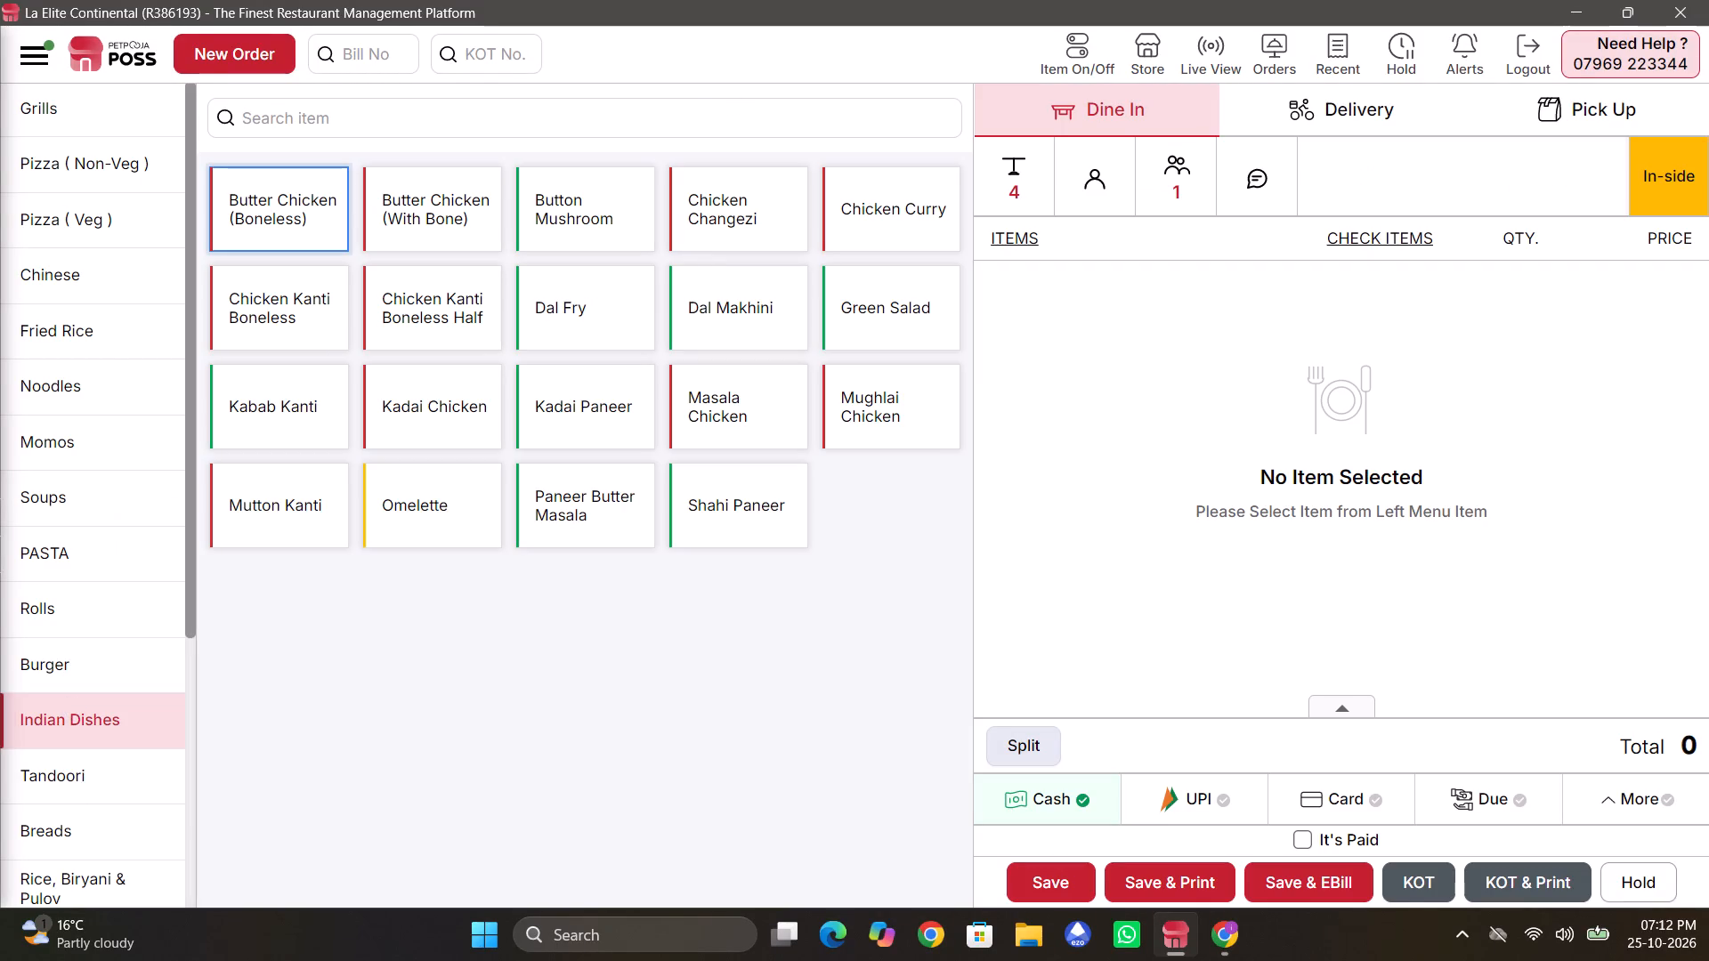
{"action": "left_click", "coordinate": [553, 405]}
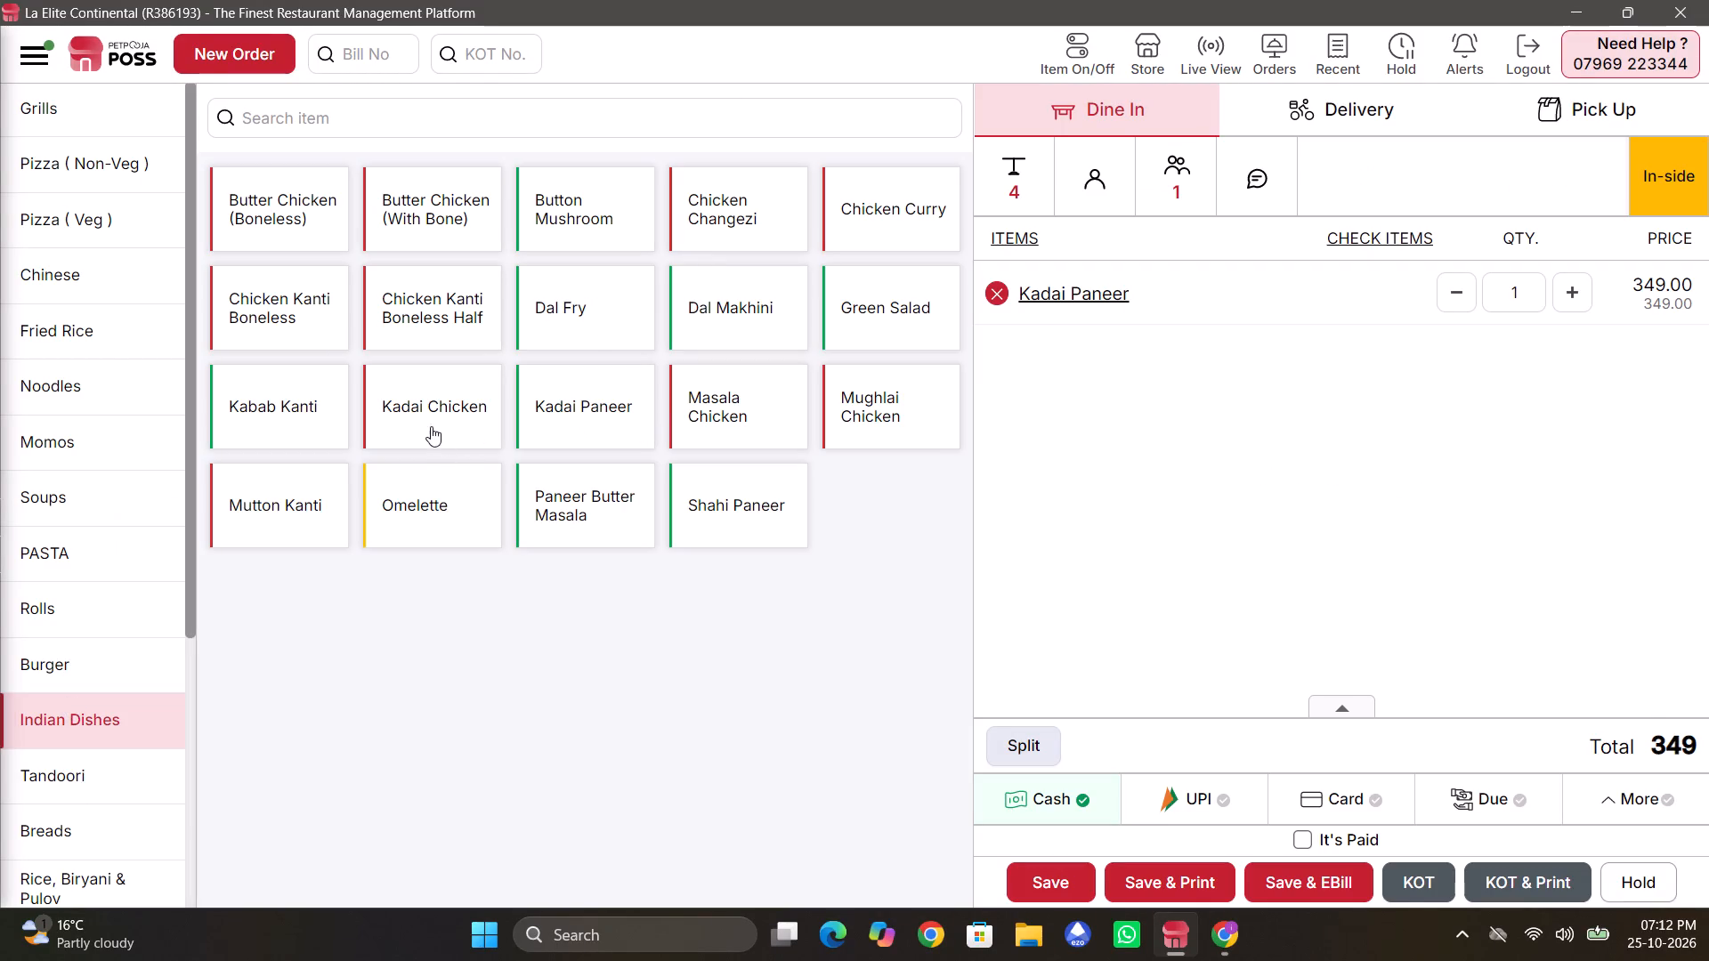
{"action": "left_click", "coordinate": [429, 421]}
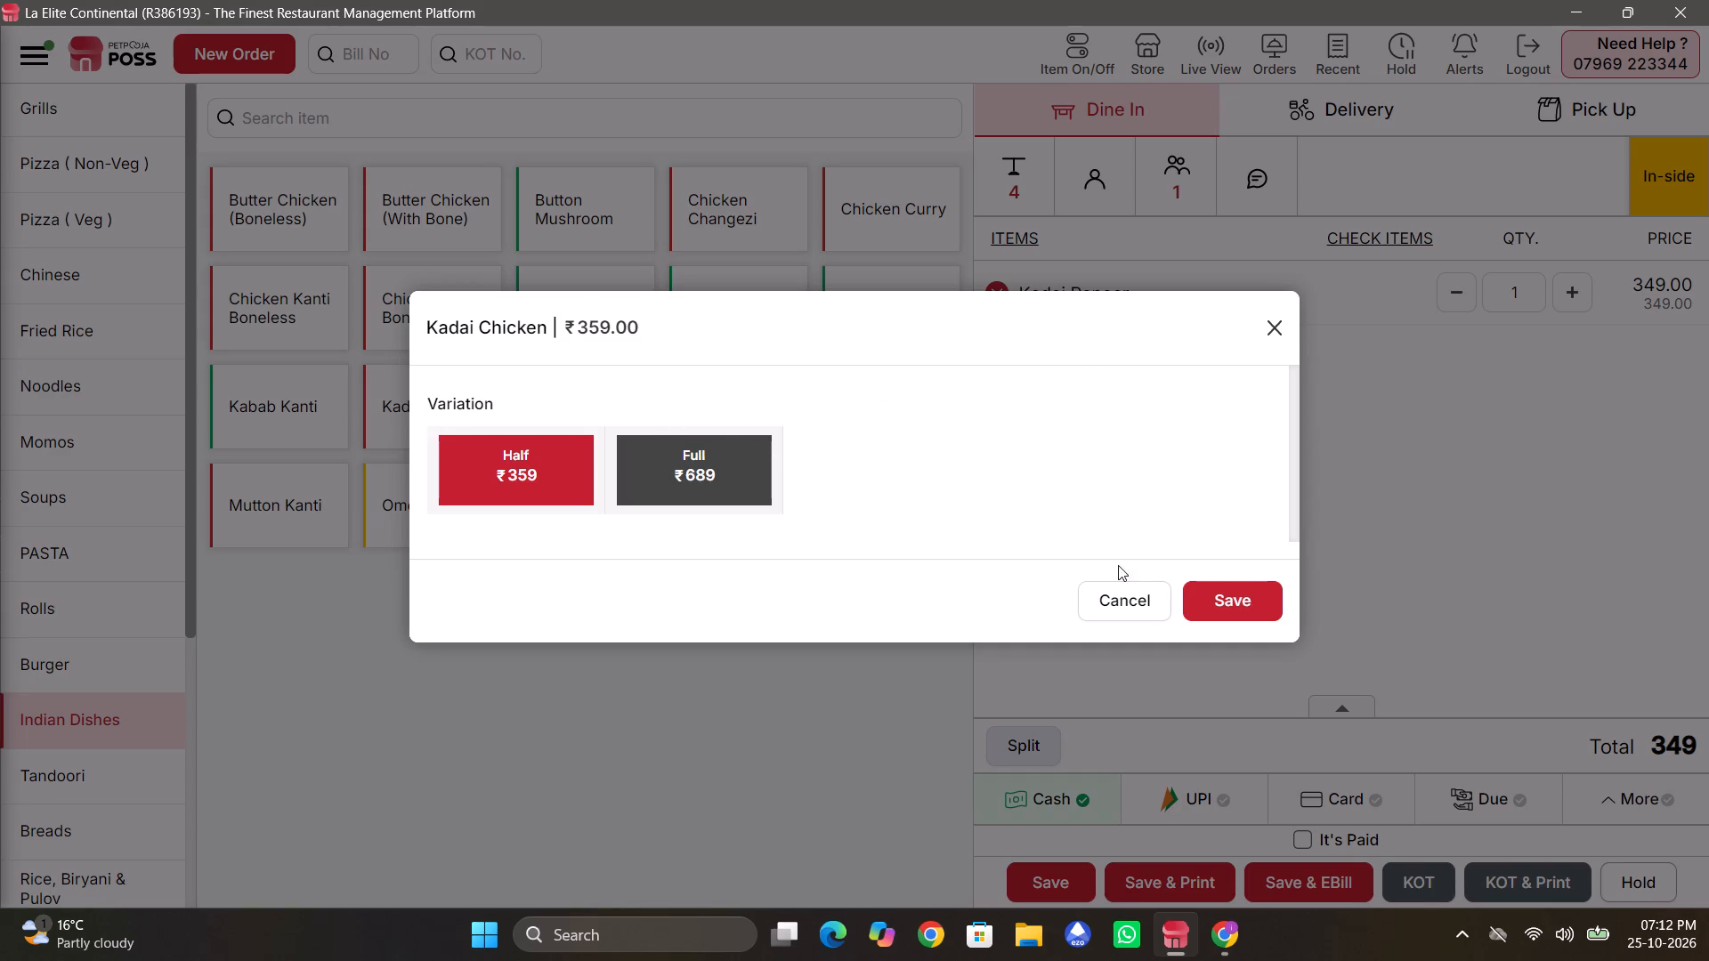
{"action": "left_click_drag", "start_coordinate": [1255, 579], "coordinate": [1255, 605]}
{"action": "left_click", "coordinate": [1255, 605]}
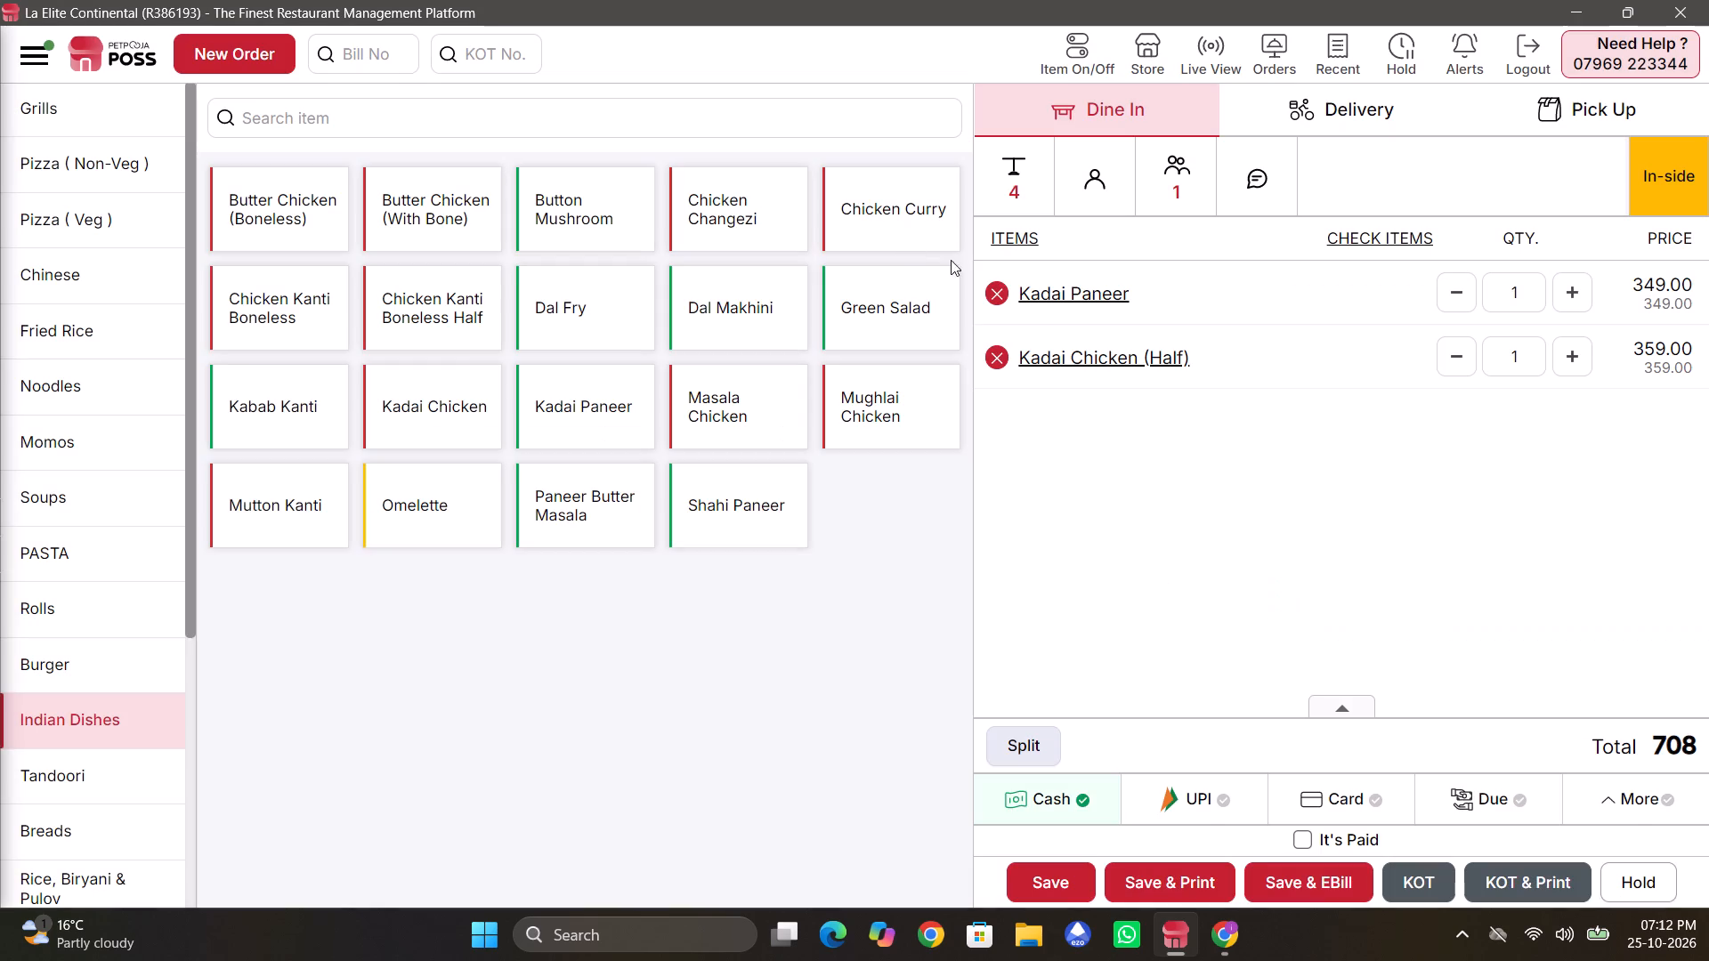
{"action": "left_click", "coordinate": [1000, 289]}
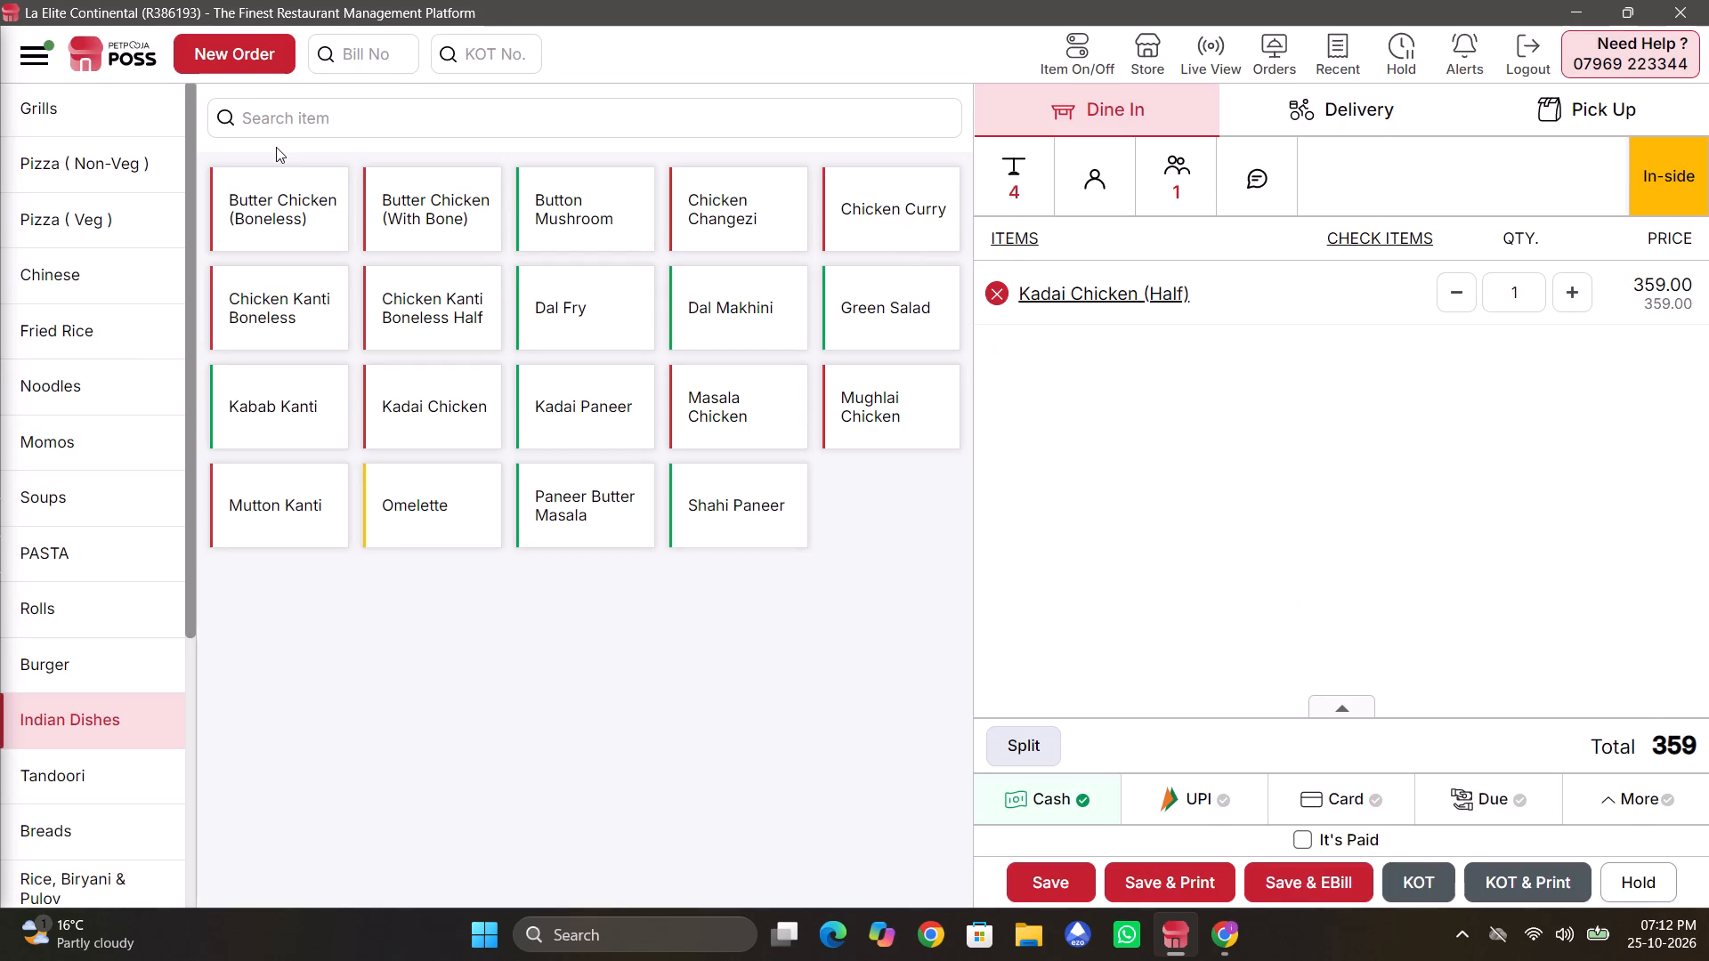
Add four Rotis to table 4's order and send it to the kitchen with a printed KOT.
{"action": "left_click", "coordinate": [36, 824]}
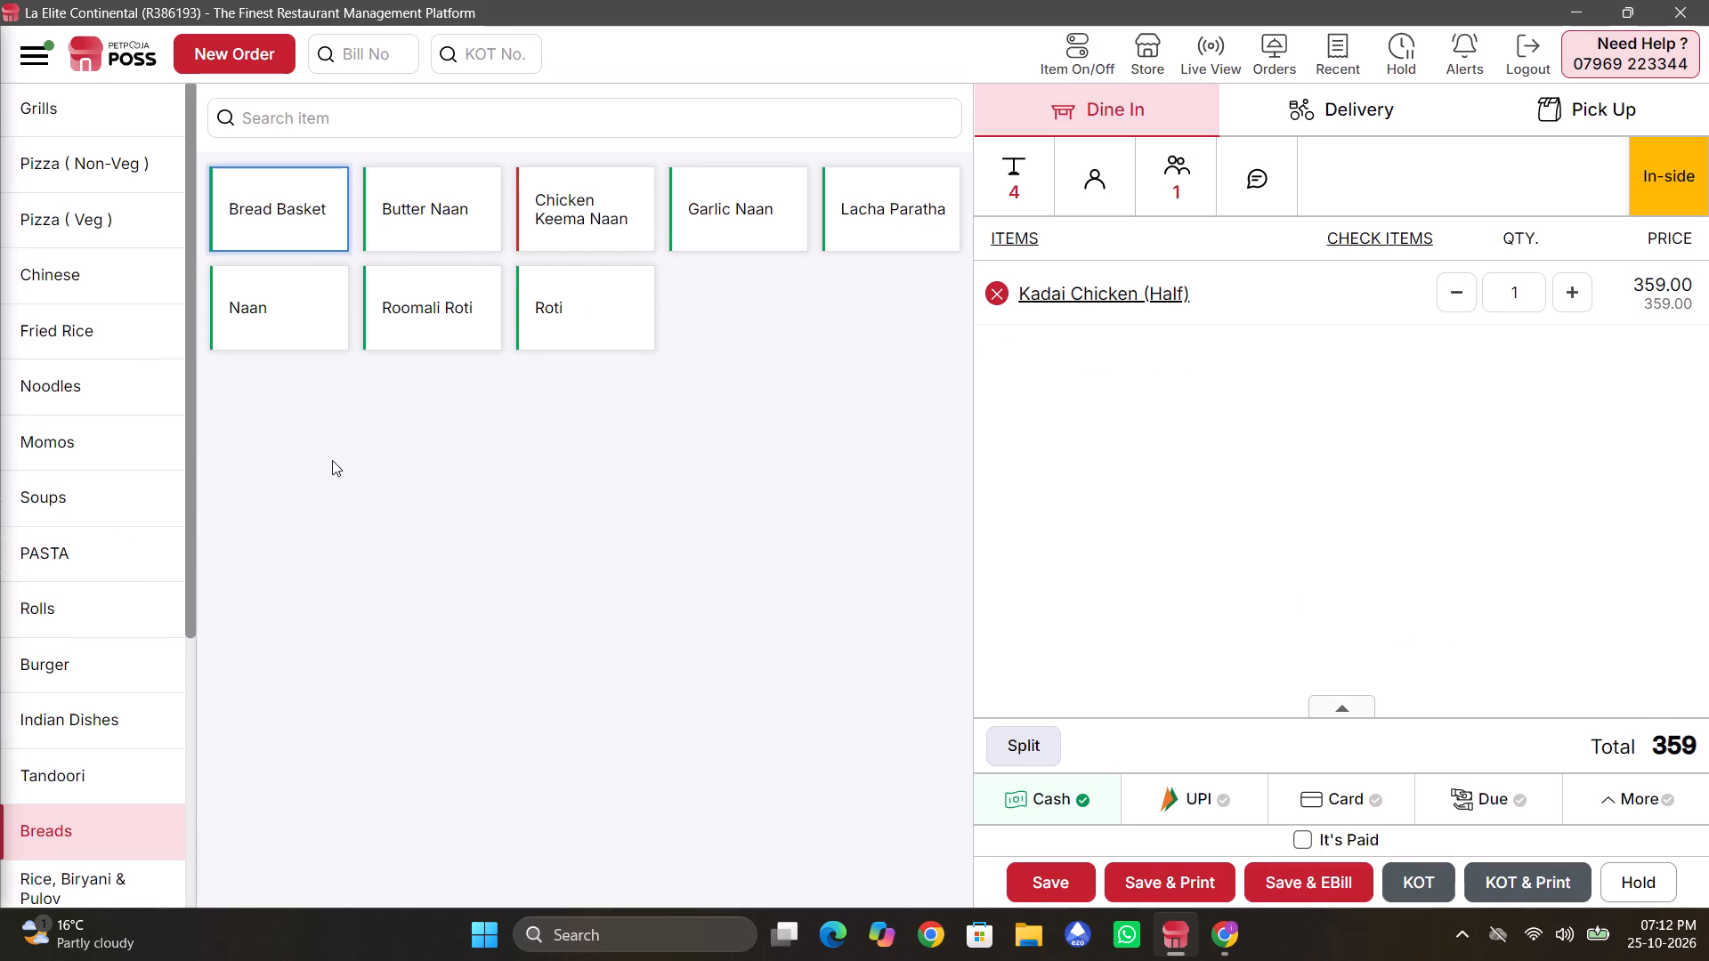
{"action": "triple_click", "coordinate": [608, 306]}
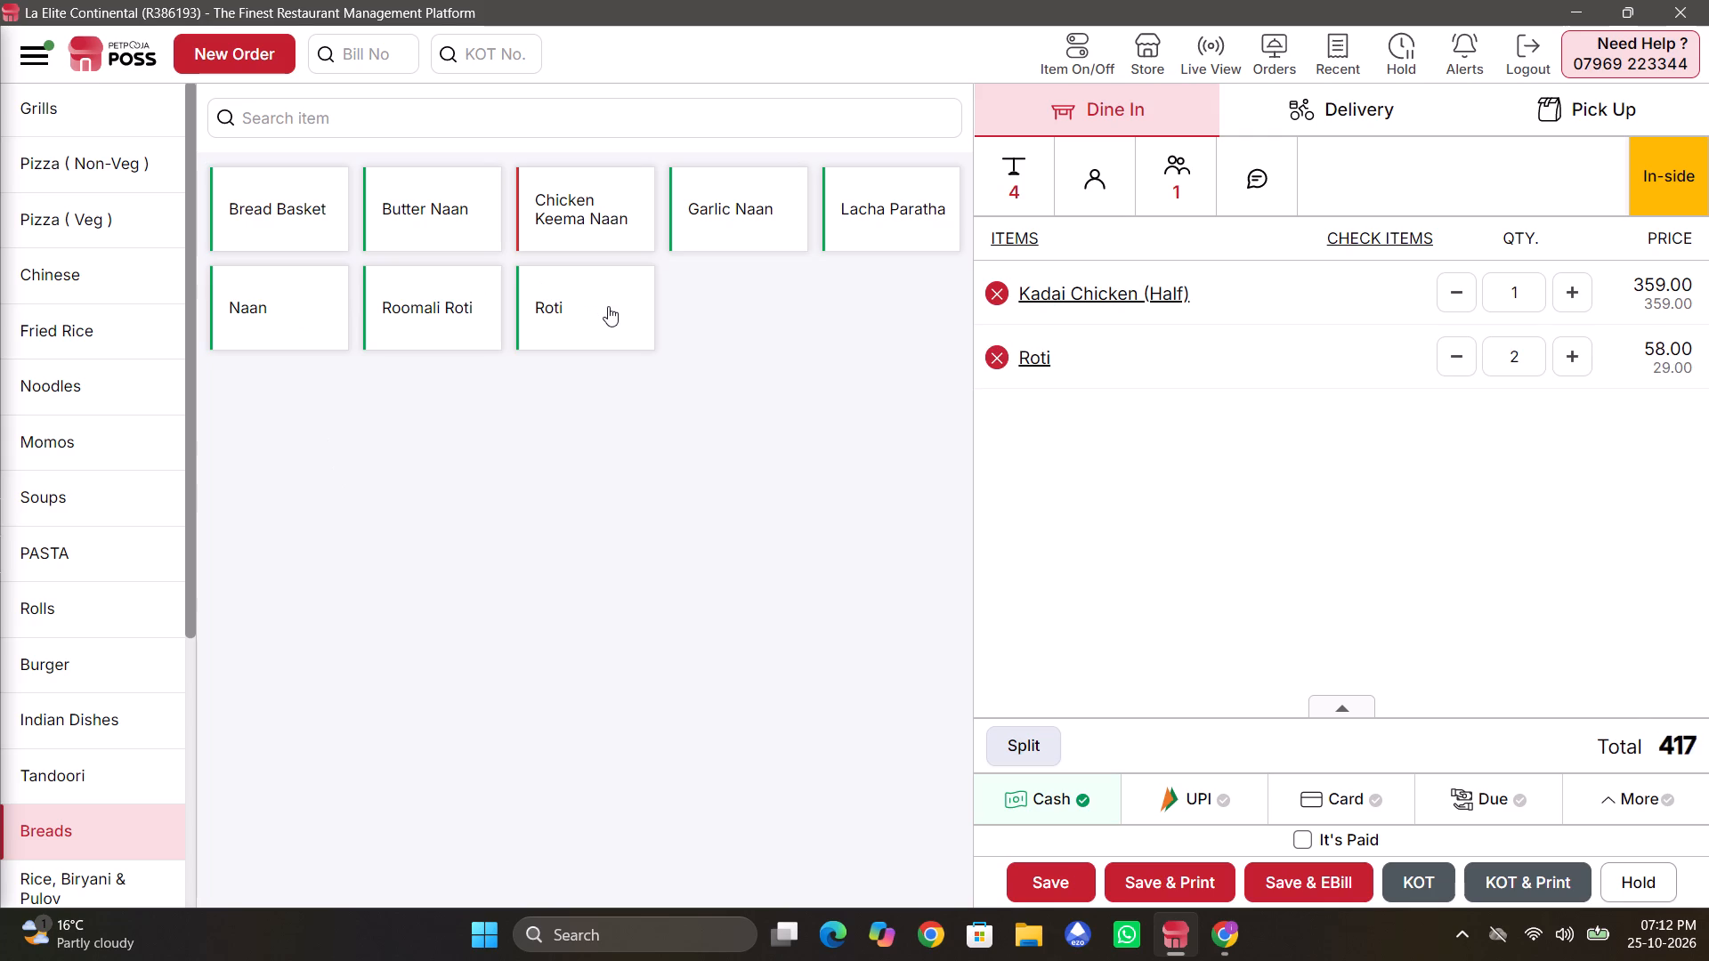
{"action": "left_click", "coordinate": [608, 306]}
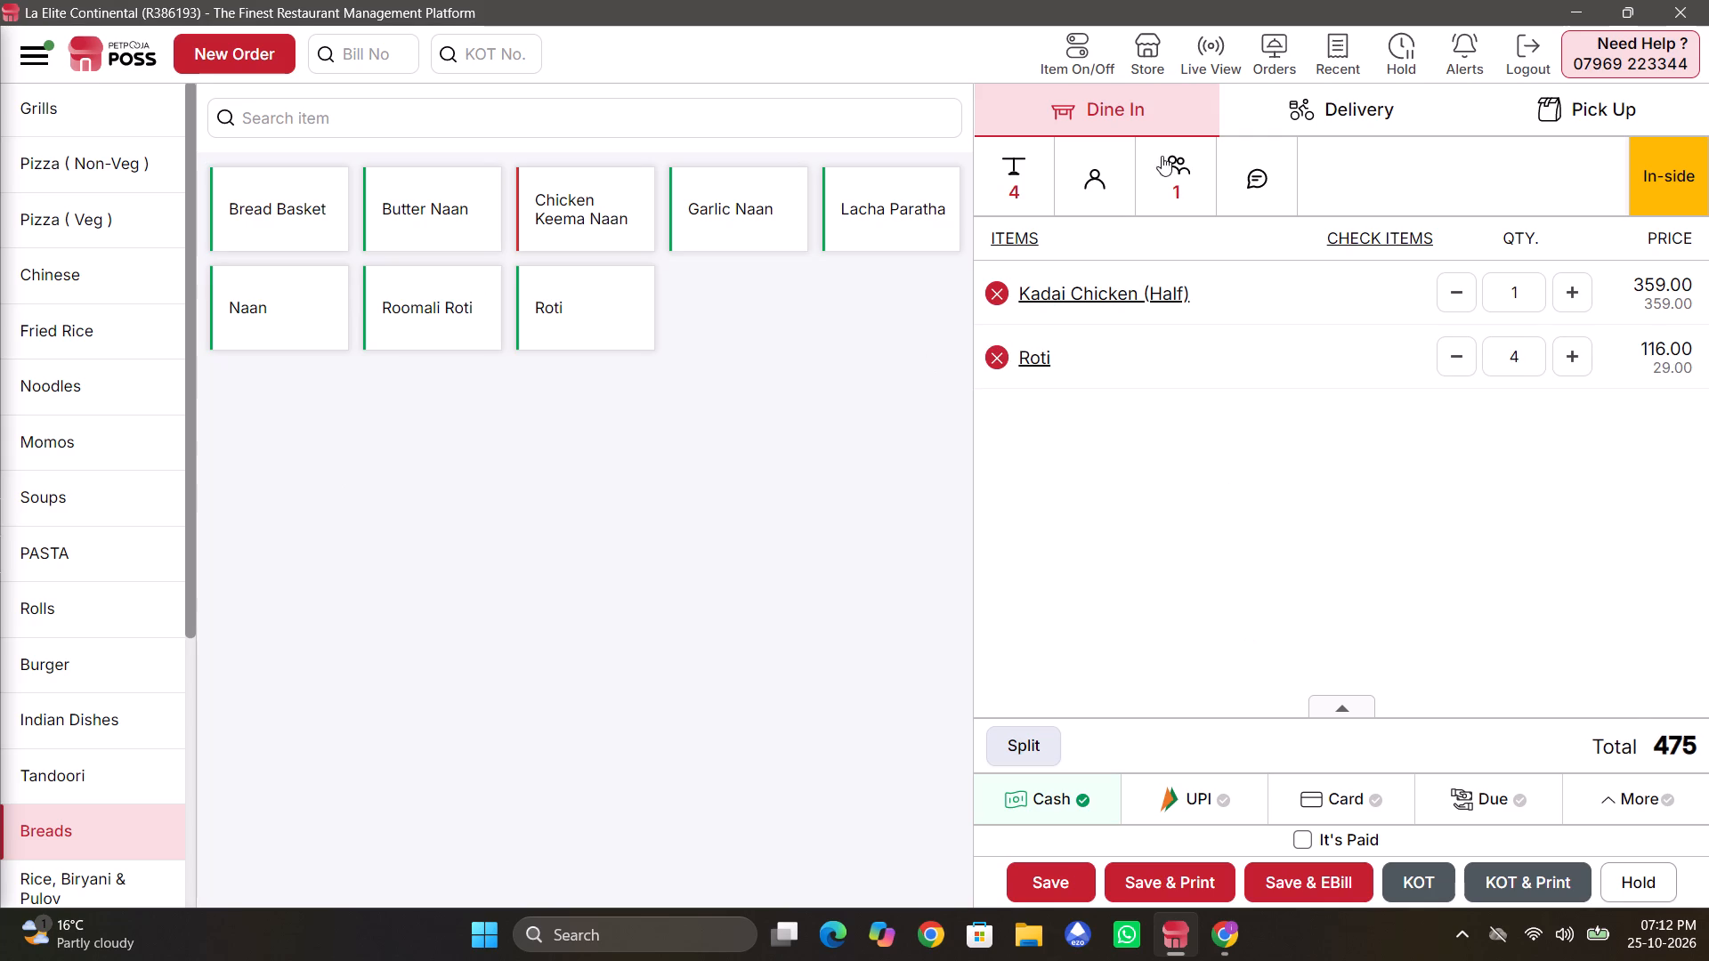
{"action": "left_click", "coordinate": [1567, 864]}
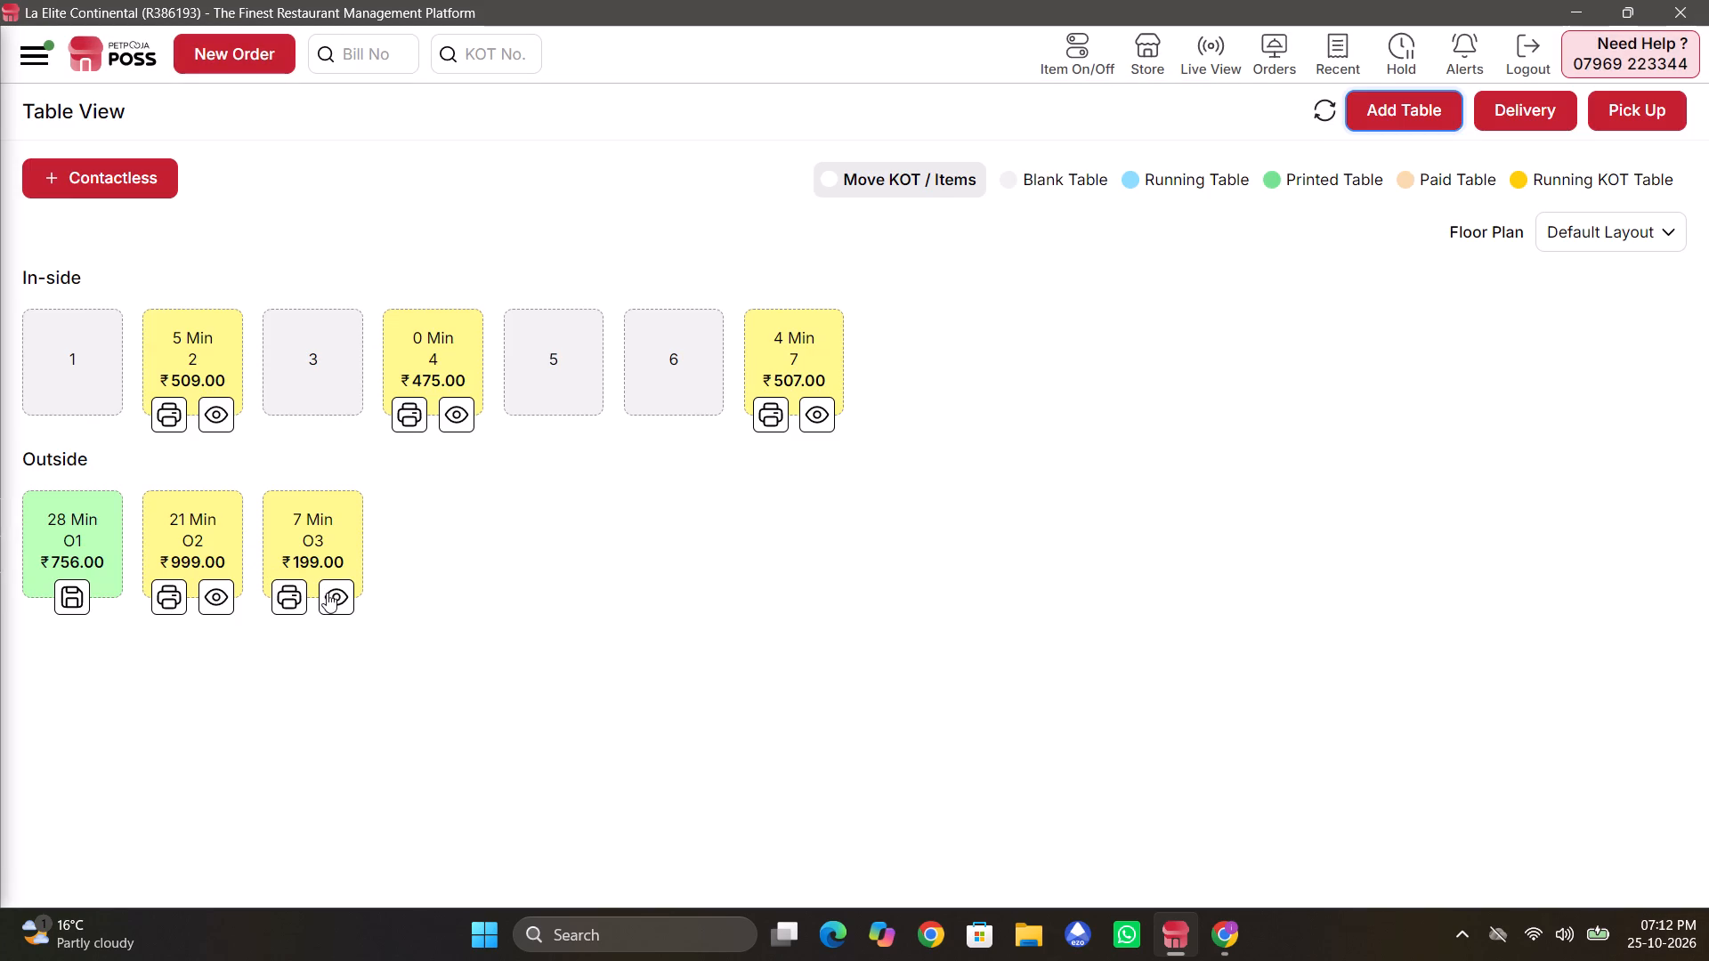
Open outside table O3's running order and set its payment method to UPI.
{"action": "left_click", "coordinate": [328, 593]}
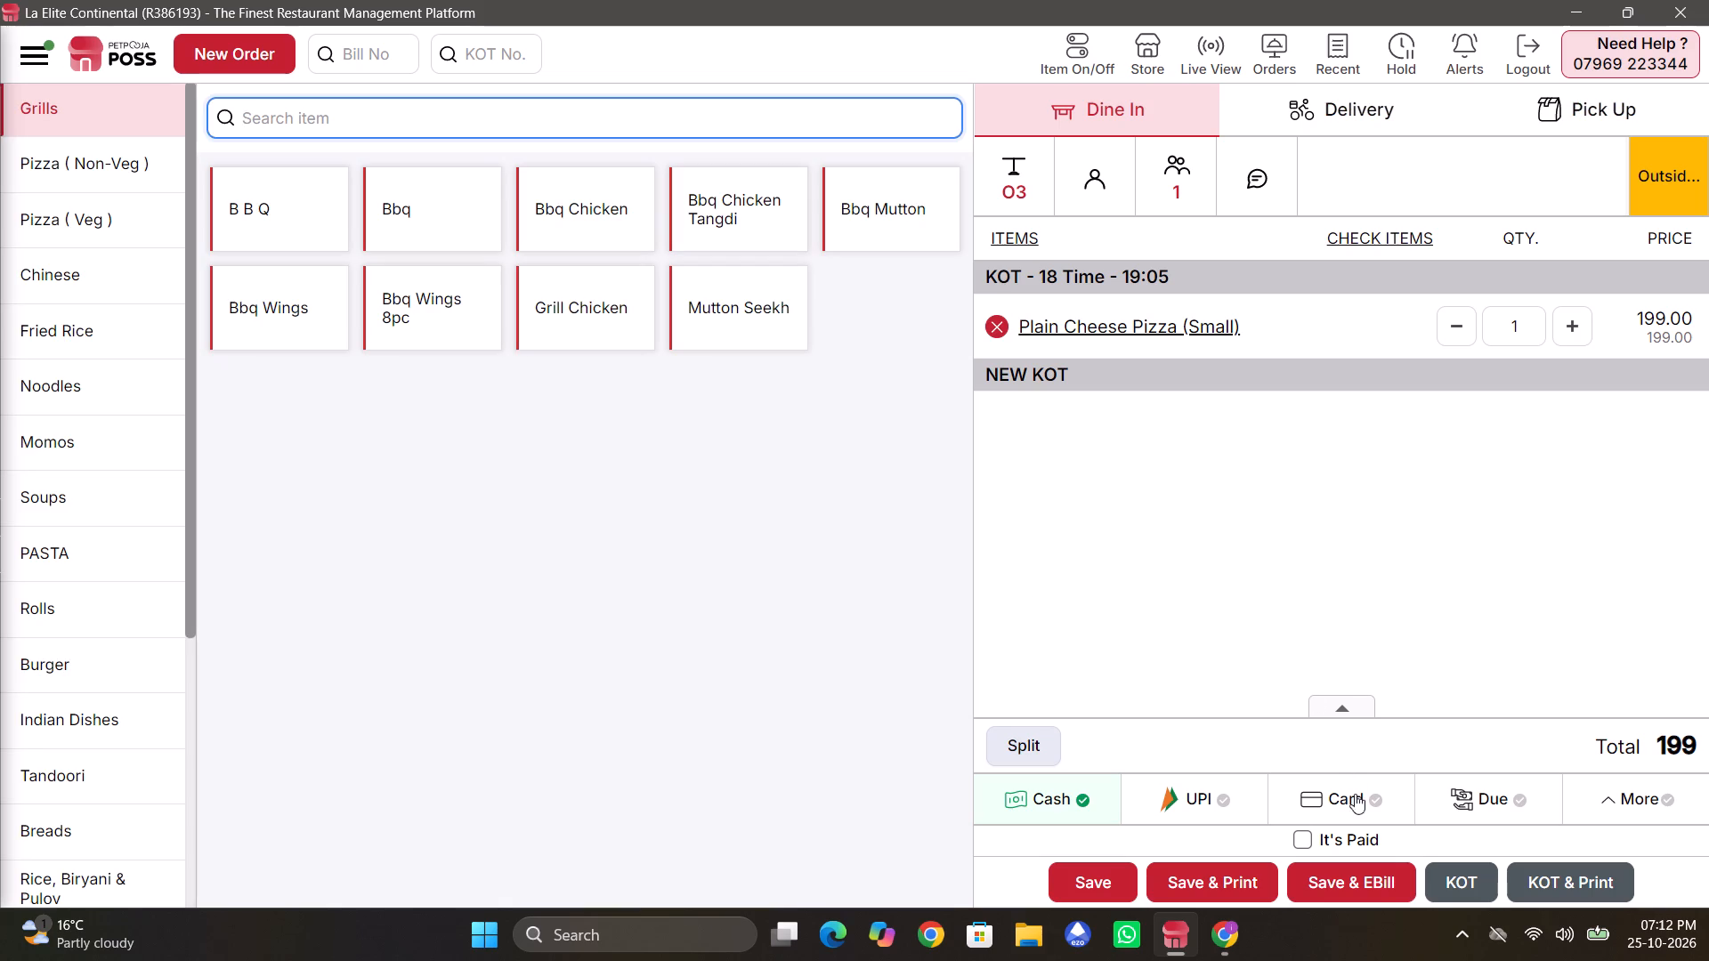
{"action": "left_click", "coordinate": [1232, 805]}
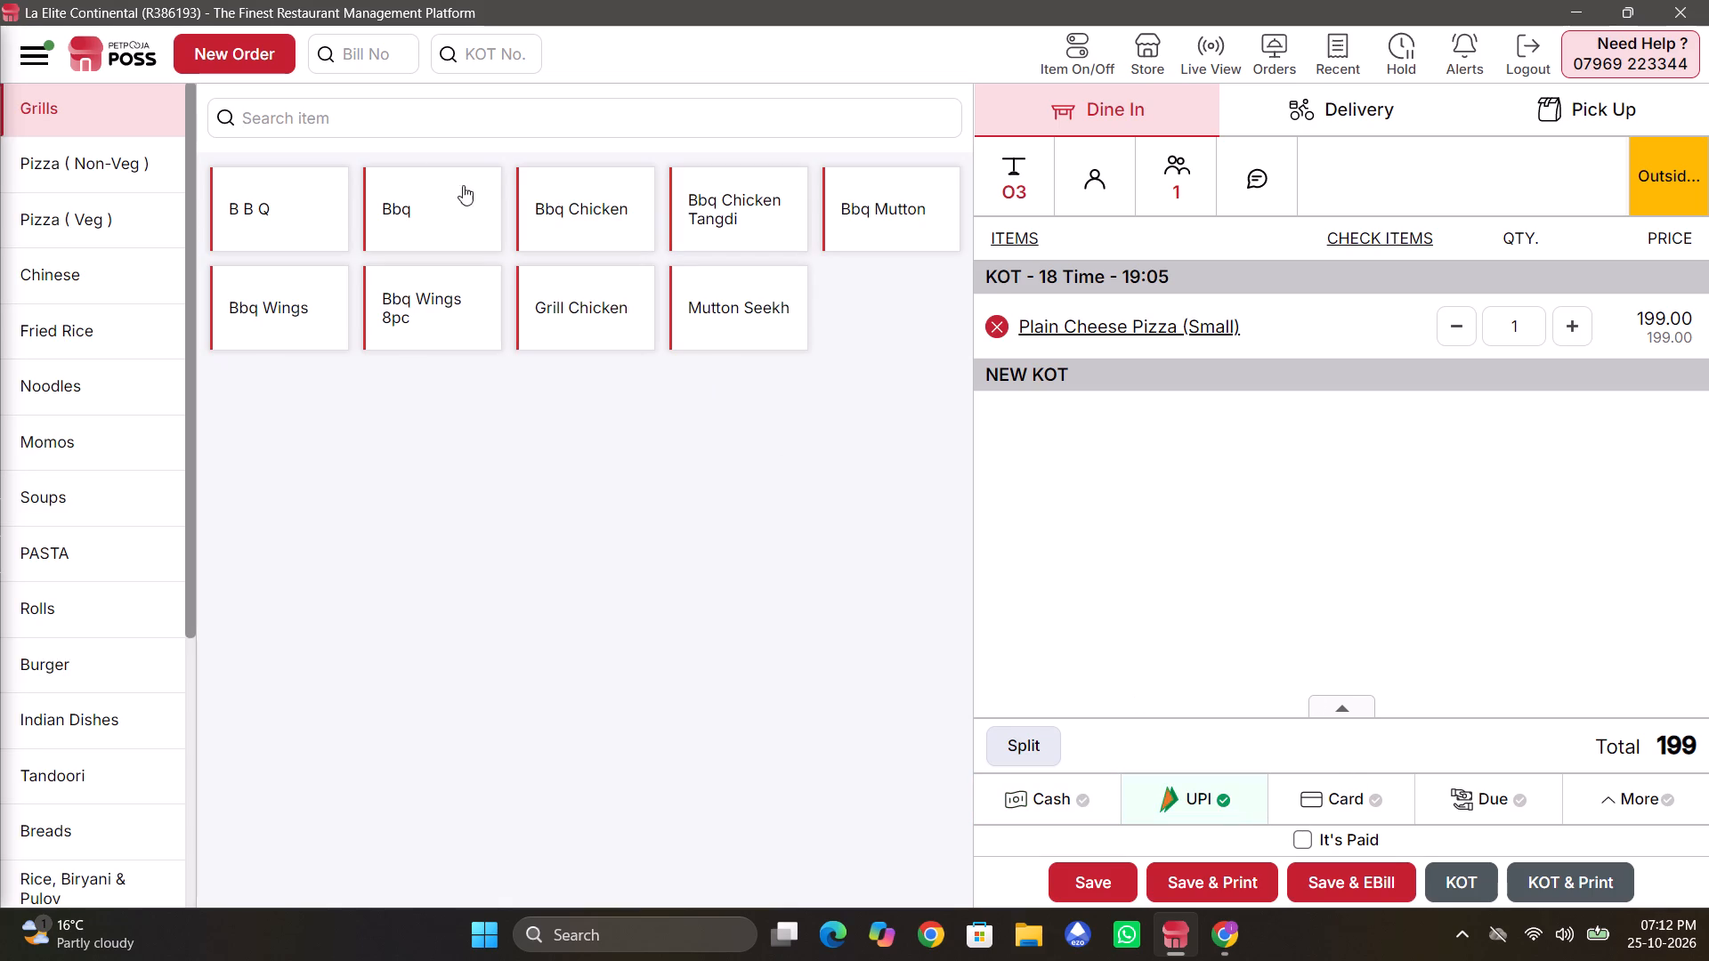
Search the items for 10, add one Campa At 10 from Beverages to table O3's order, and save it with an e-bill.
{"action": "left_click", "coordinate": [426, 116]}
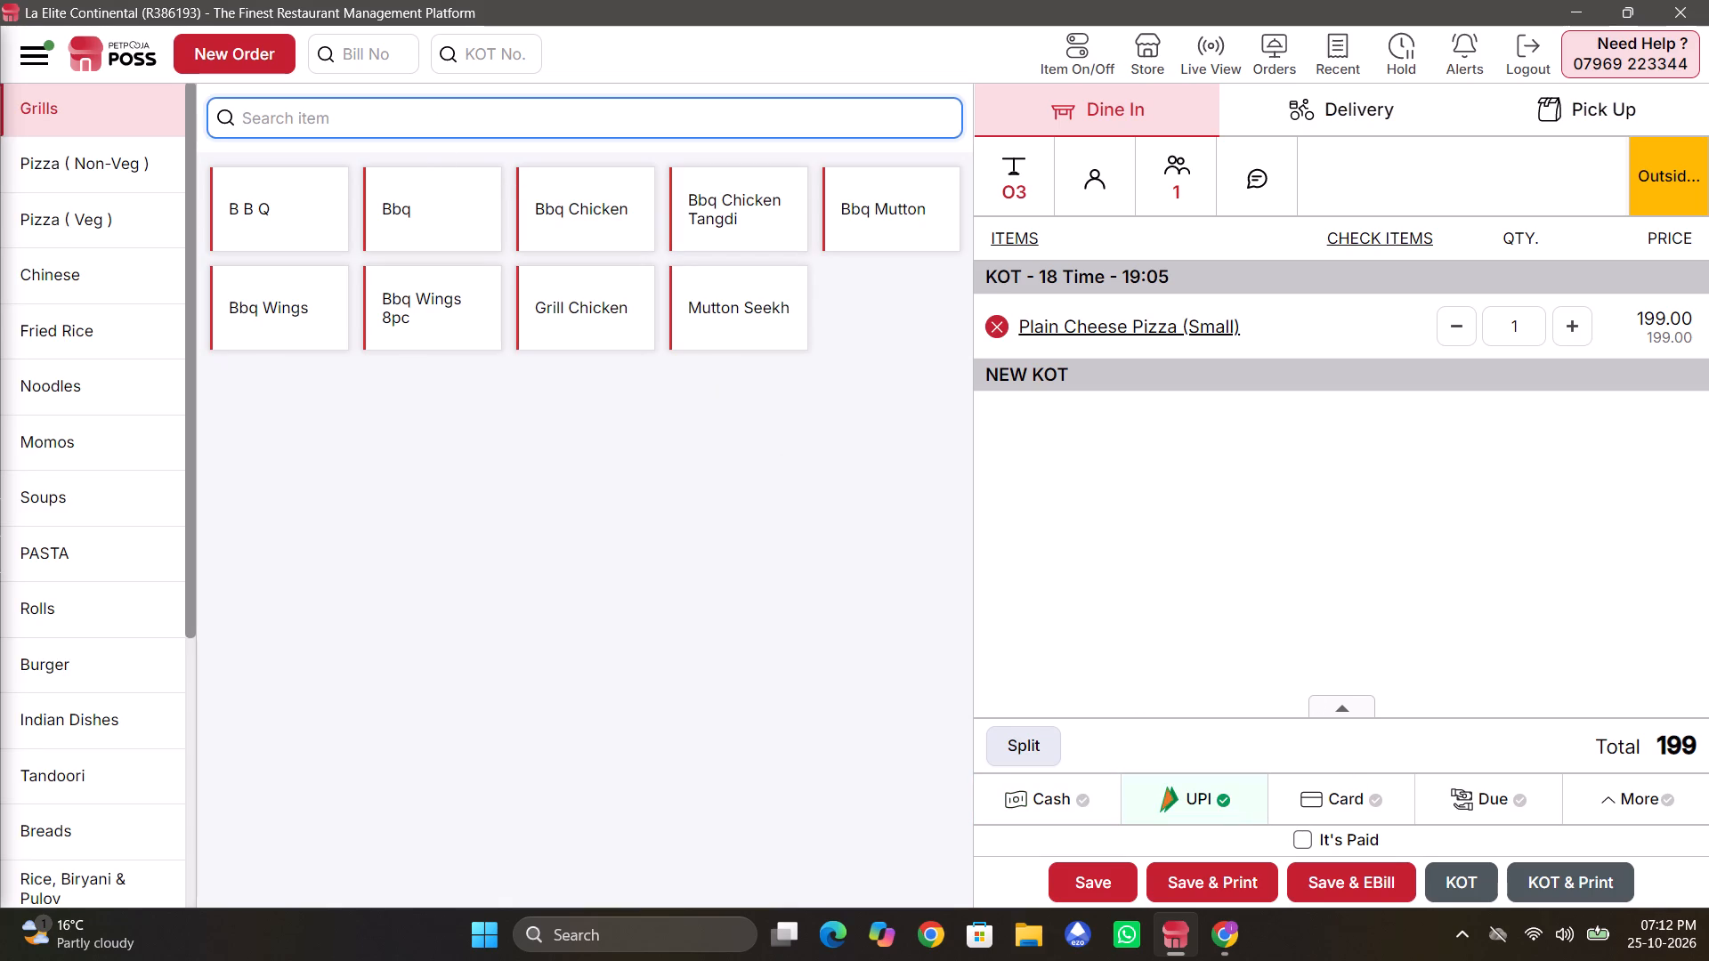
{"action": "type", "text": "10"}
{"action": "key", "text": "Return"}
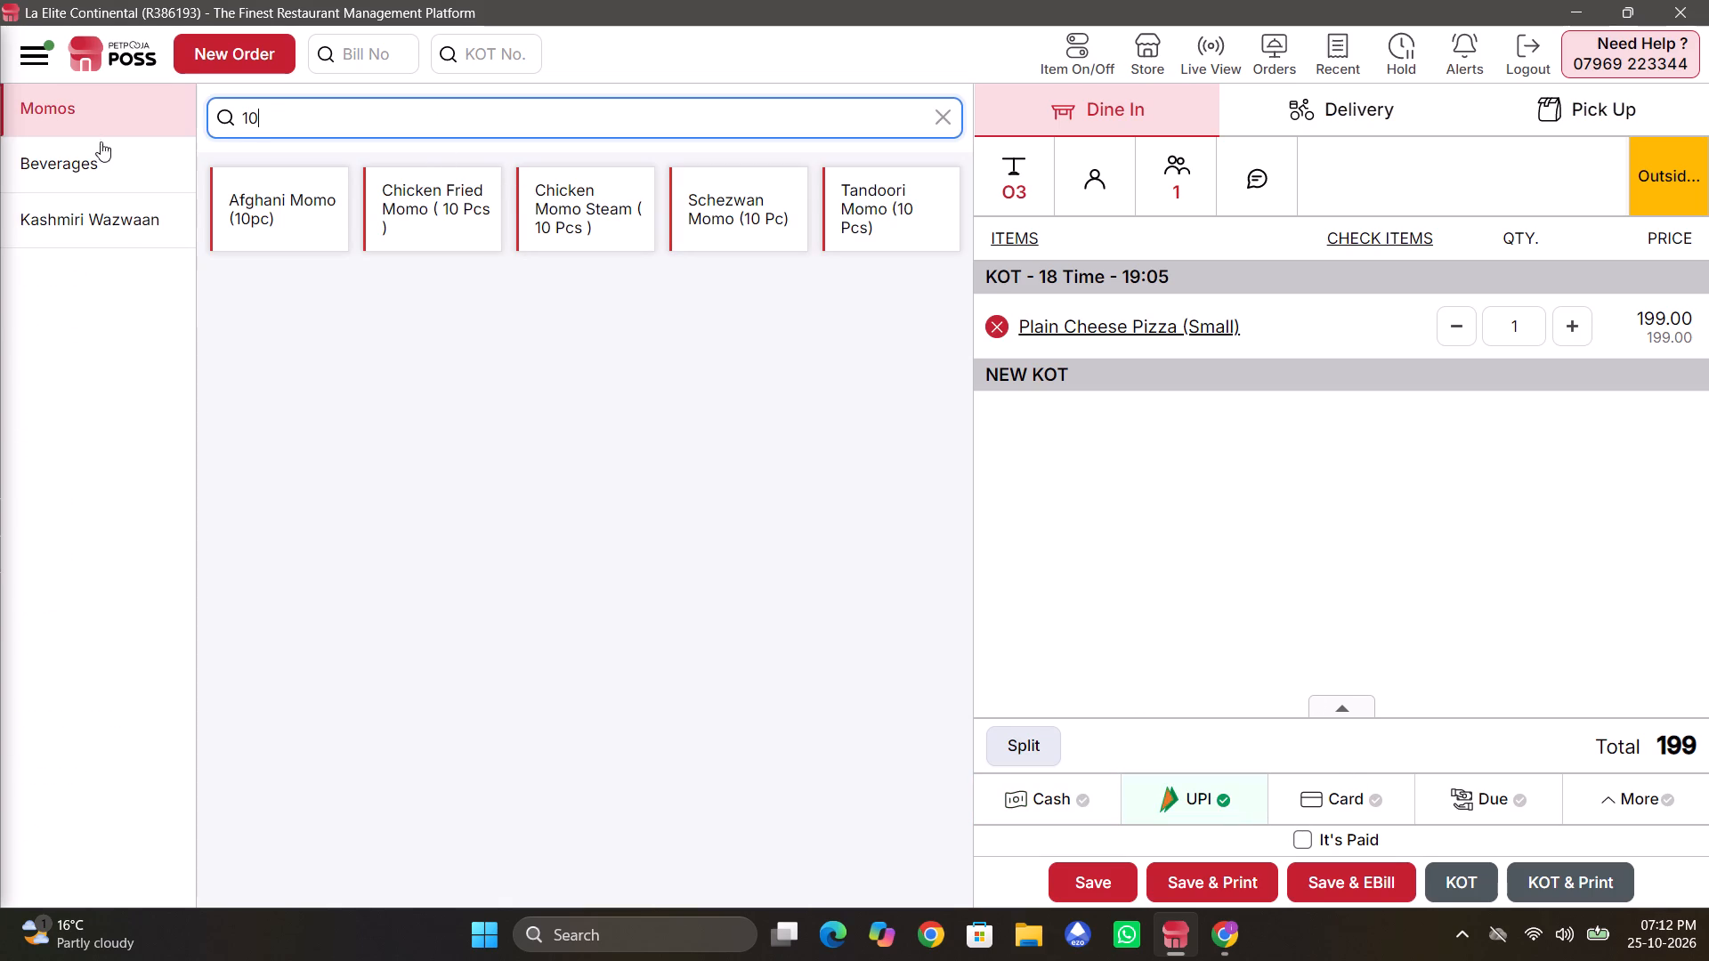
{"action": "left_click", "coordinate": [83, 143]}
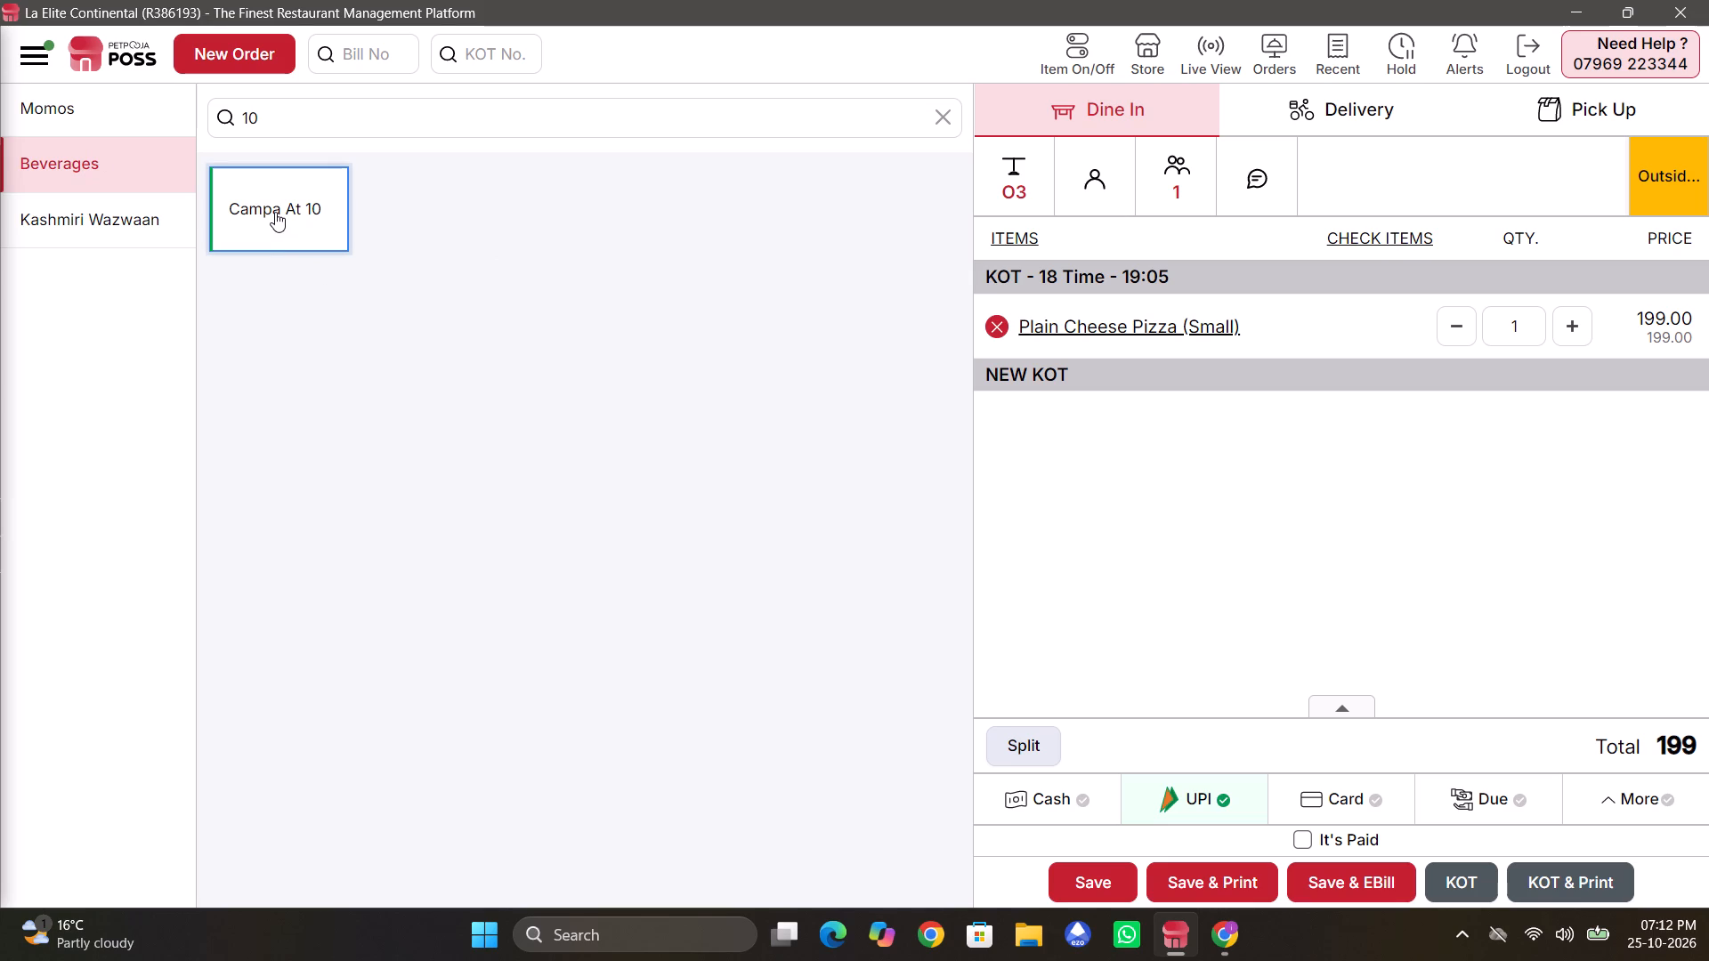
{"action": "left_click", "coordinate": [275, 212]}
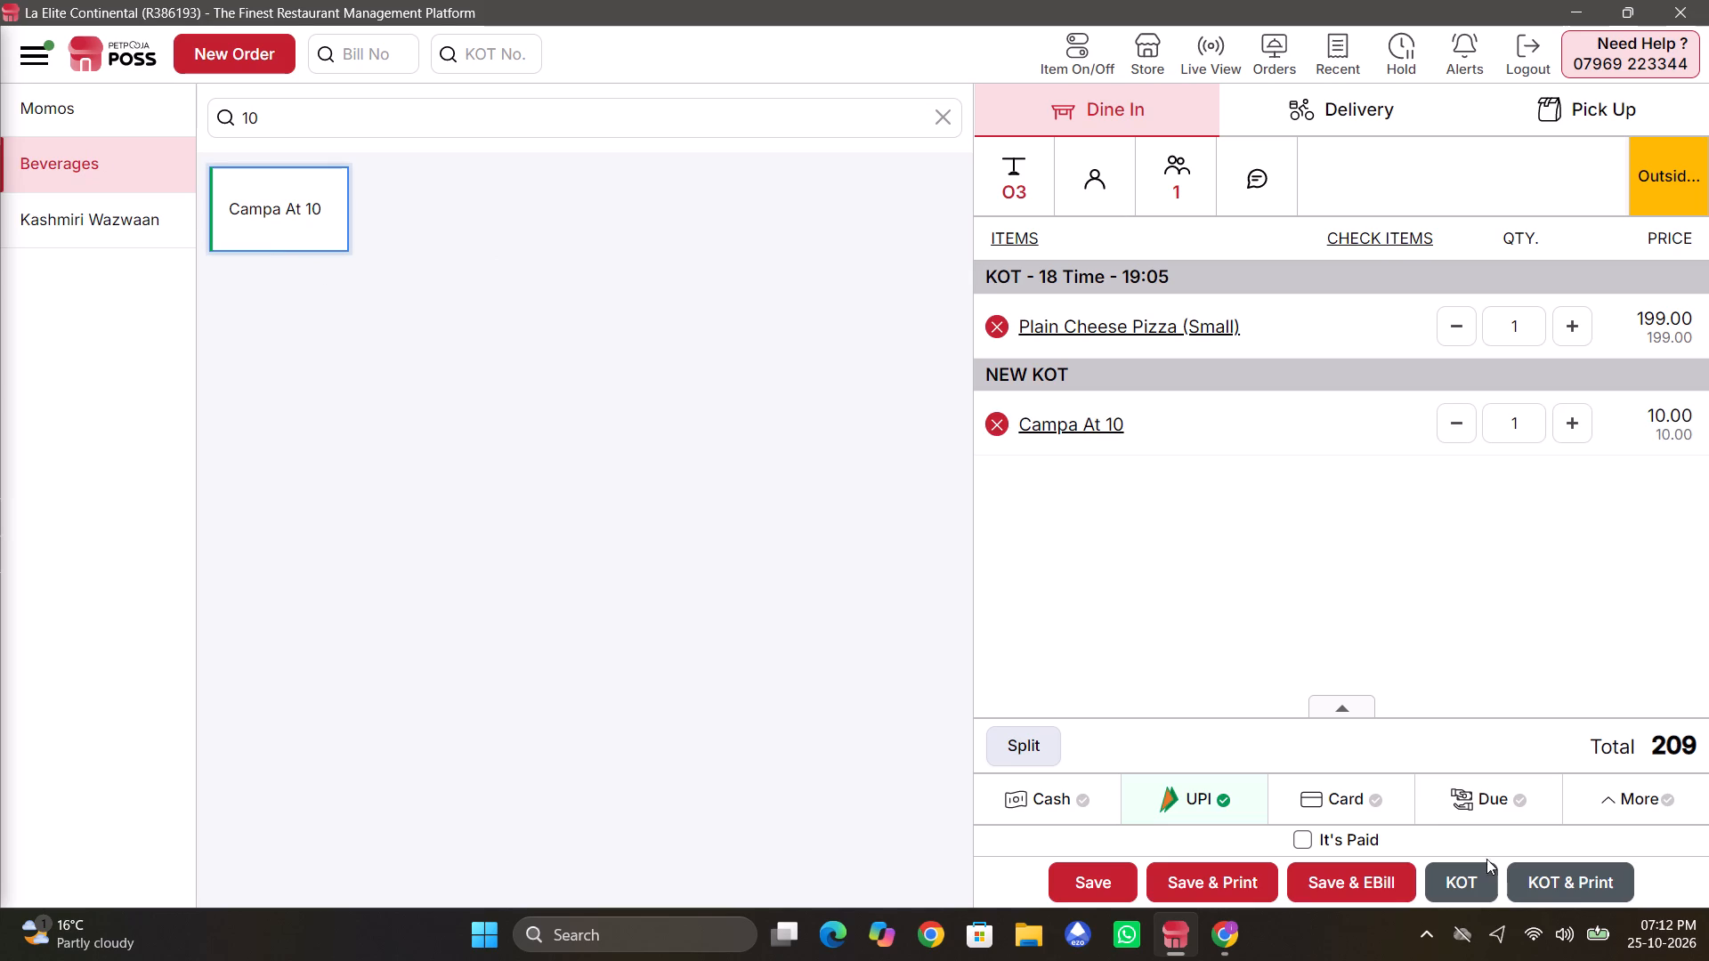
{"action": "left_click", "coordinate": [1366, 876]}
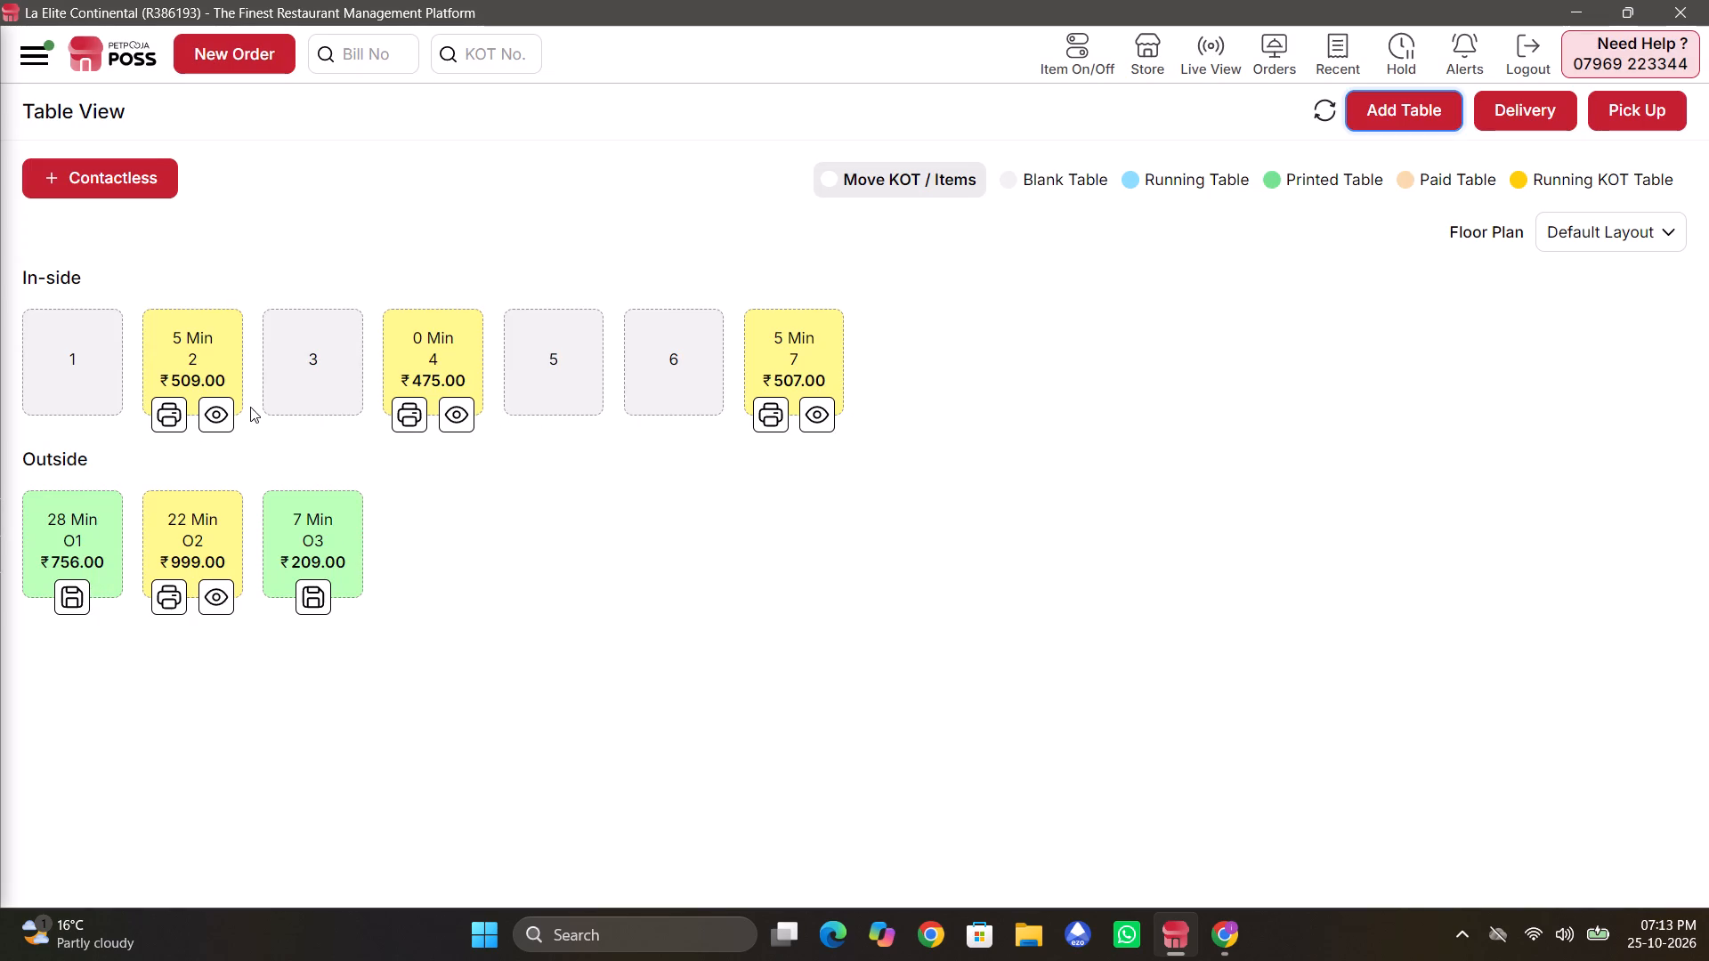
Review the running order of inside table 7 and return to the table overview.
{"action": "left_click", "coordinate": [825, 410]}
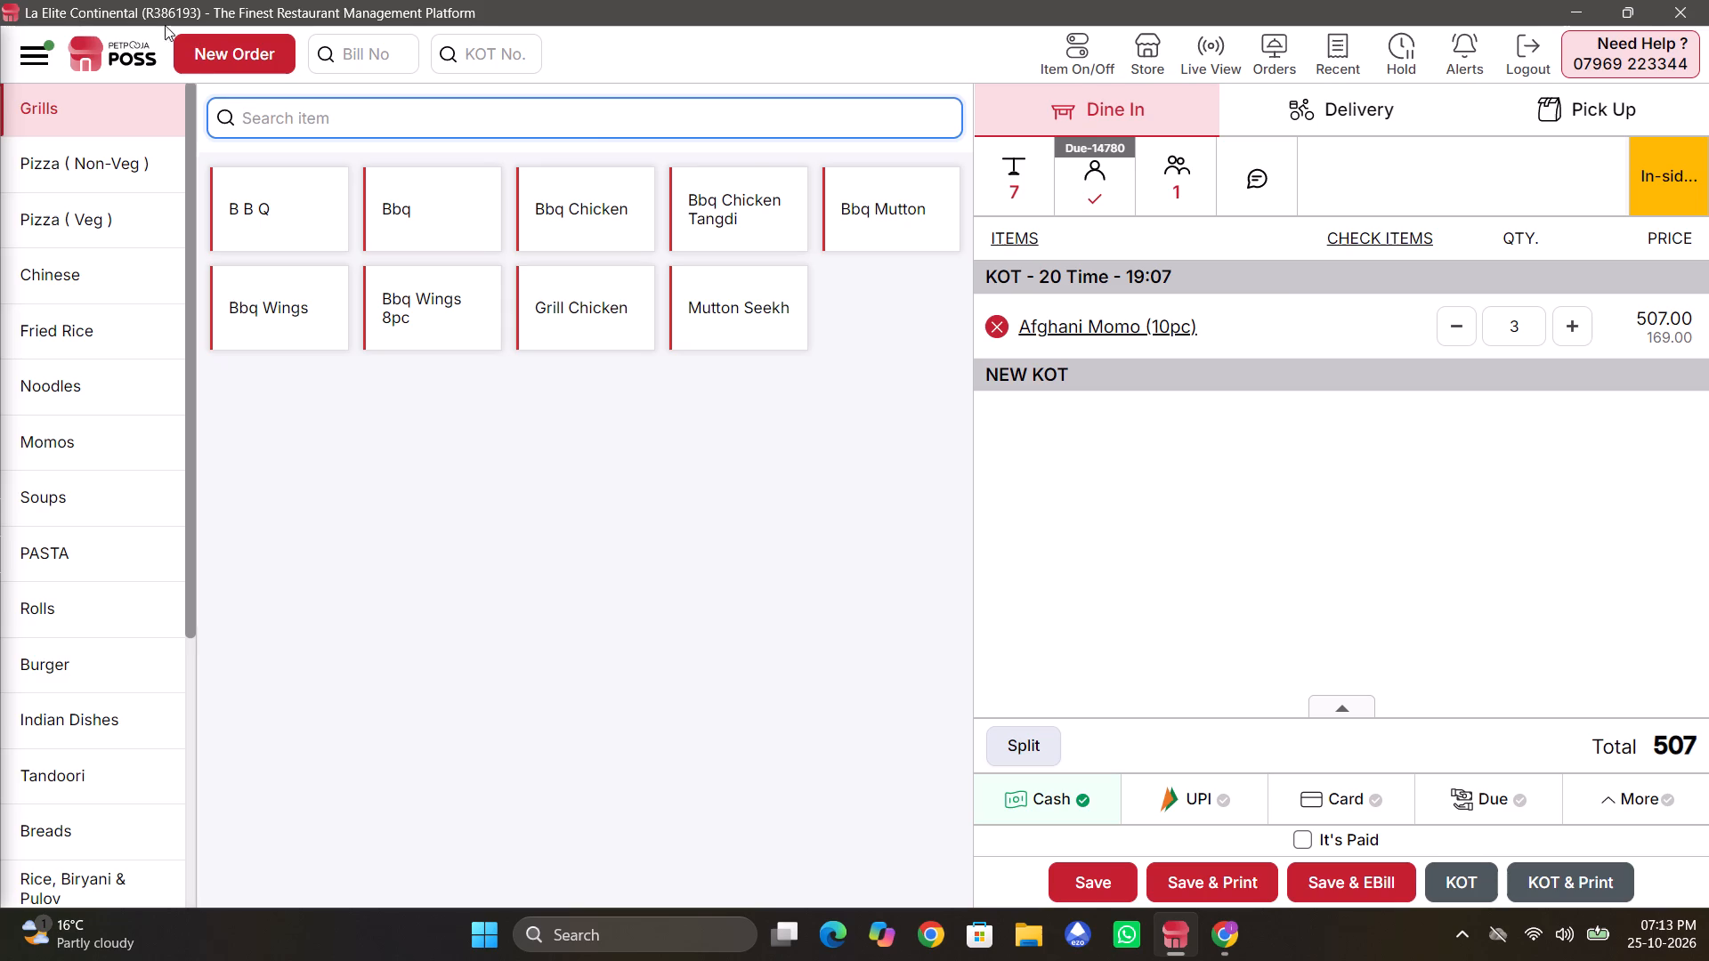
{"action": "left_click", "coordinate": [207, 41]}
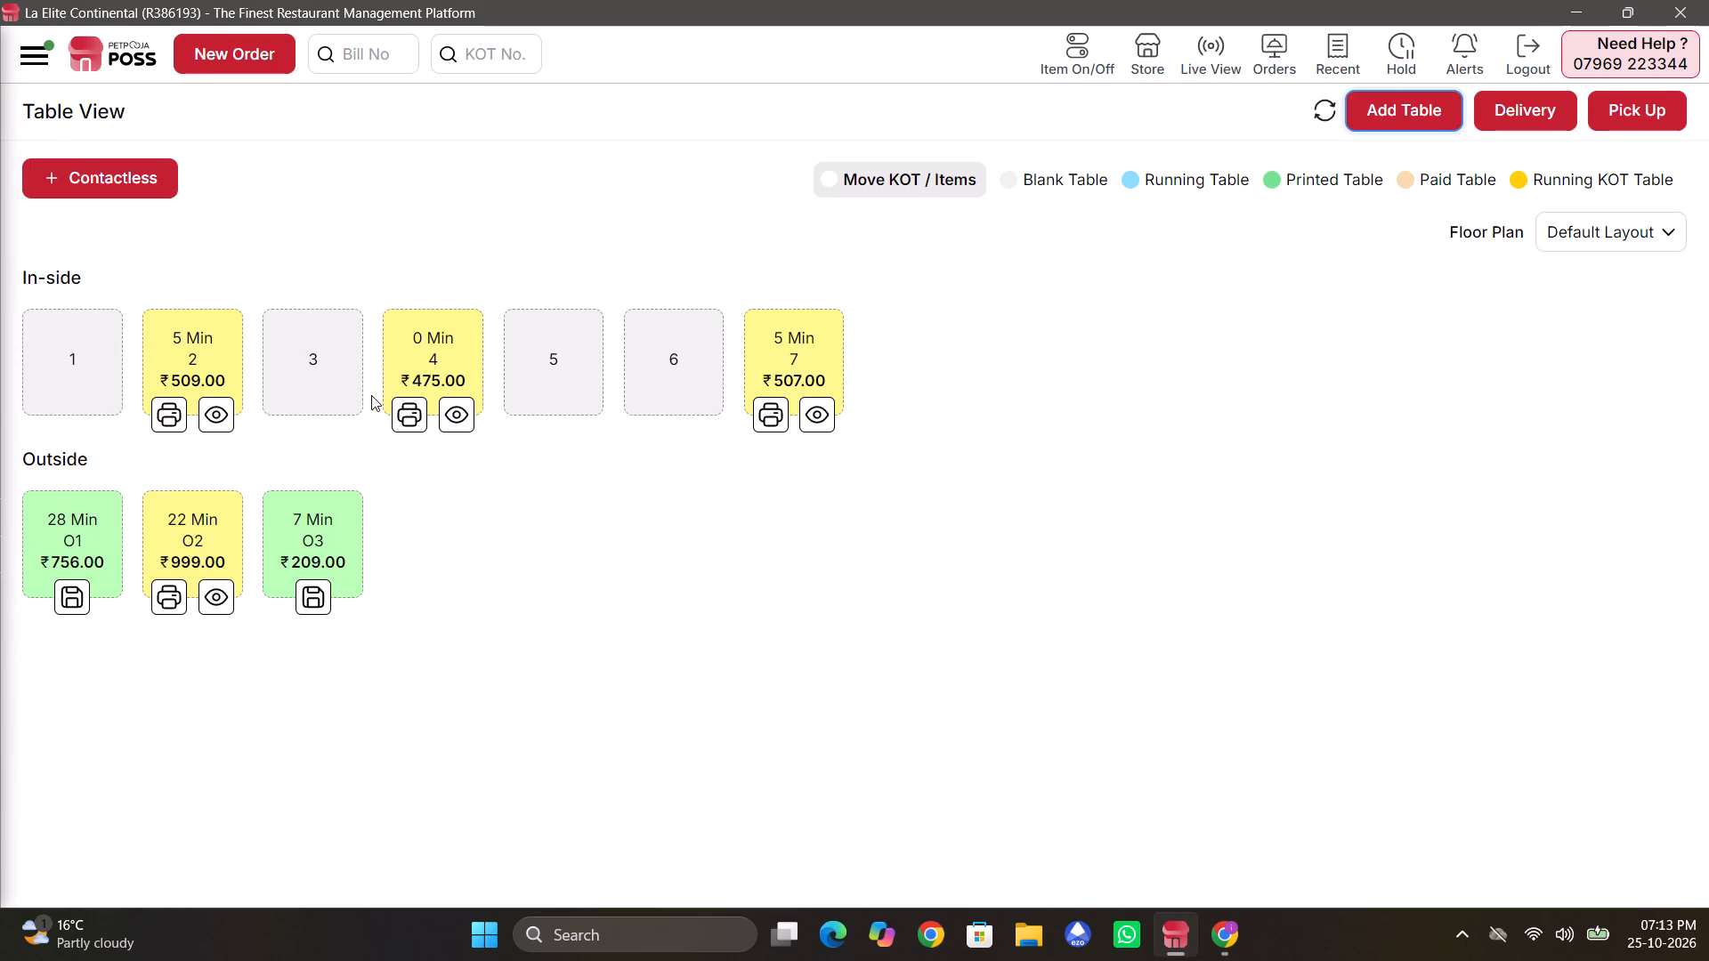
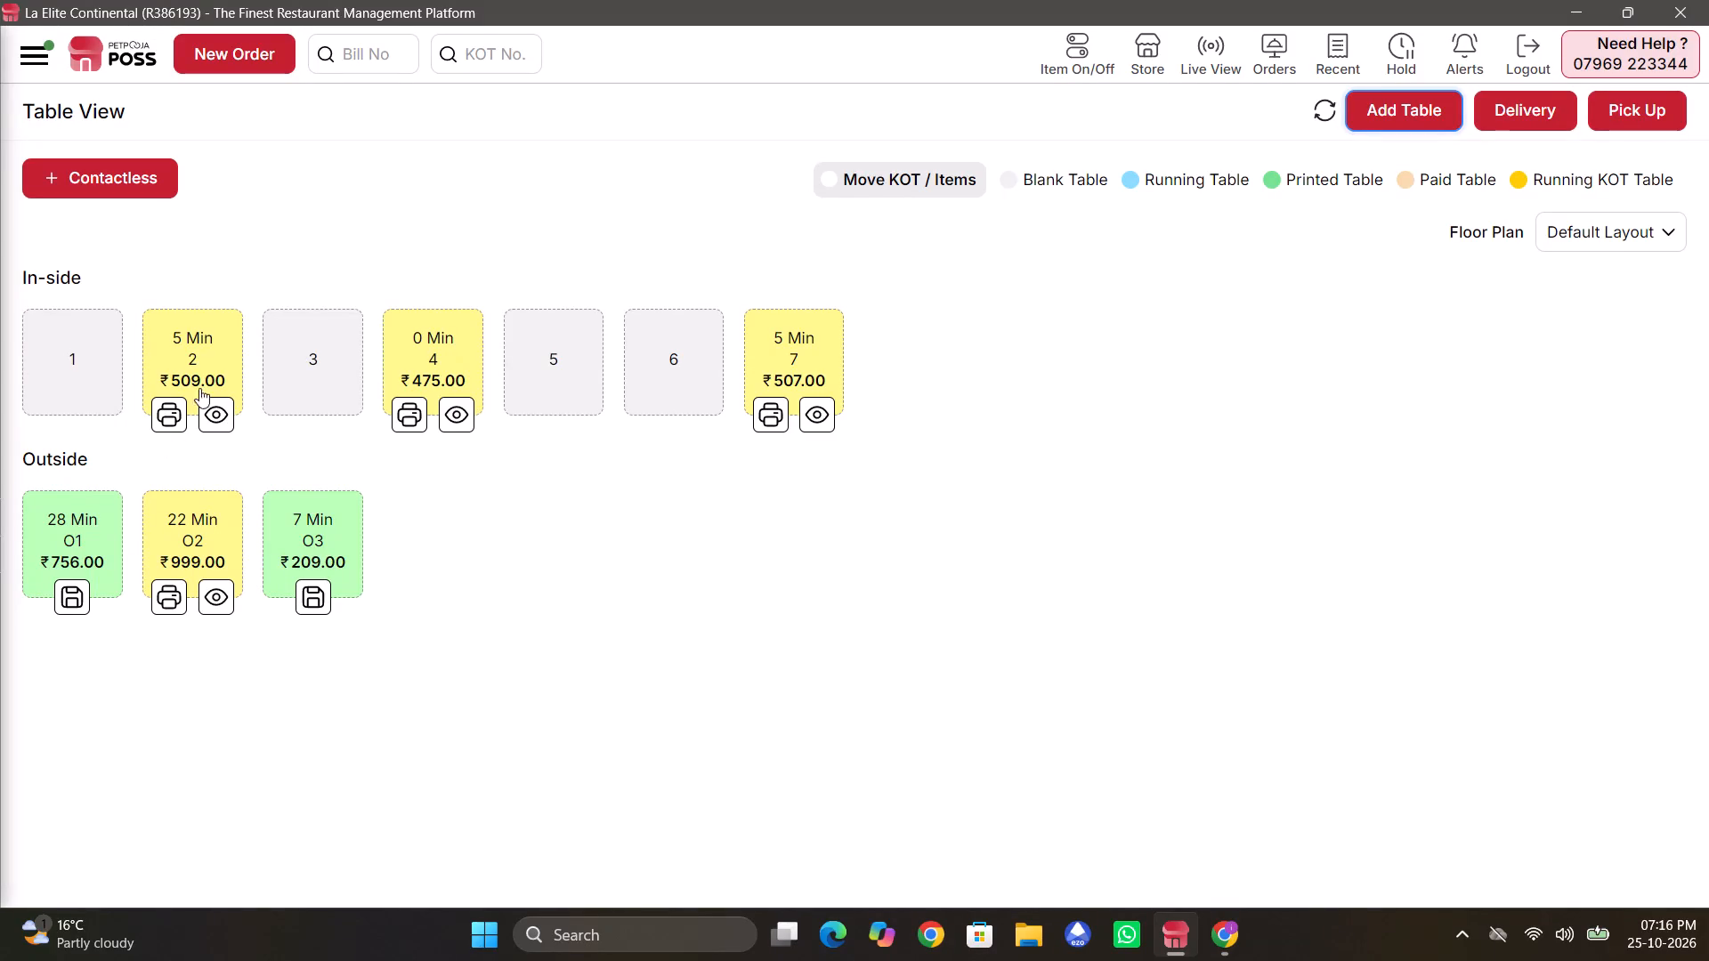
Open inside table 7's running order, set its payment method to Due, and save it with an e-bill.
{"action": "left_click", "coordinate": [820, 410]}
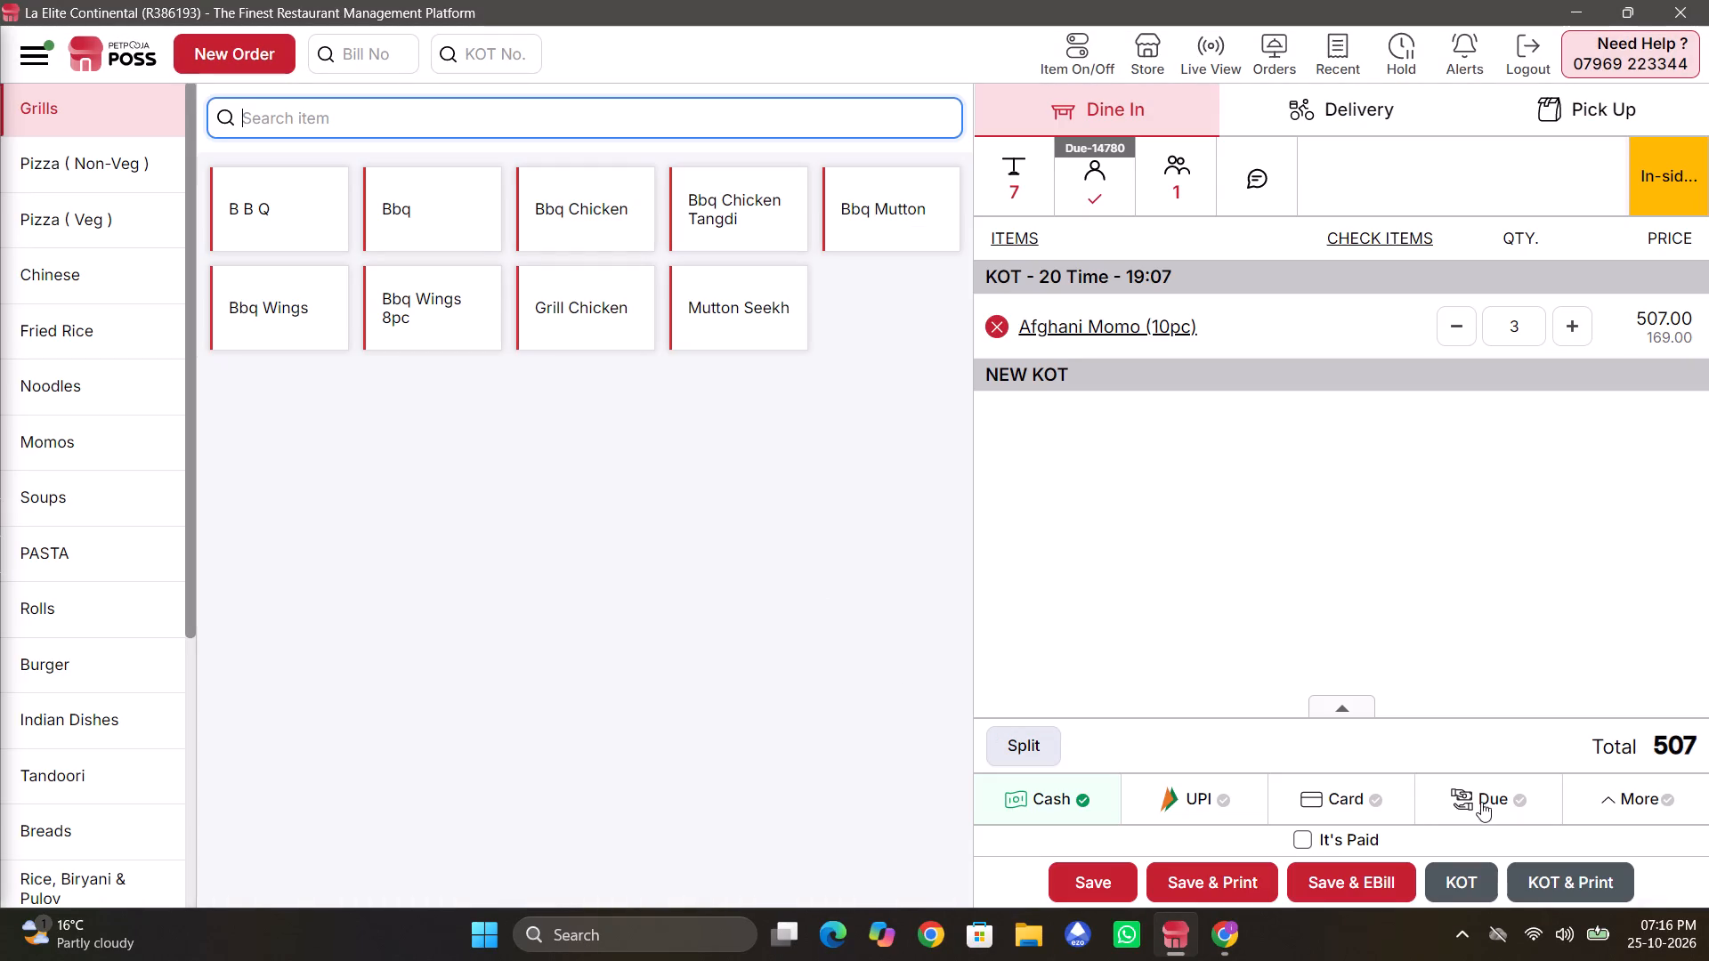
{"action": "left_click", "coordinate": [1483, 800]}
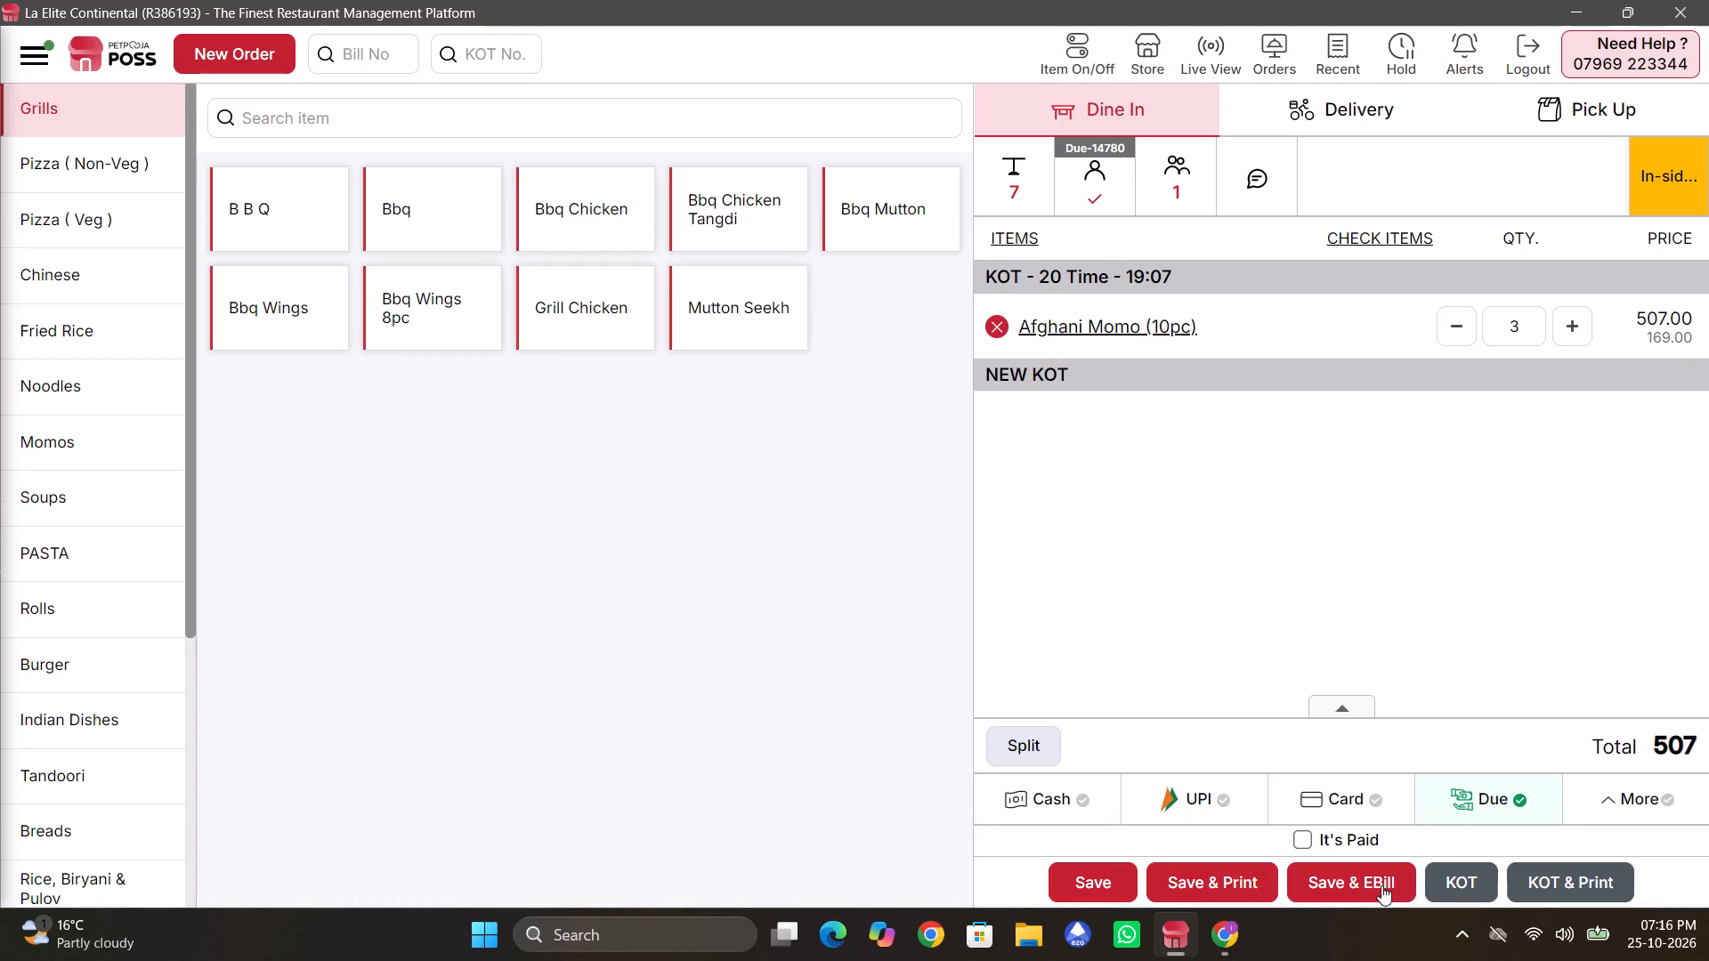
{"action": "left_click", "coordinate": [1381, 885]}
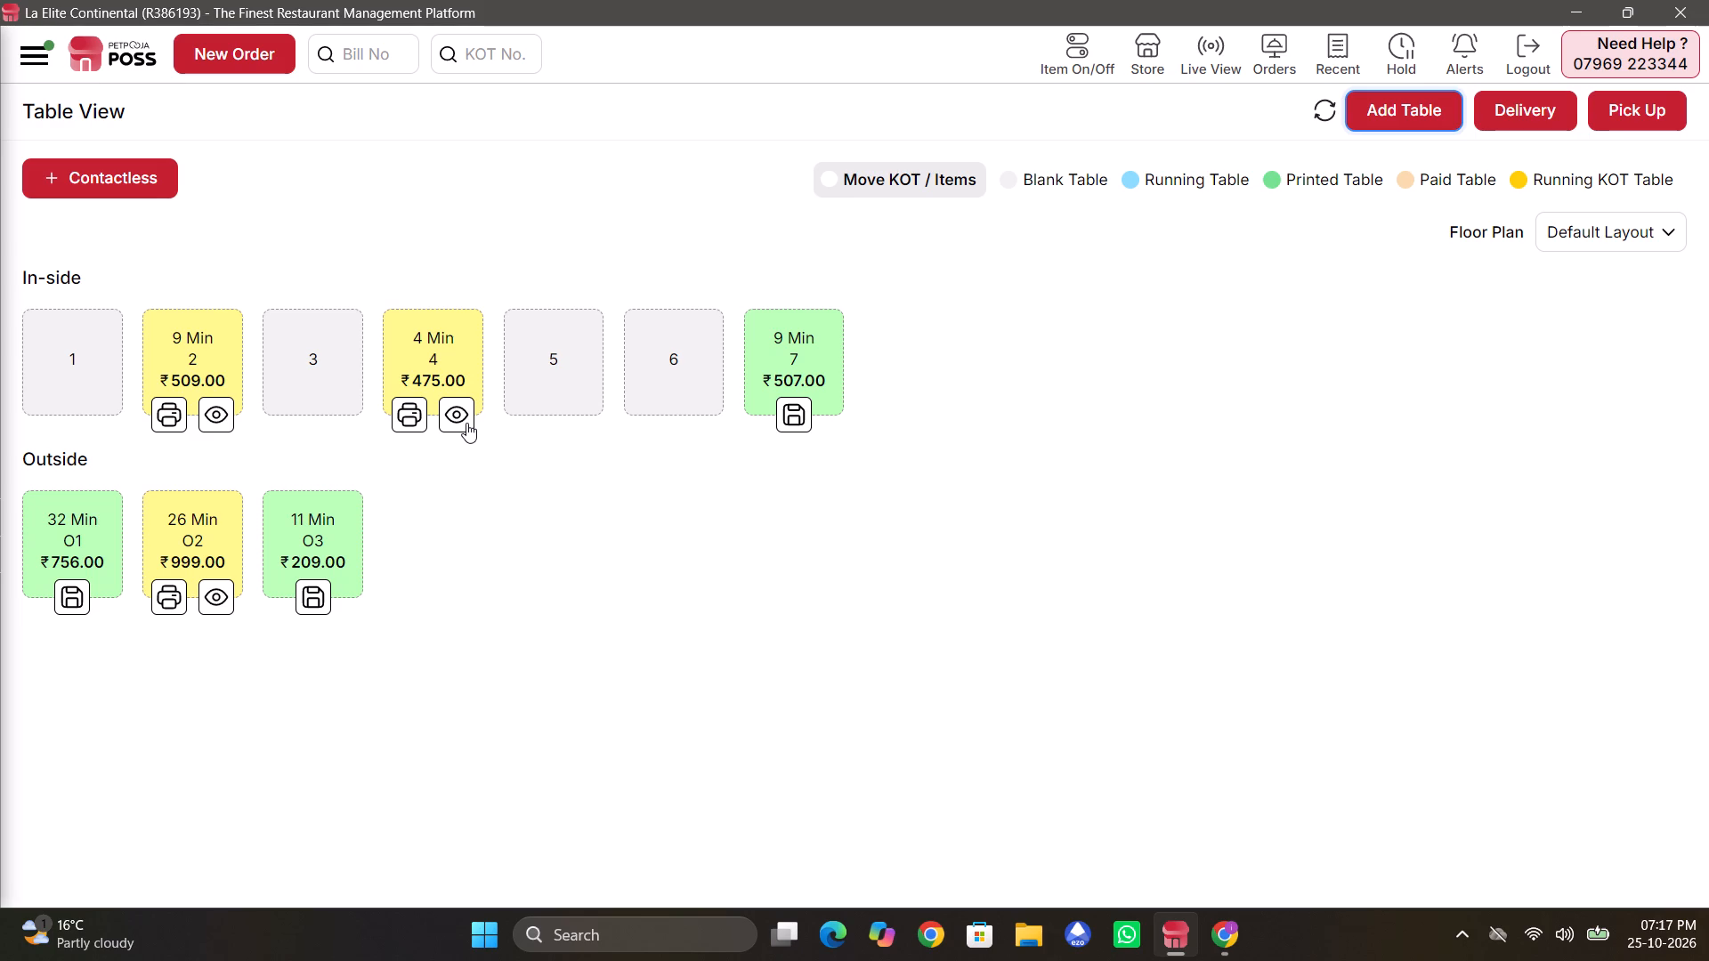
Review the running order of inside table 4 and return to the table overview.
{"action": "left_click", "coordinate": [452, 416]}
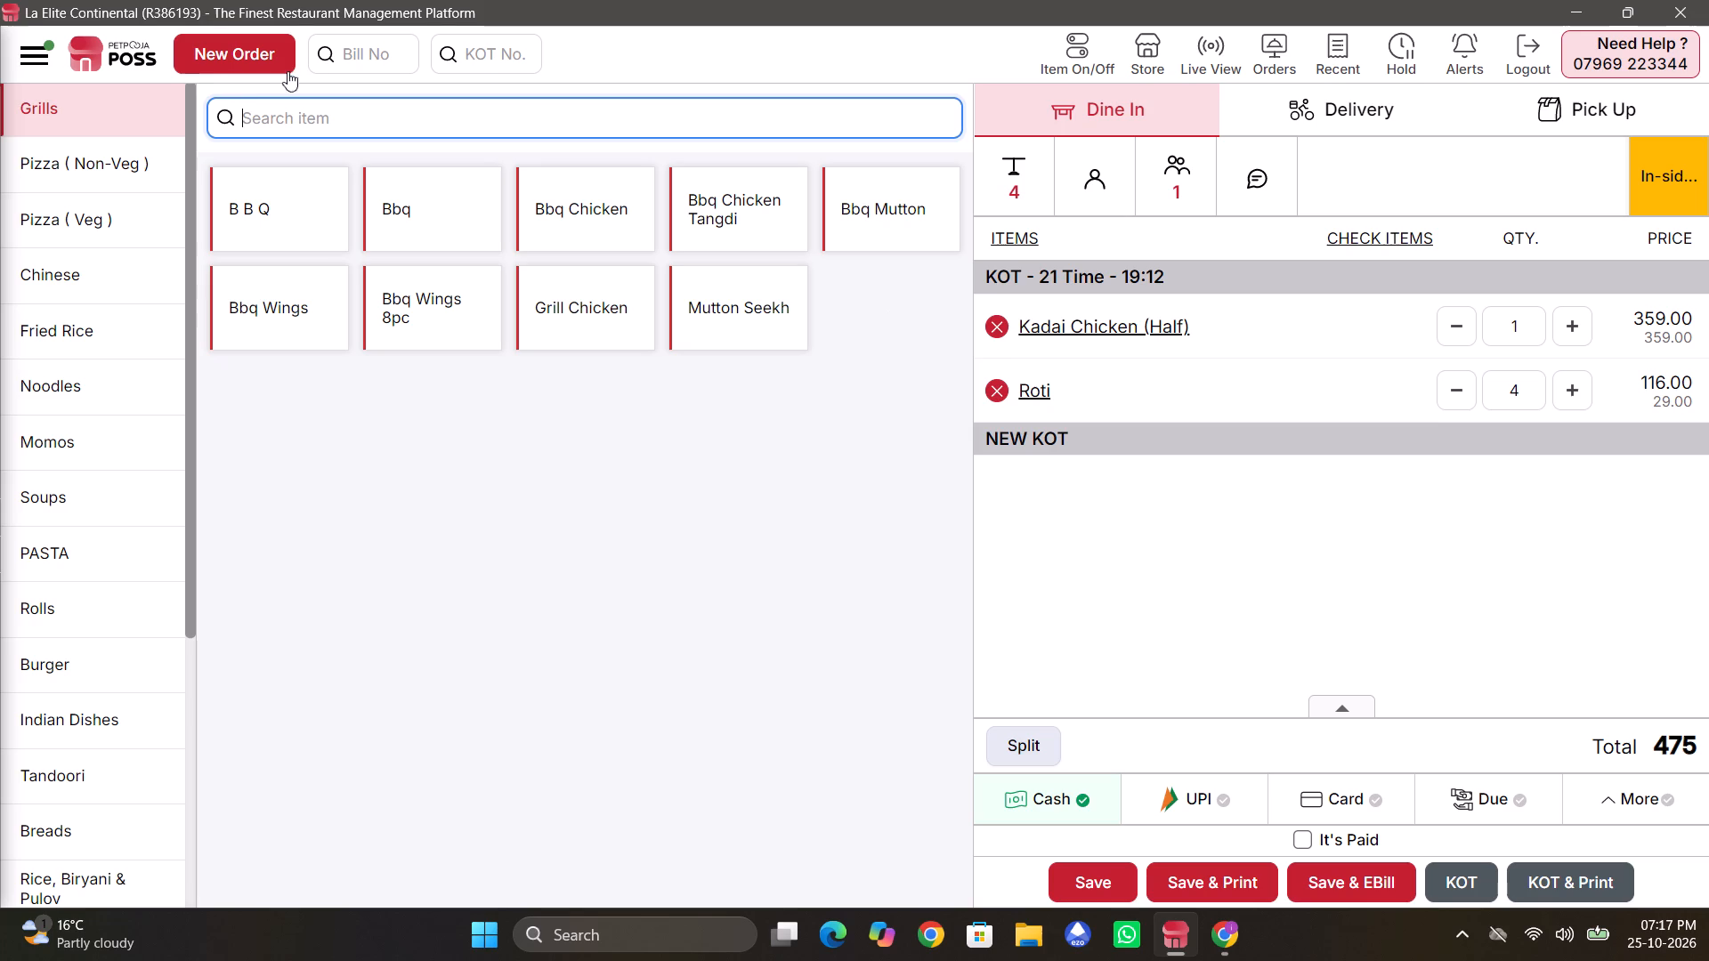
{"action": "left_click", "coordinate": [211, 64]}
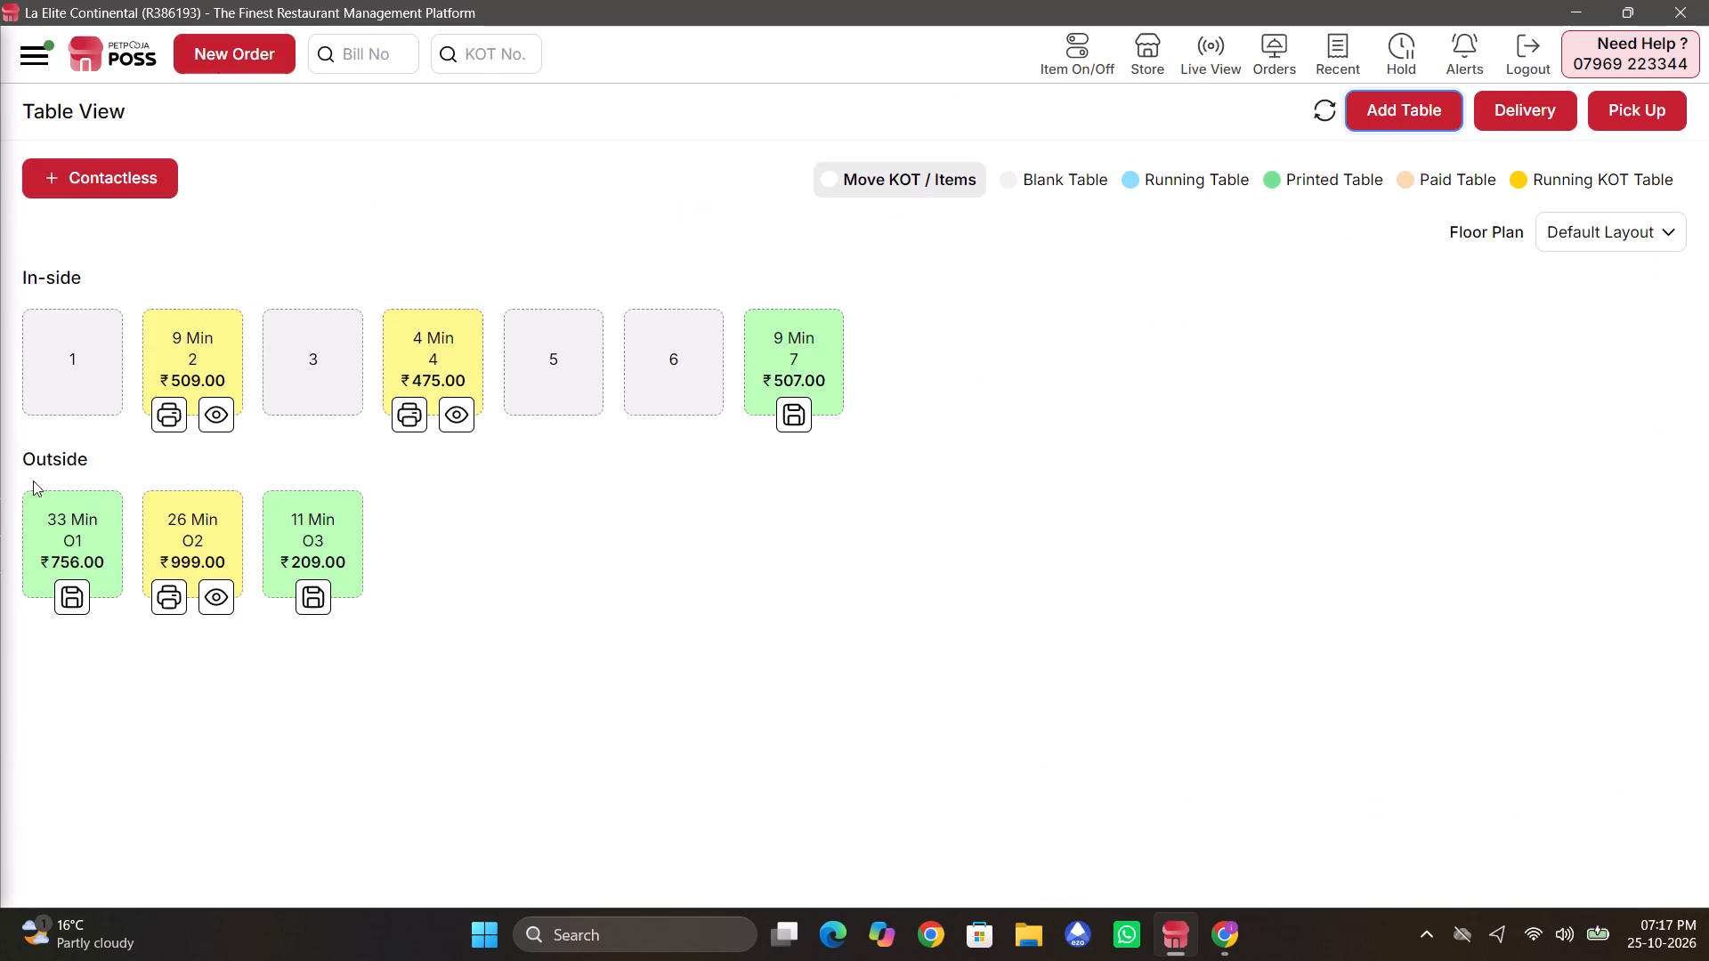
Settle and save outside table O3's bill with UPI as the payment type.
{"action": "left_click", "coordinate": [307, 610]}
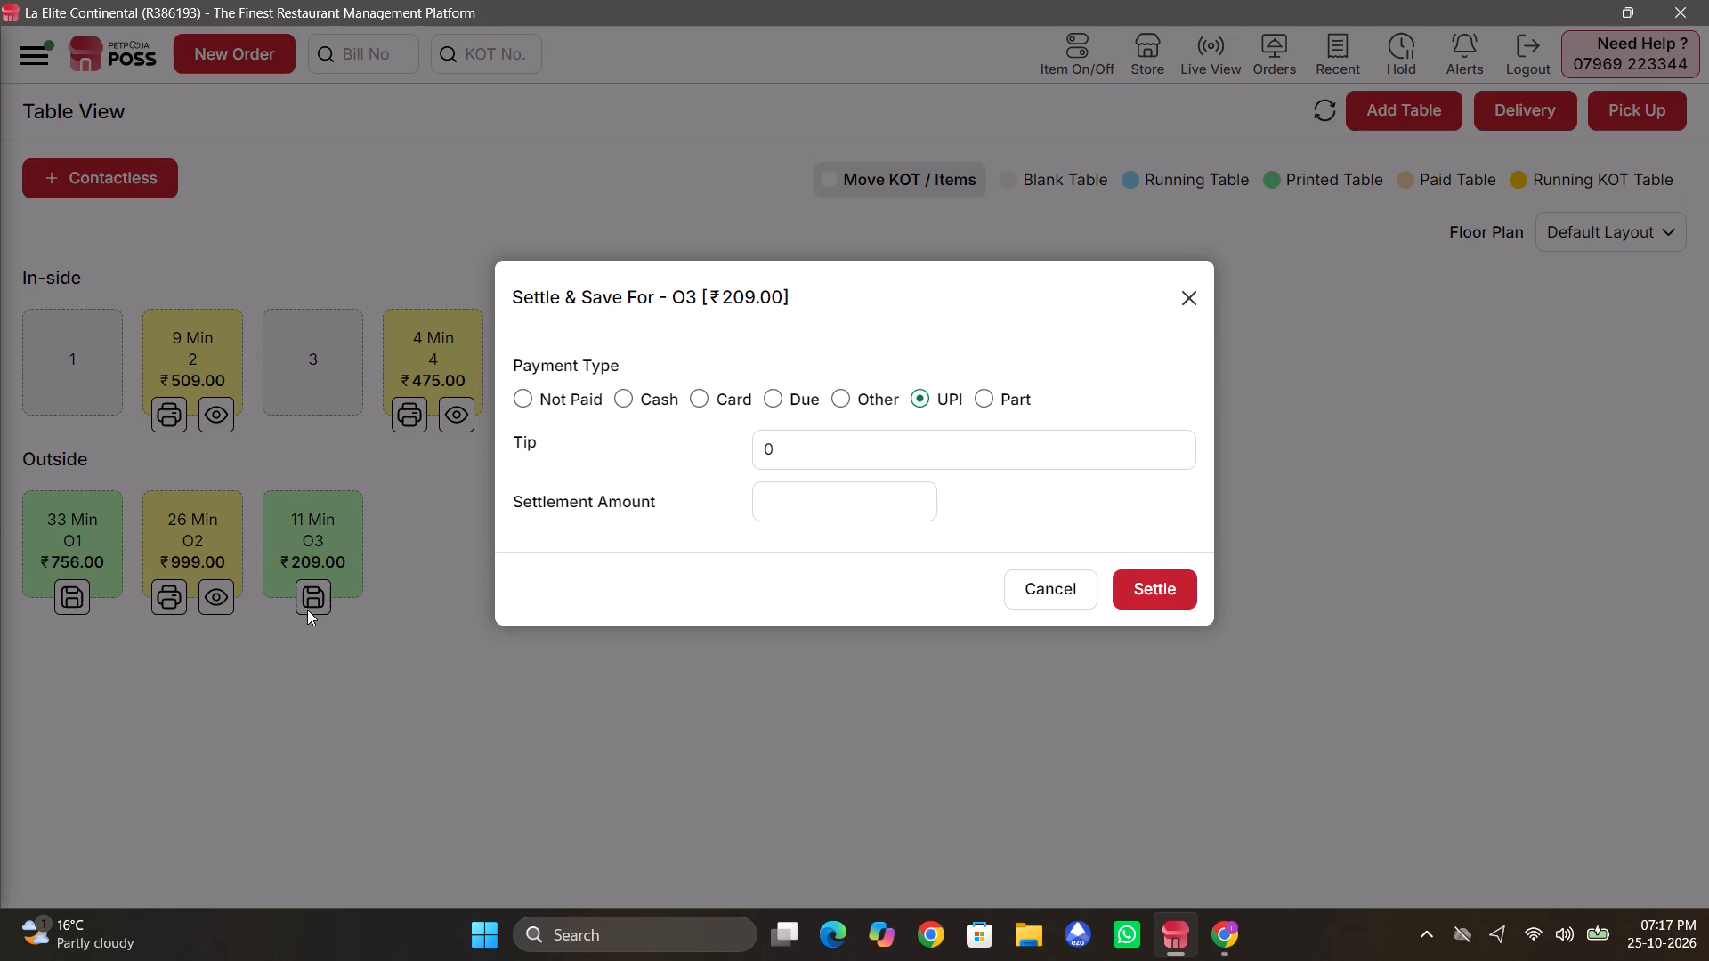
{"action": "left_click", "coordinate": [1179, 312]}
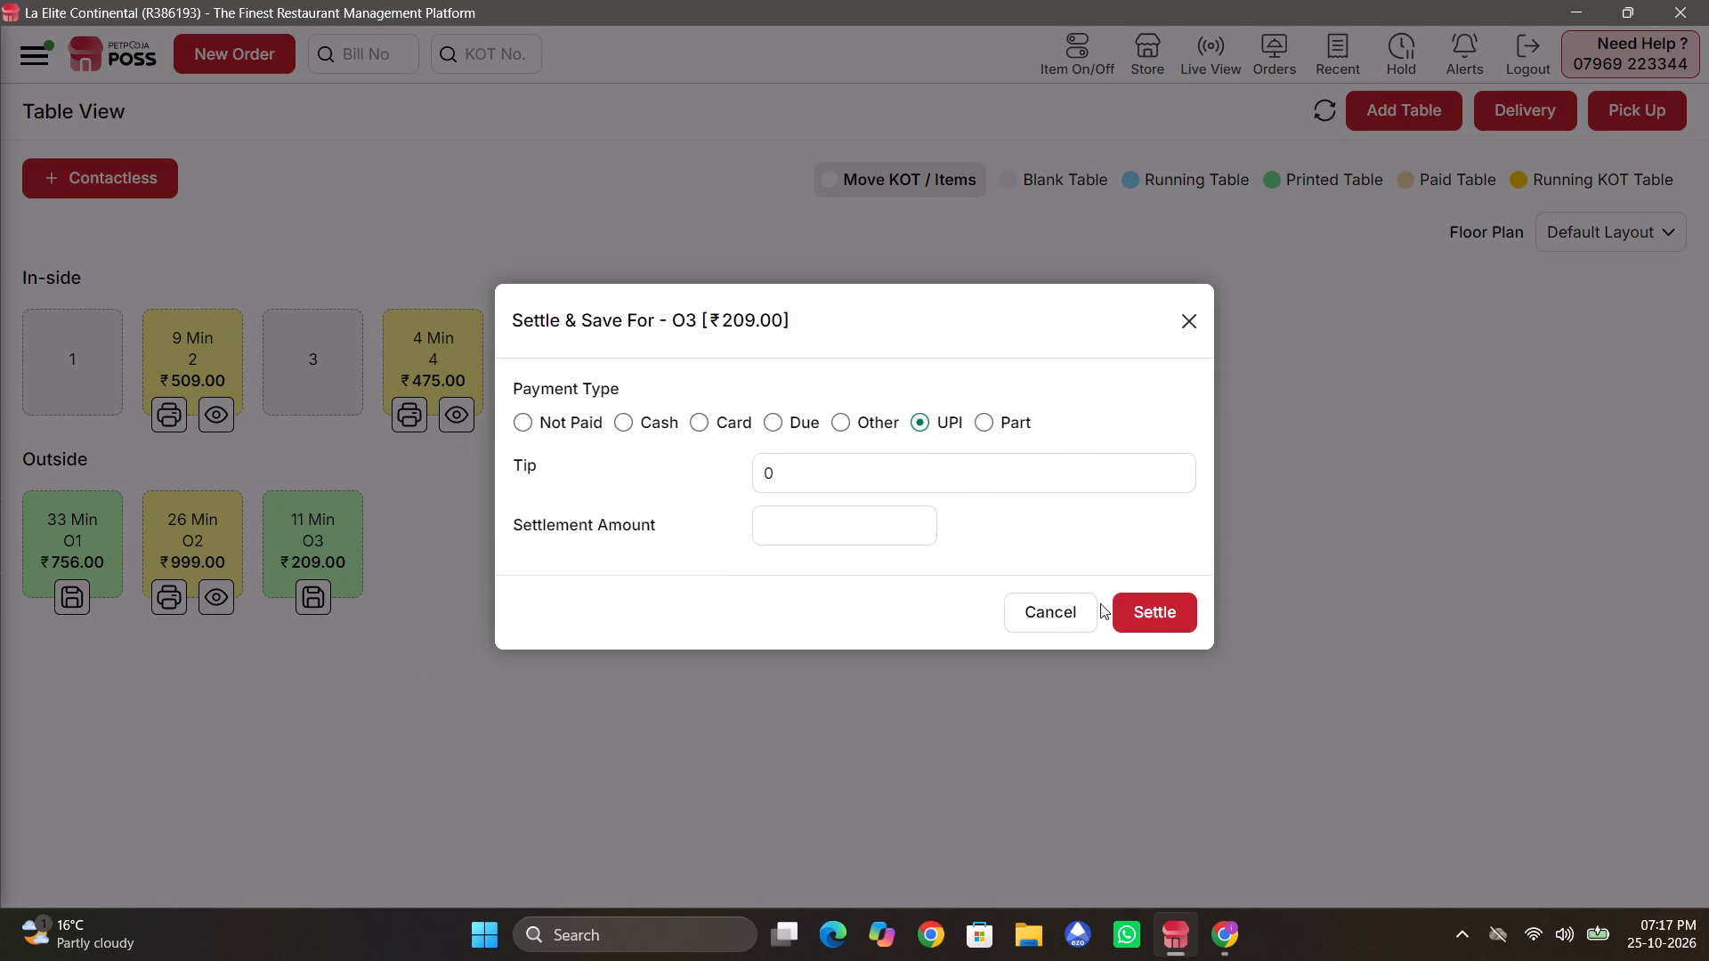
{"action": "left_click", "coordinate": [1128, 609]}
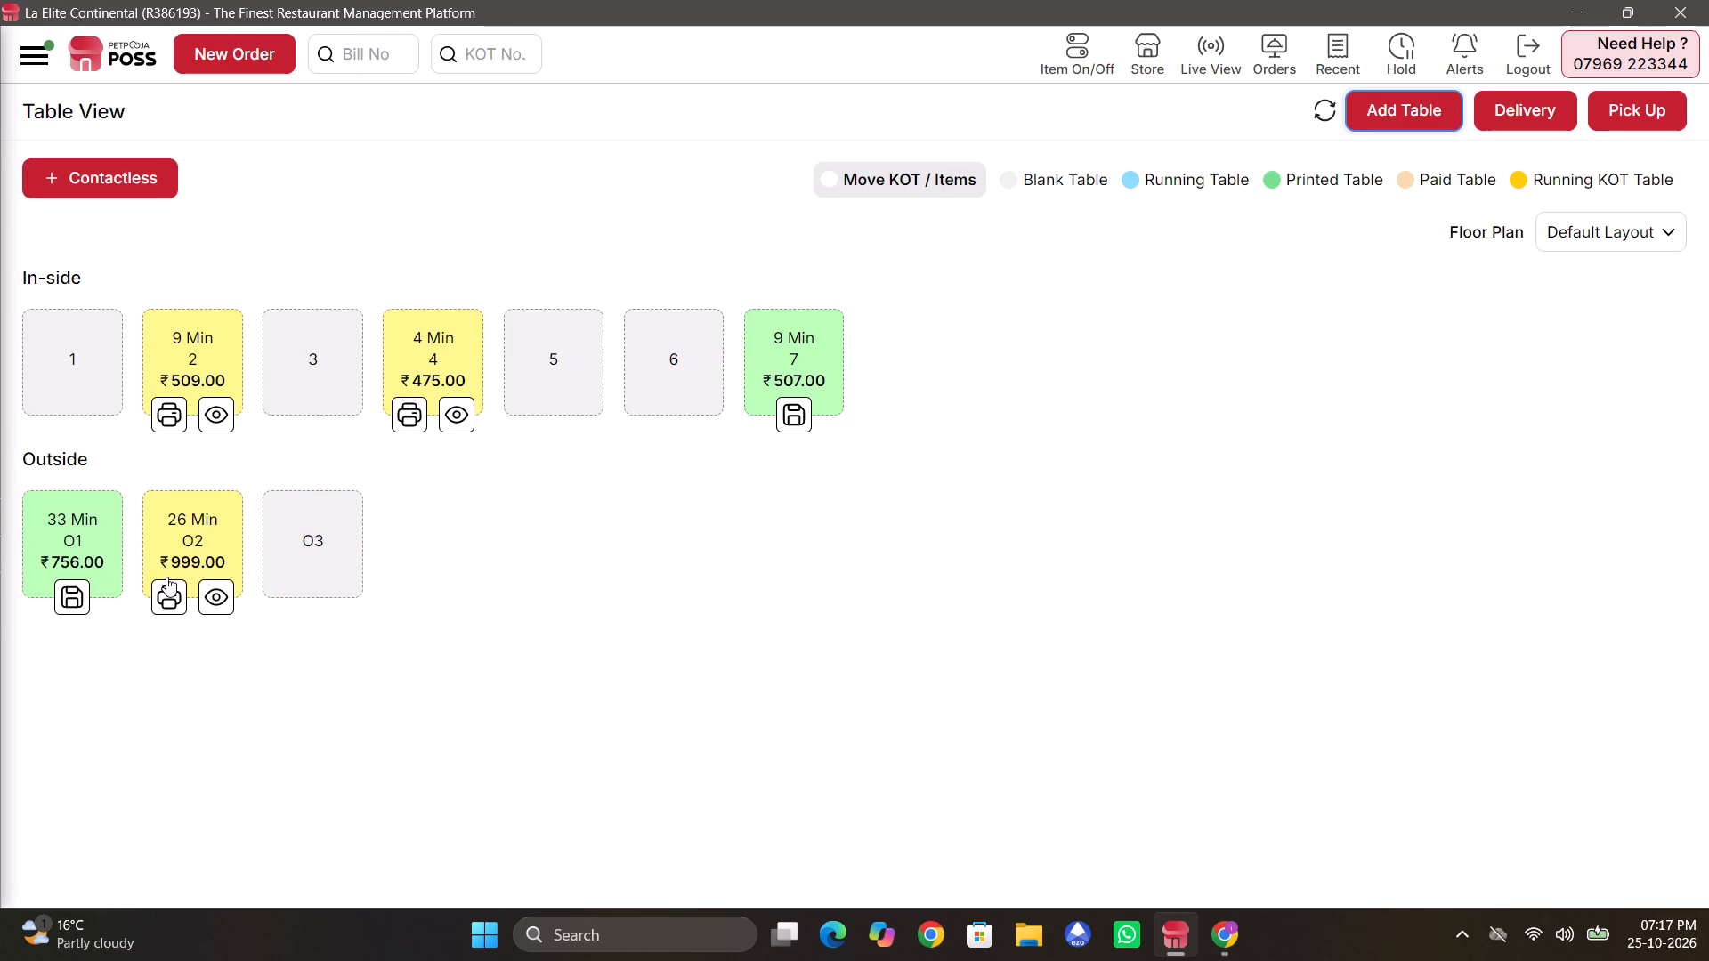
Open outside table O1's billed order and settle it with UPI as the payment method.
{"action": "left_click", "coordinate": [77, 536]}
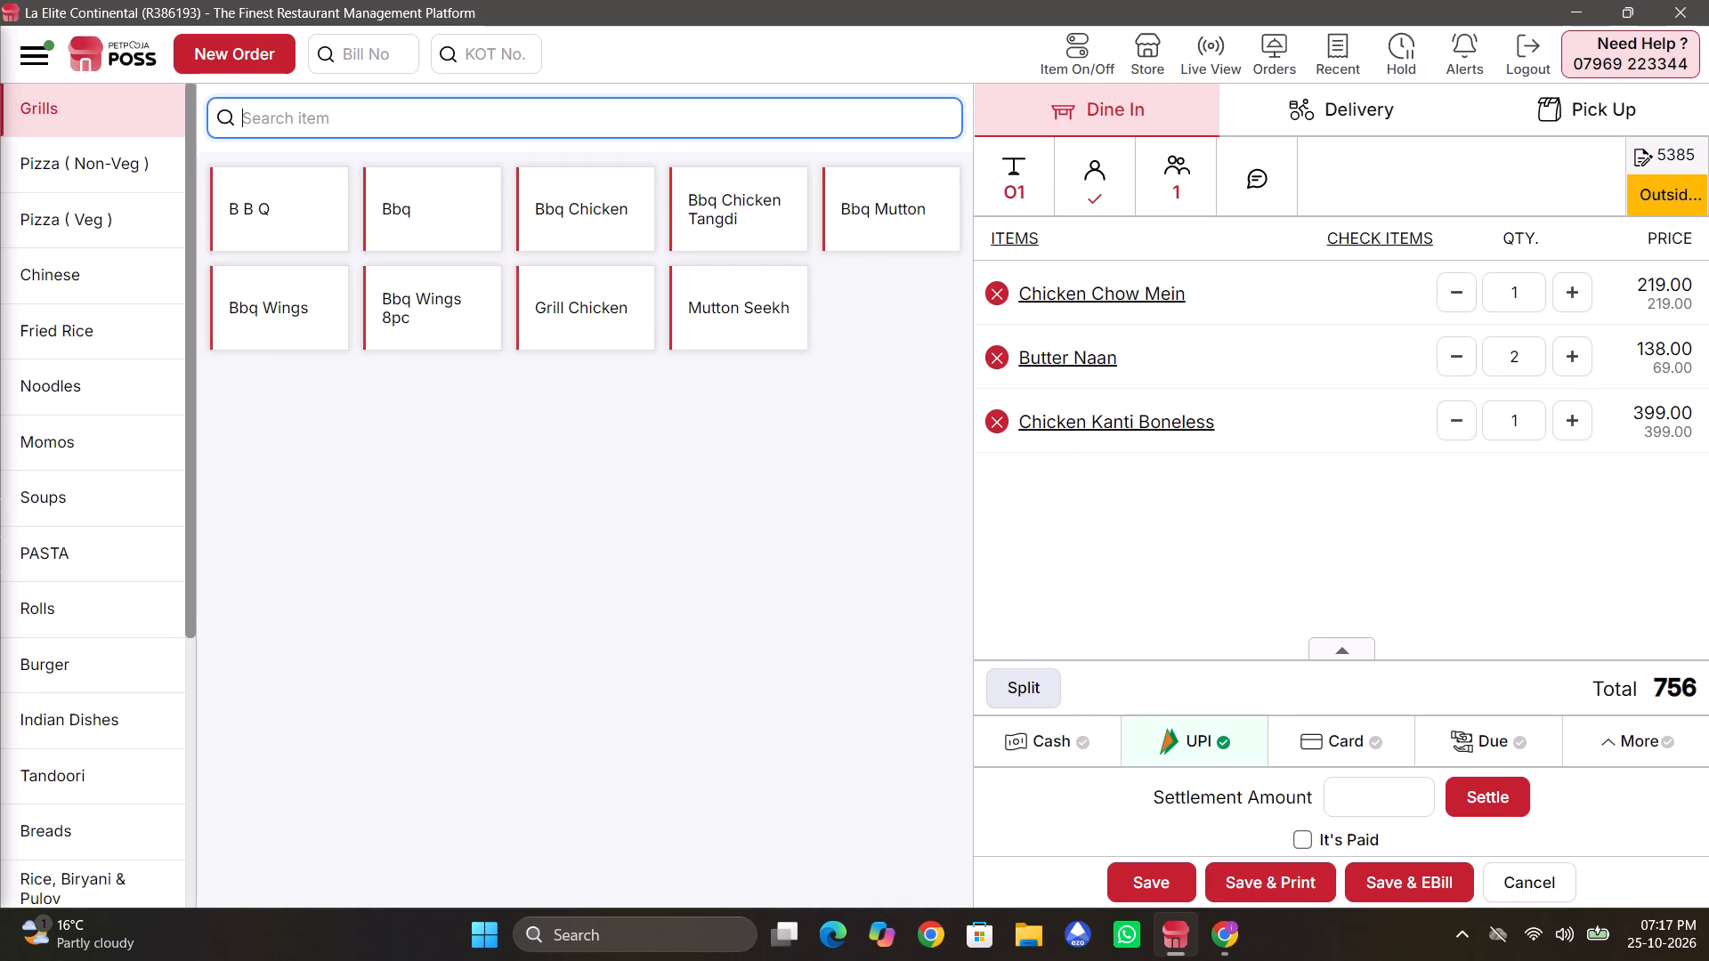
{"action": "left_click", "coordinate": [1515, 806]}
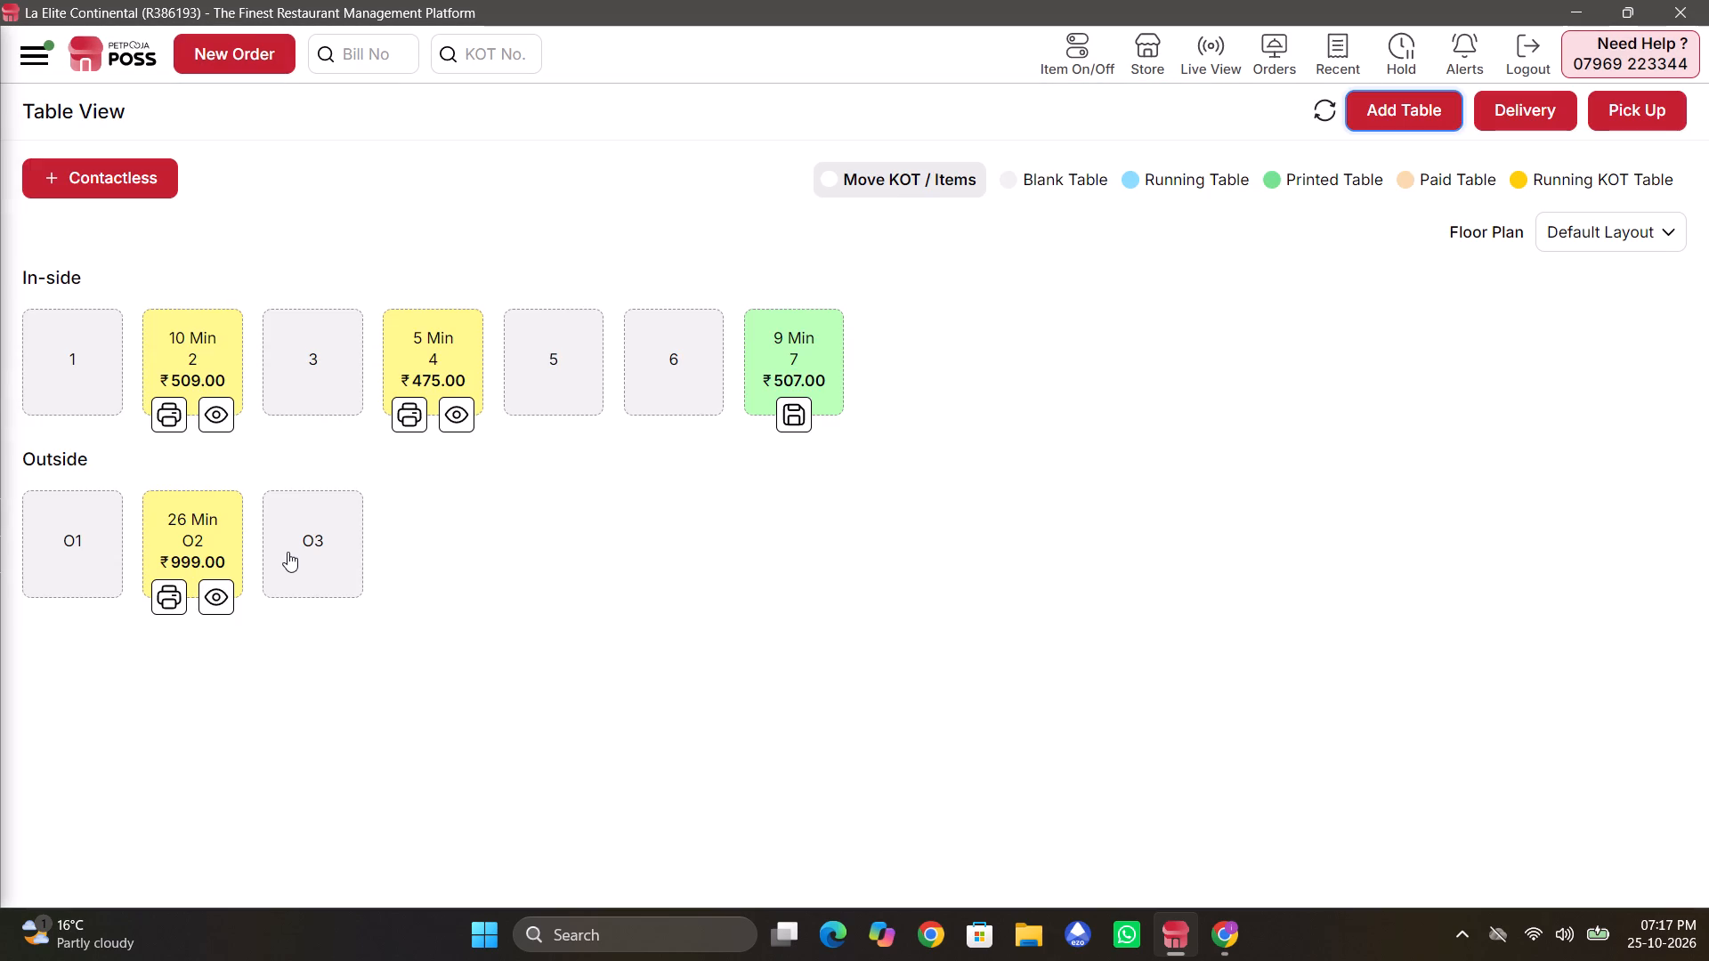
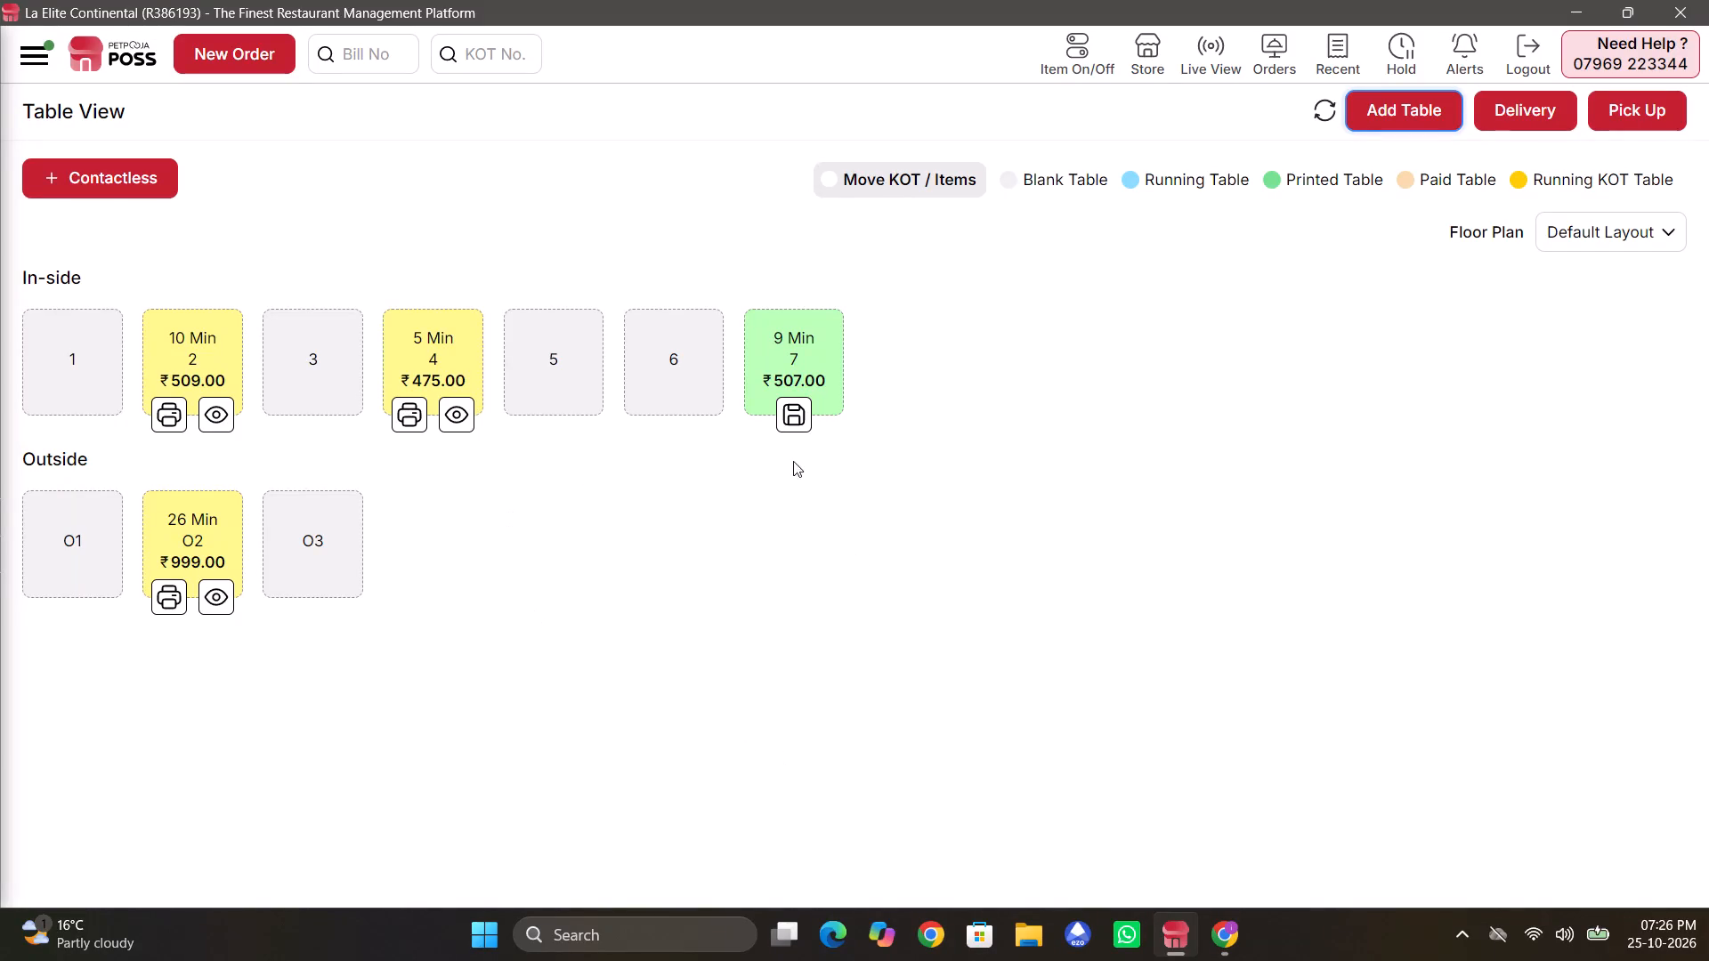
Settle and save inside table 7's bill with Due as the payment type.
{"action": "left_click", "coordinate": [795, 416]}
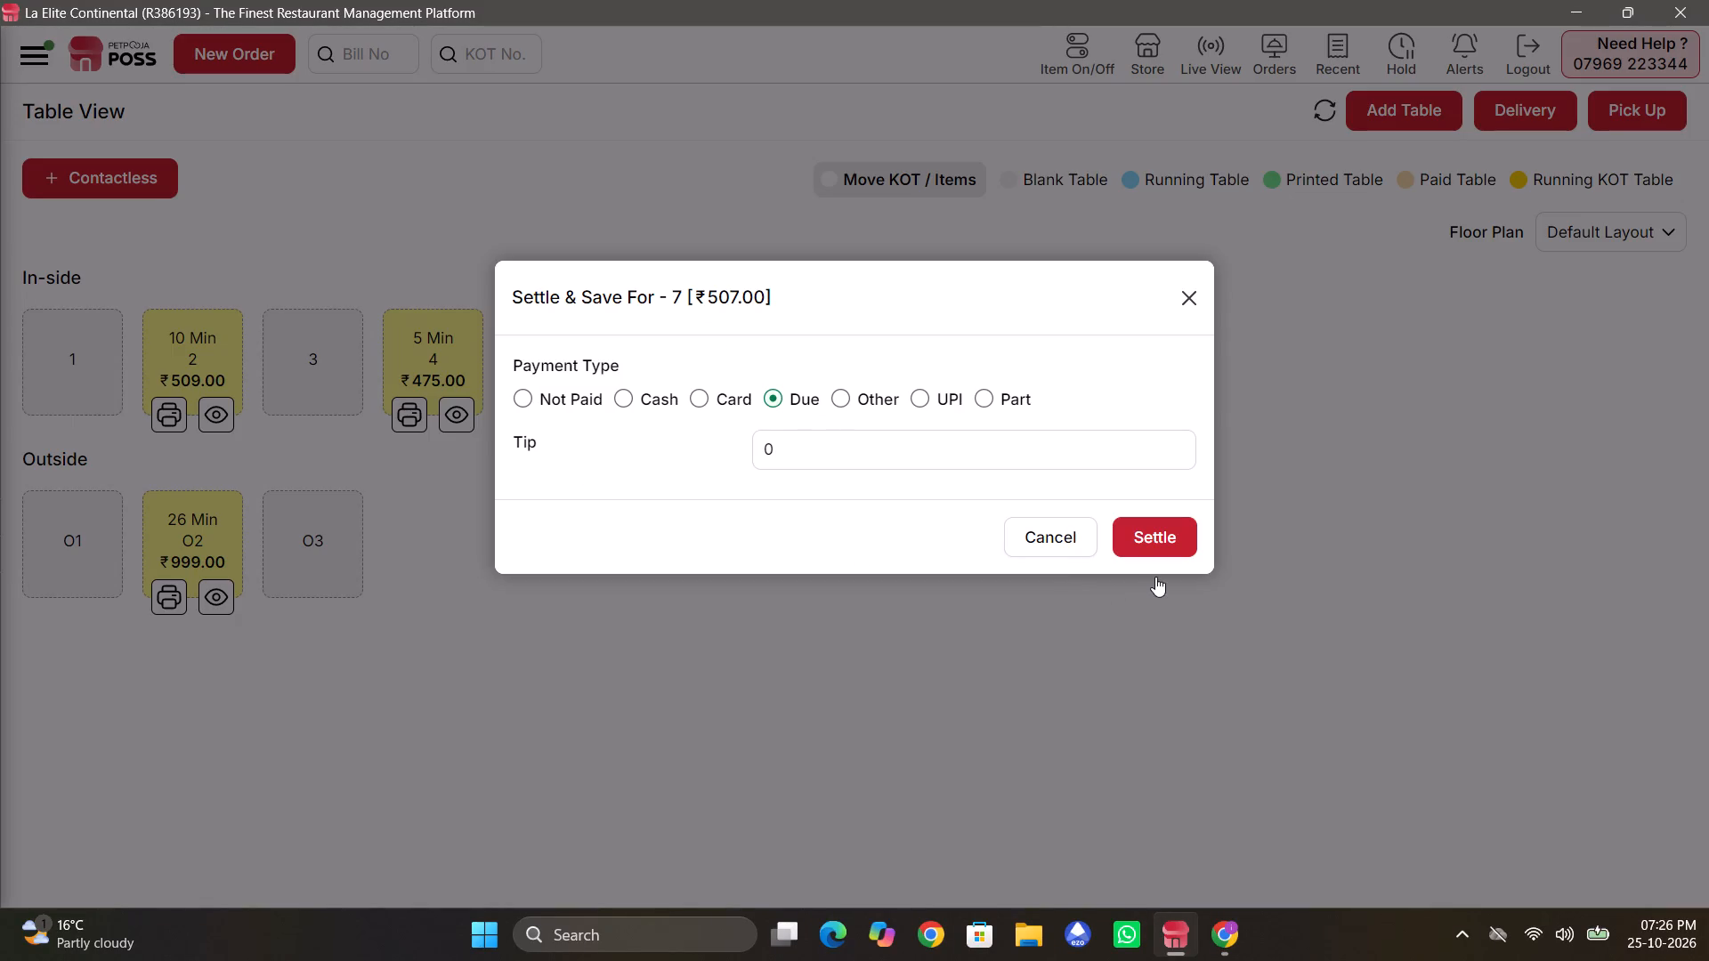
{"action": "left_click", "coordinate": [1155, 577]}
Search for "30" in inside table 4's order, add two Campa At 30, and send them as a new KOT without printing.
{"action": "left_click", "coordinate": [448, 417]}
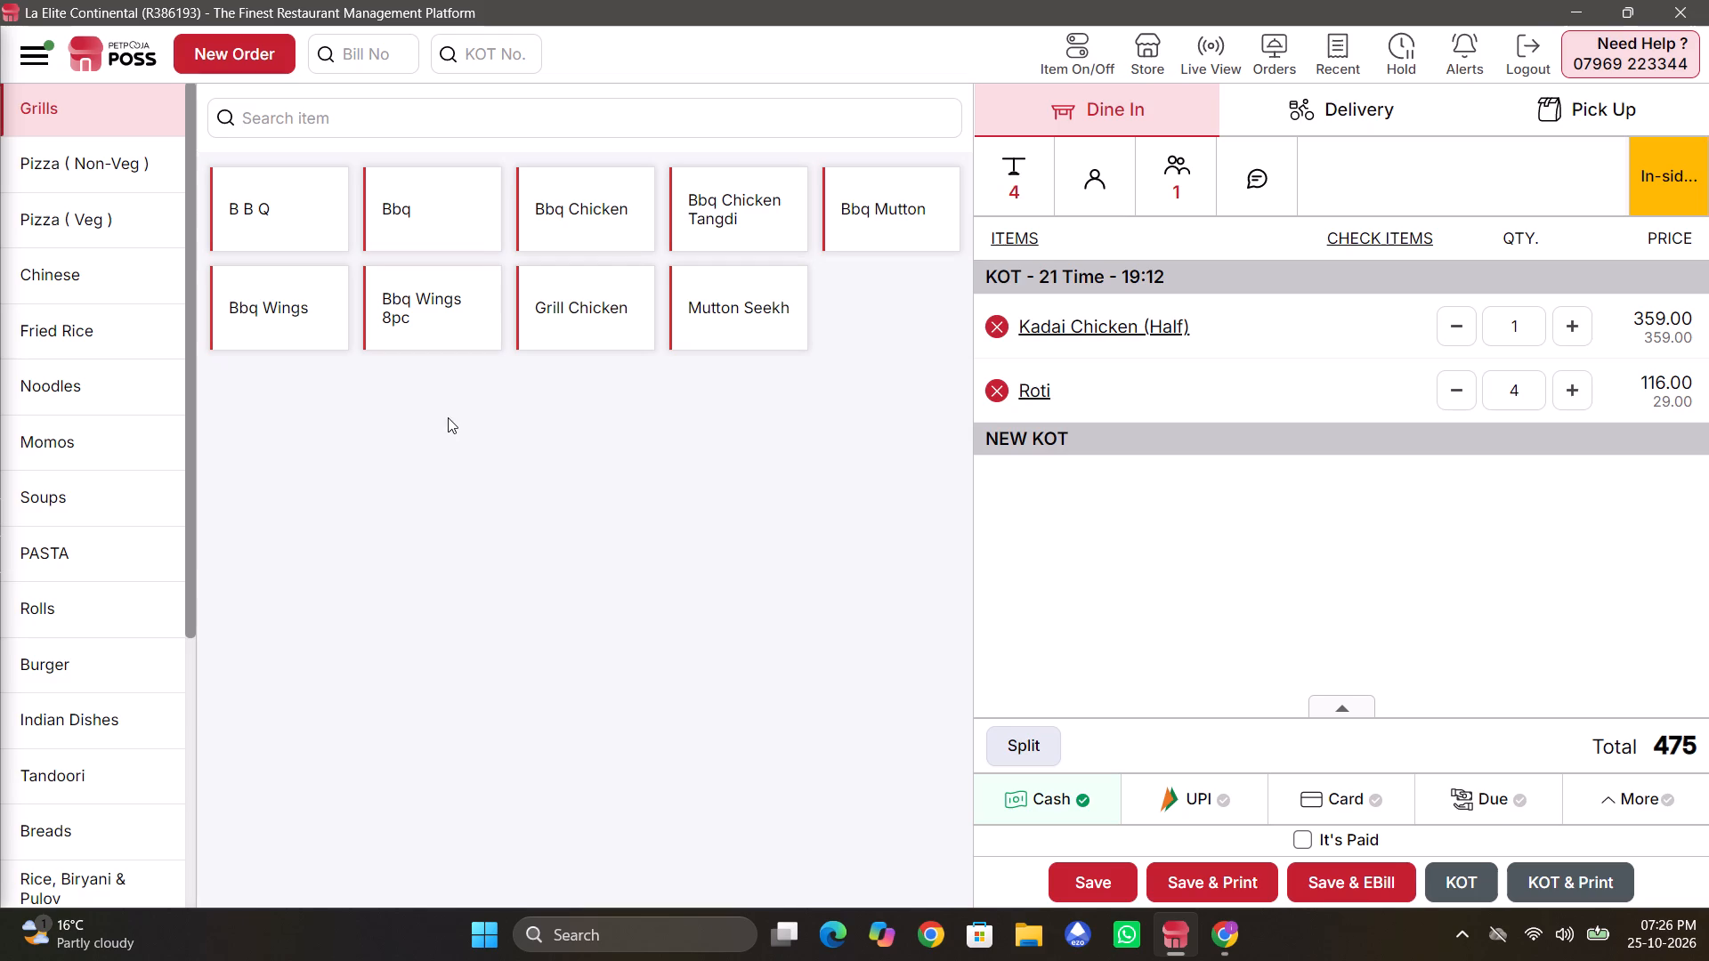
{"action": "left_click", "coordinate": [547, 123]}
{"action": "type", "text": "30"}
{"action": "key", "text": "Return"}
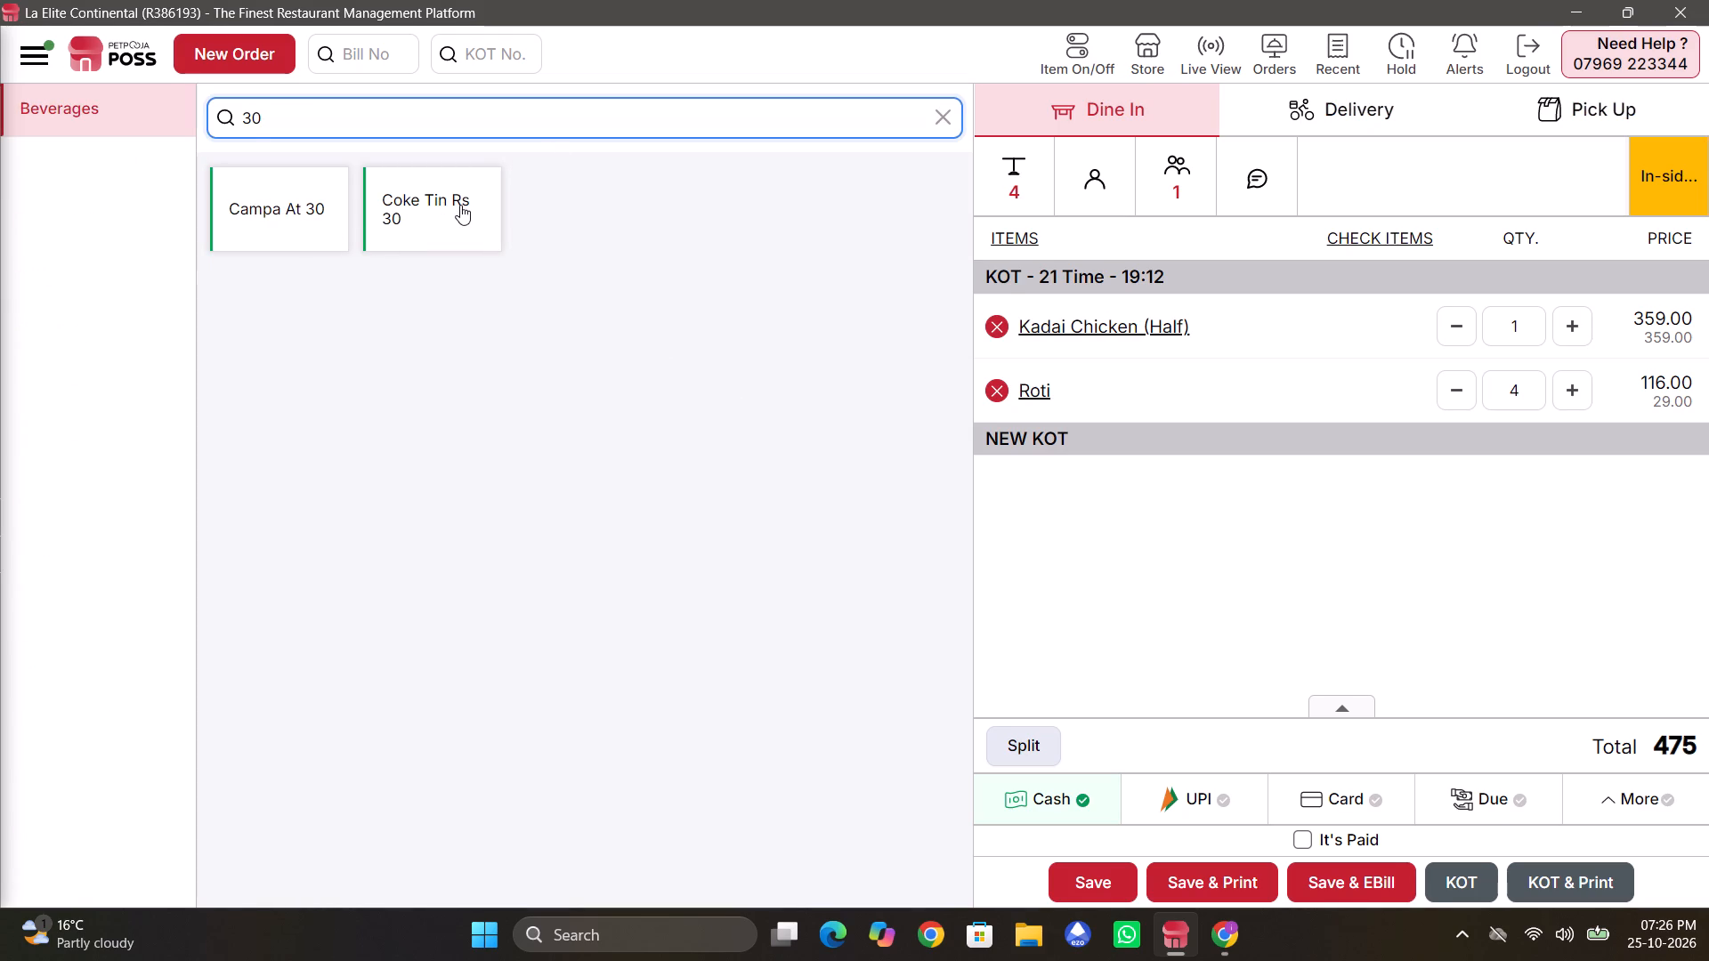
{"action": "left_click", "coordinate": [303, 208]}
{"action": "left_click", "coordinate": [303, 208]}
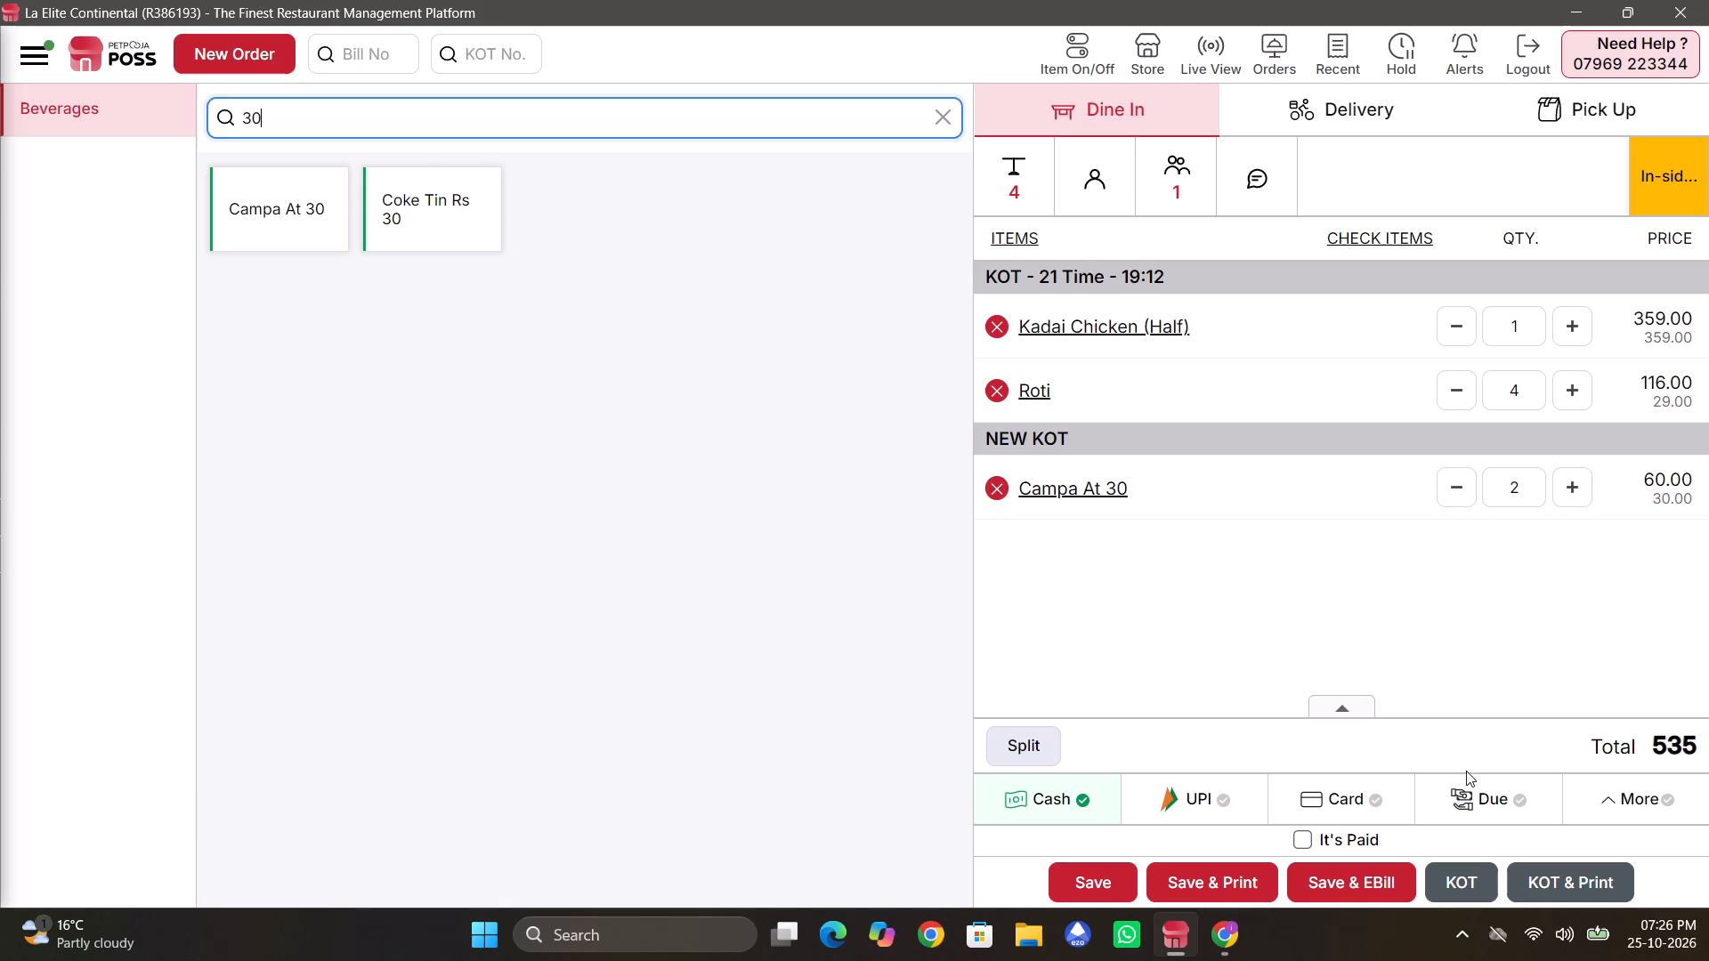
{"action": "left_click", "coordinate": [1466, 884]}
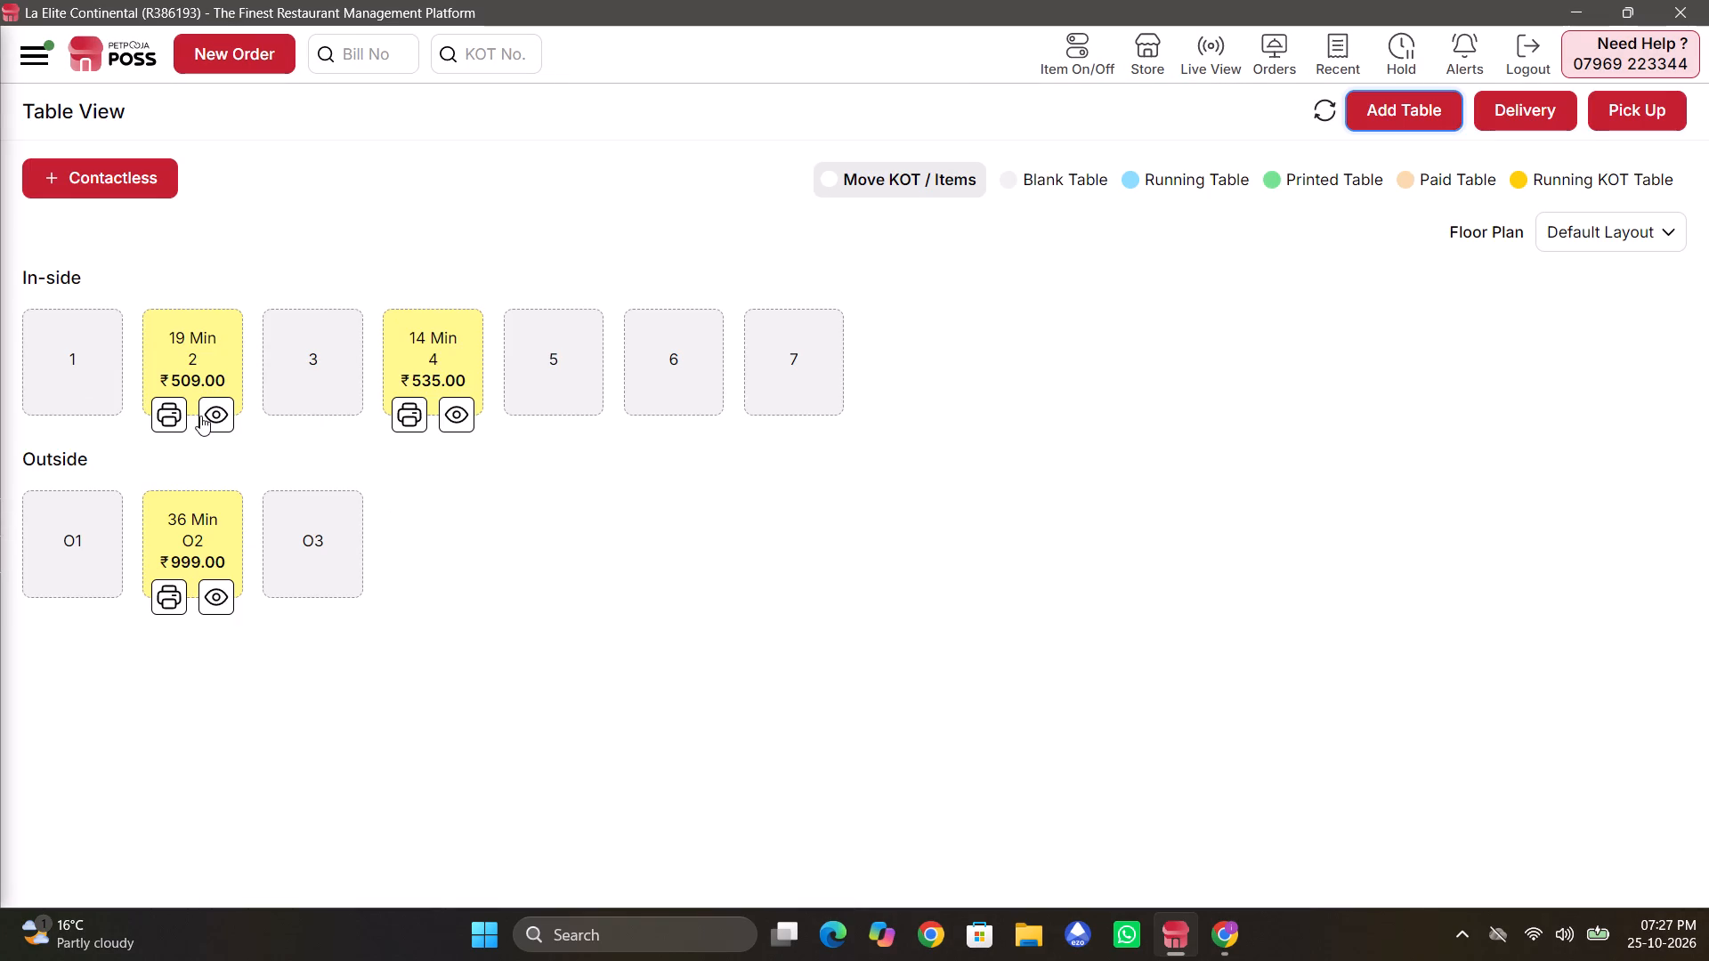
Review the running order of inside table 2 and return to the table overview.
{"action": "left_click", "coordinate": [202, 416]}
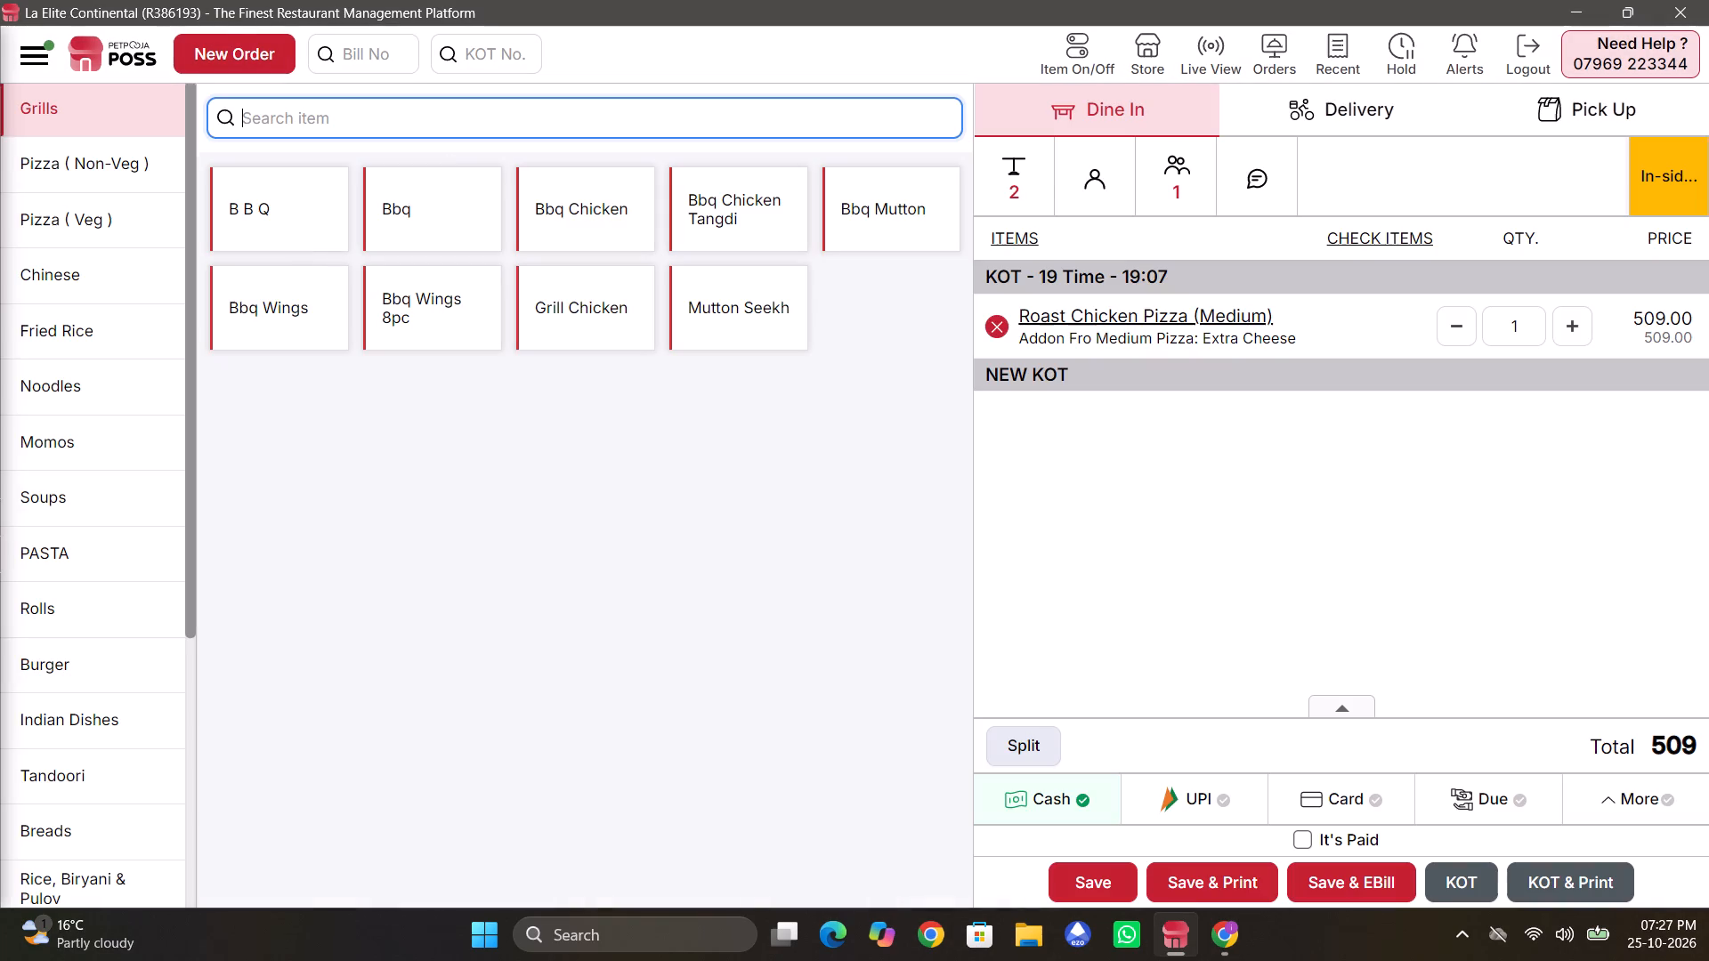
{"action": "left_click", "coordinate": [219, 35]}
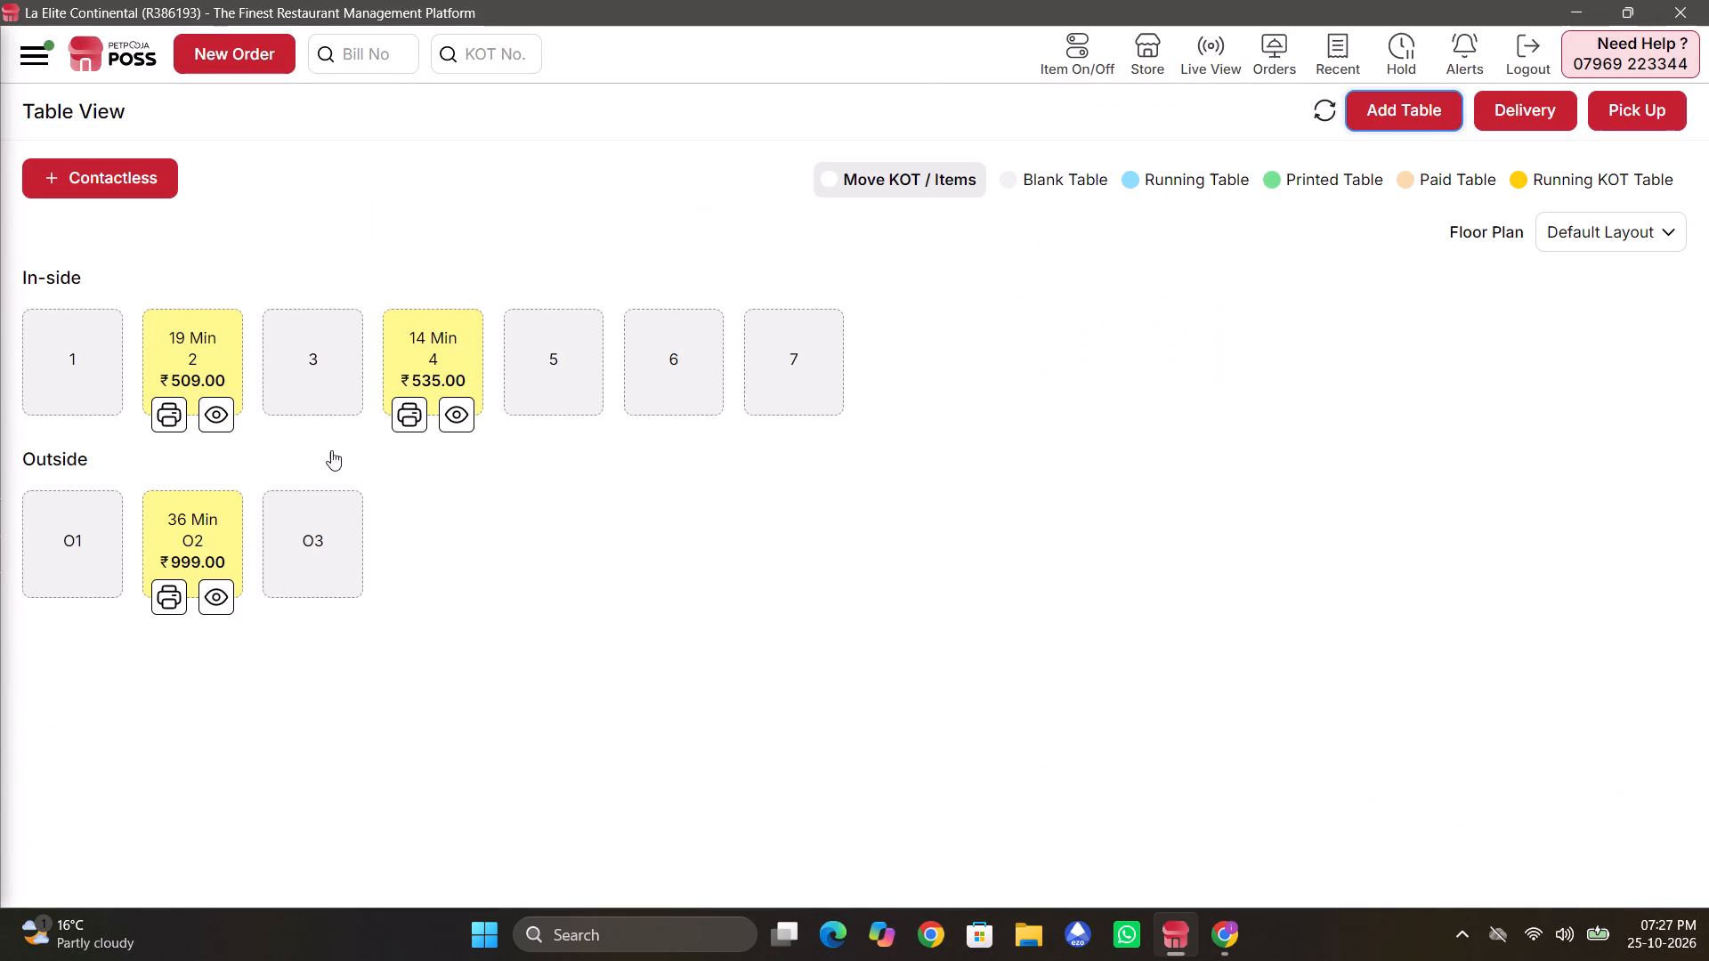
Open the running order of outside table O2.
{"action": "left_click", "coordinate": [221, 606]}
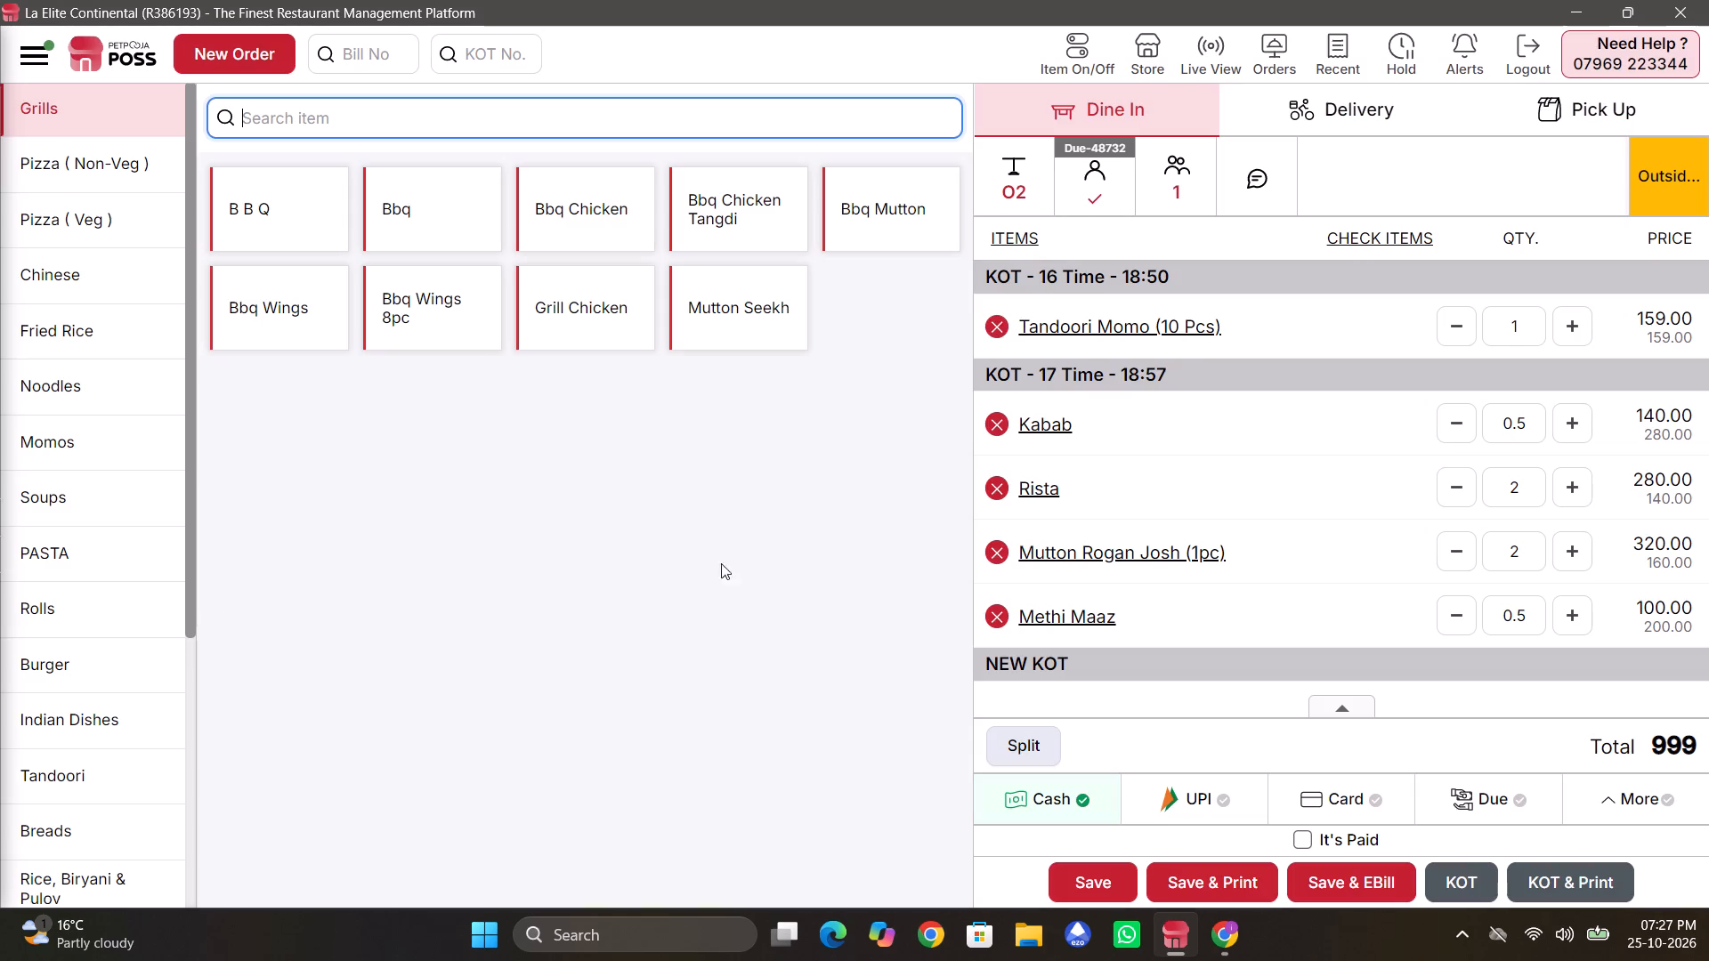
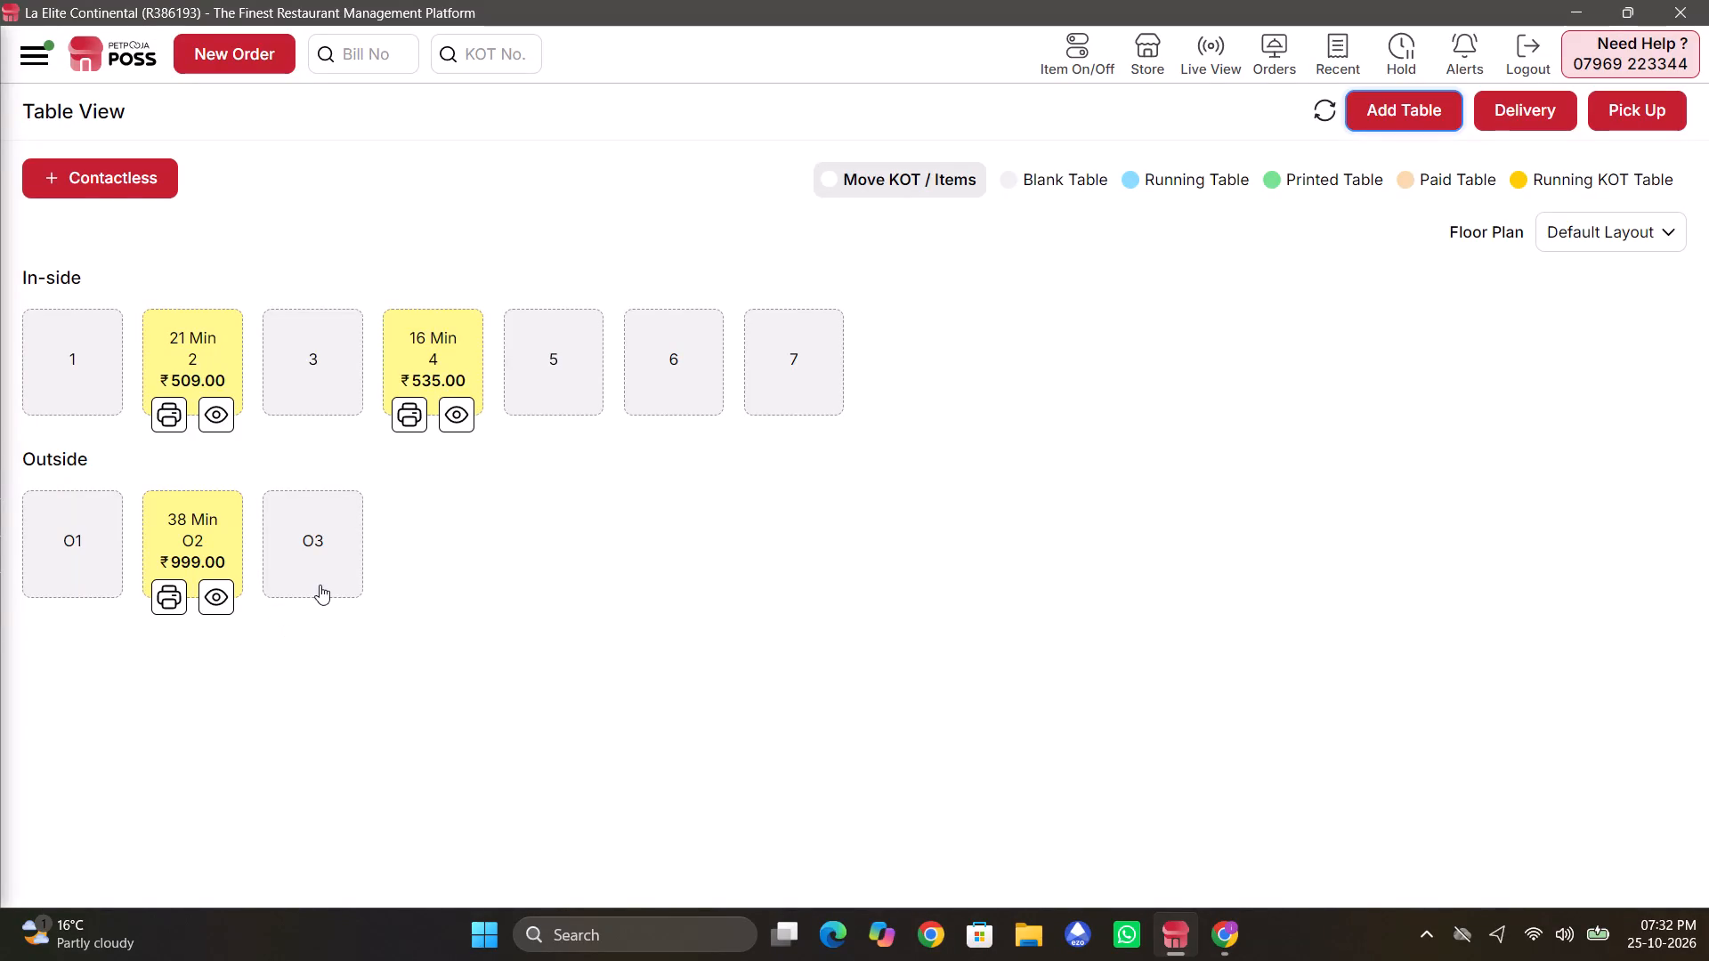
Start an order for outside table O3, search "momo", and add one Tandoori Momo, one Afghani Momo and one Schezwan Momo.
{"action": "left_click", "coordinate": [321, 556]}
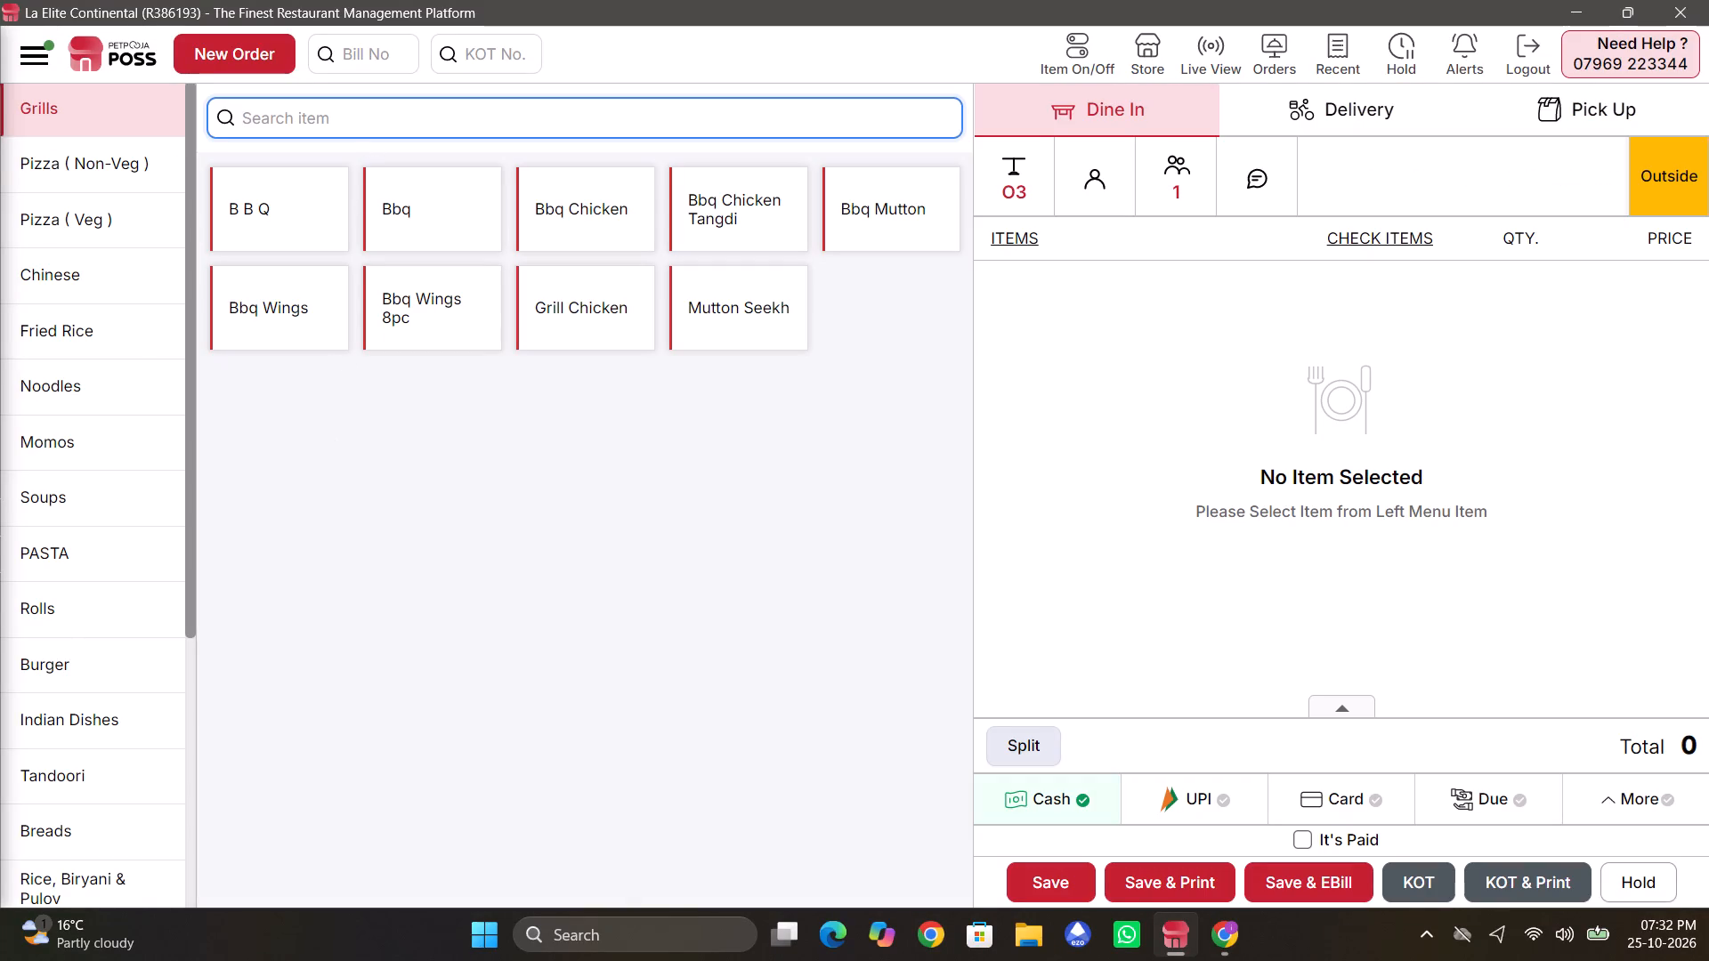
{"action": "left_click", "coordinate": [367, 102]}
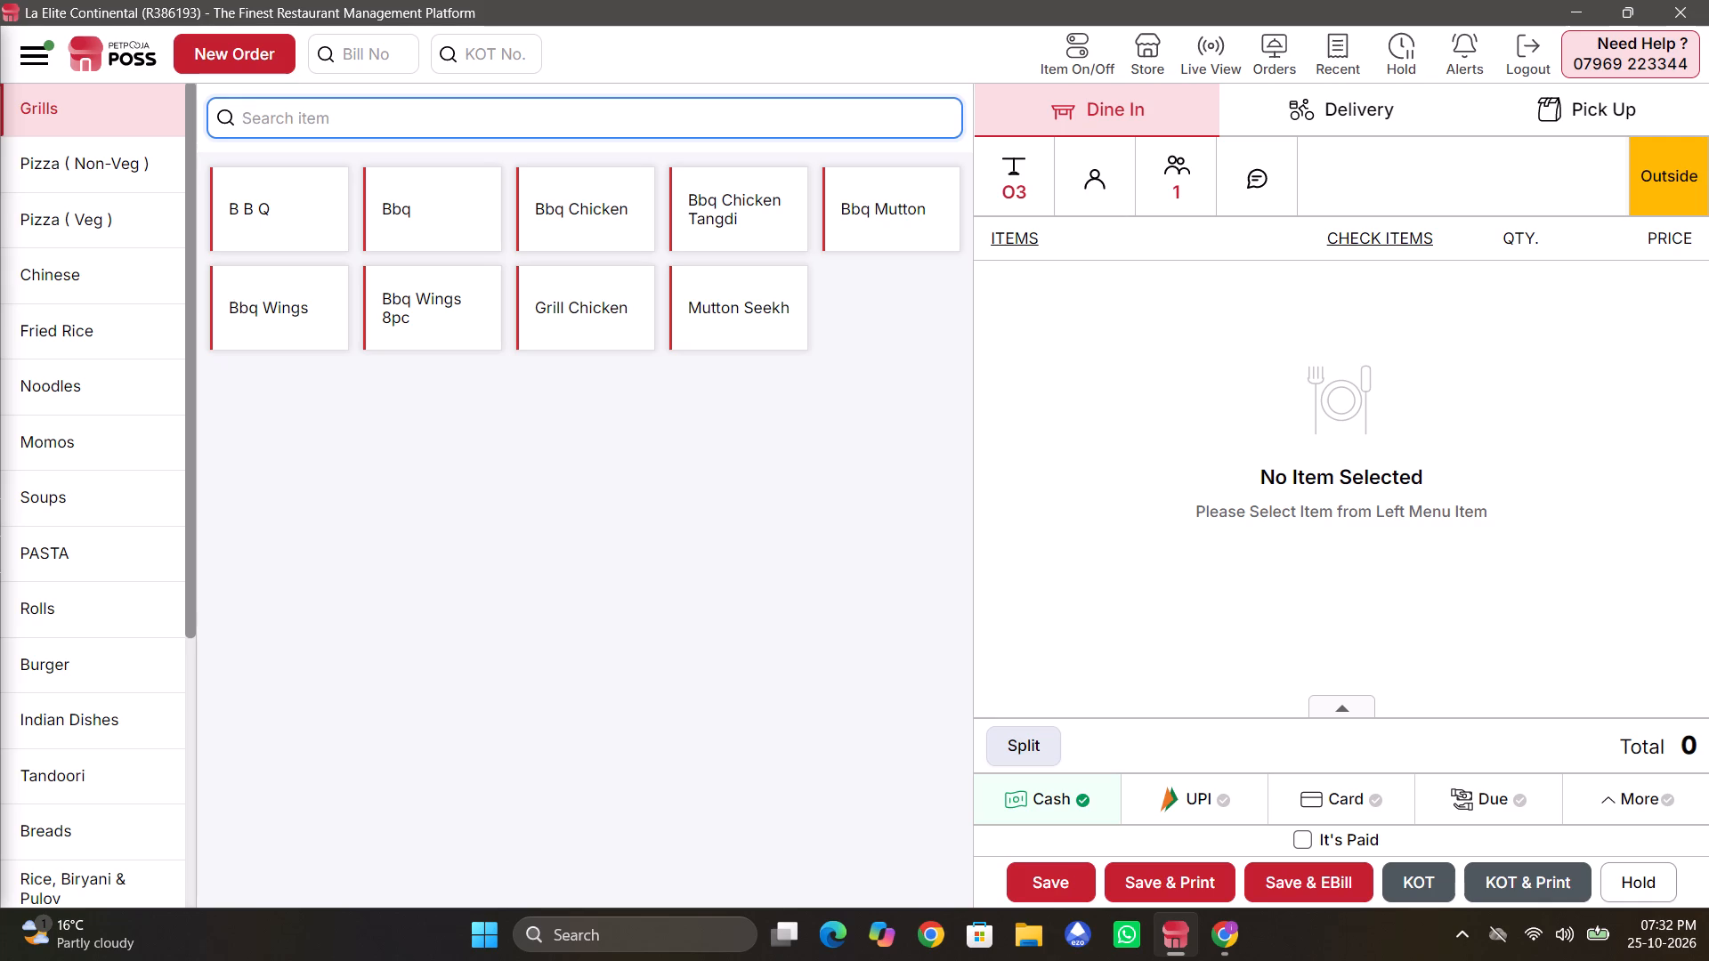
{"action": "type", "text": "momo"}
{"action": "key", "text": "Return"}
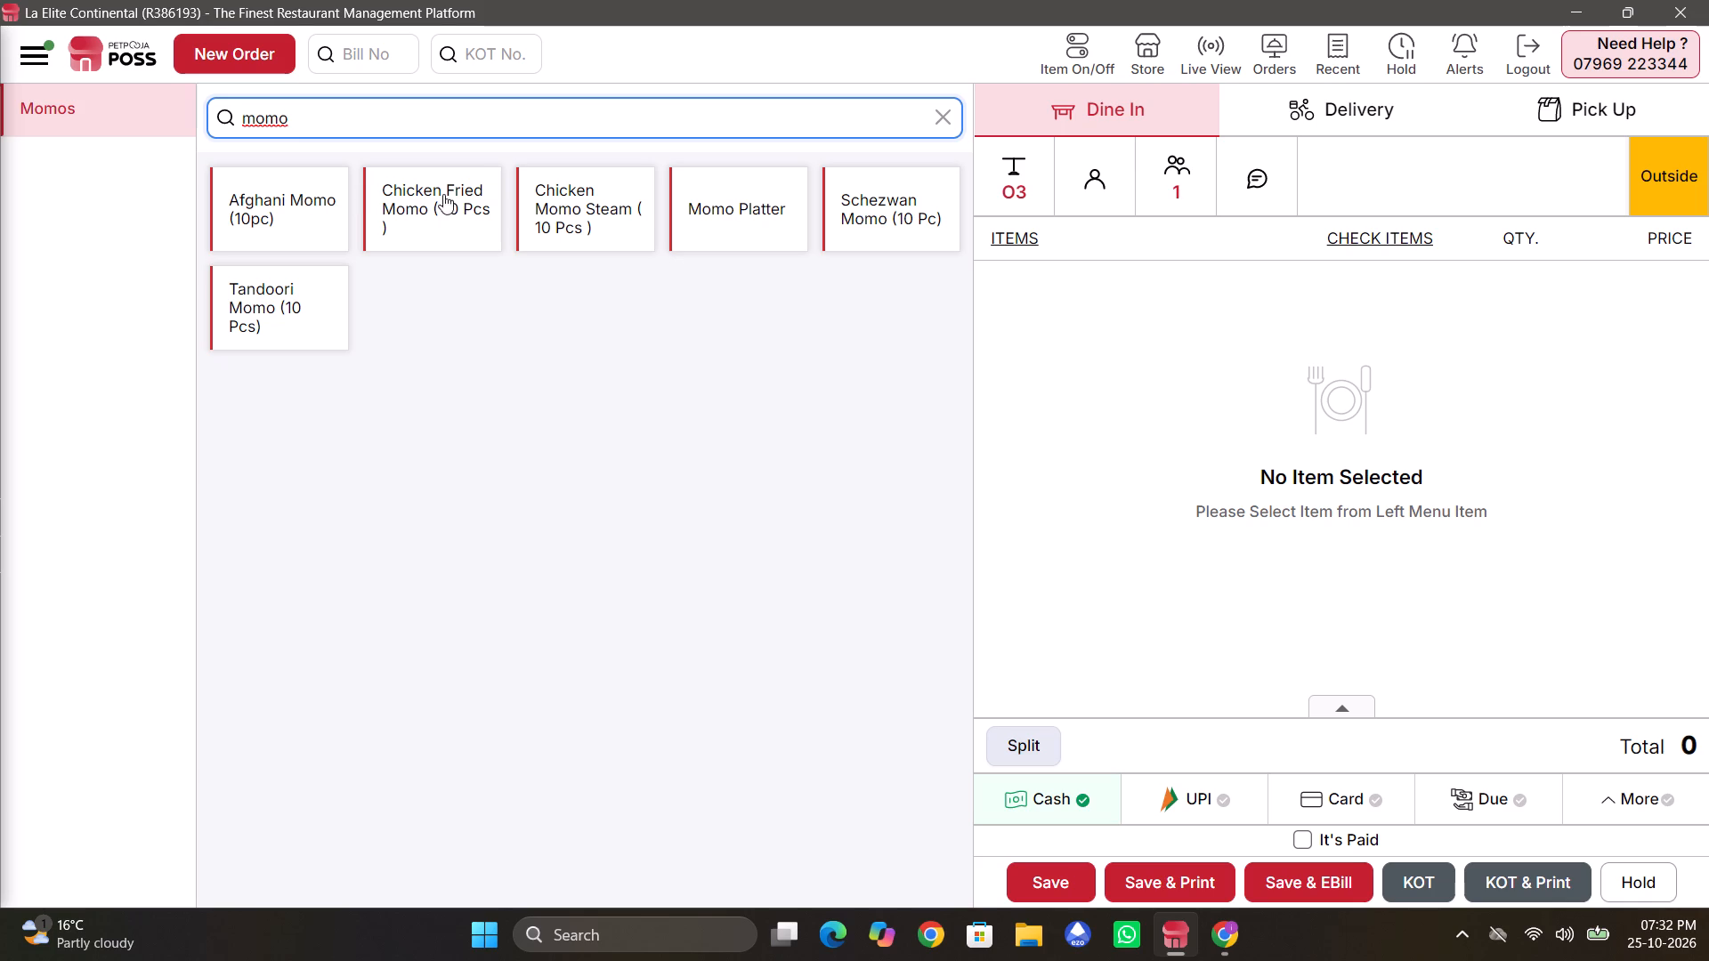
{"action": "left_click", "coordinate": [286, 303]}
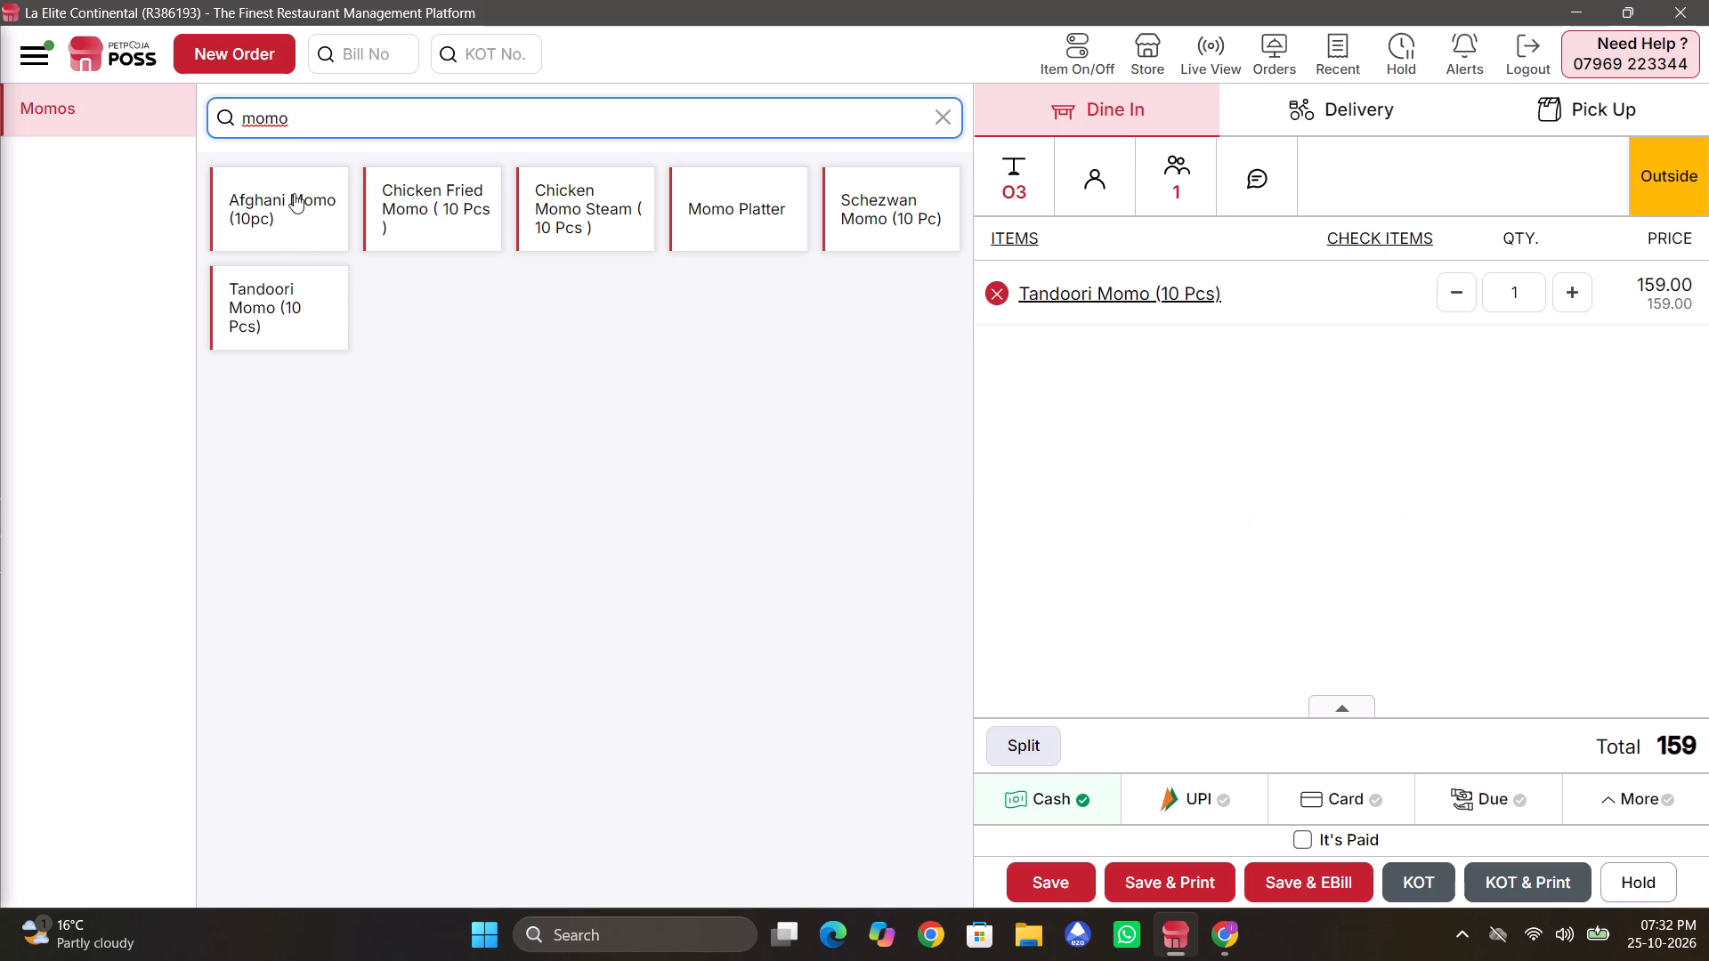
{"action": "left_click", "coordinate": [294, 182]}
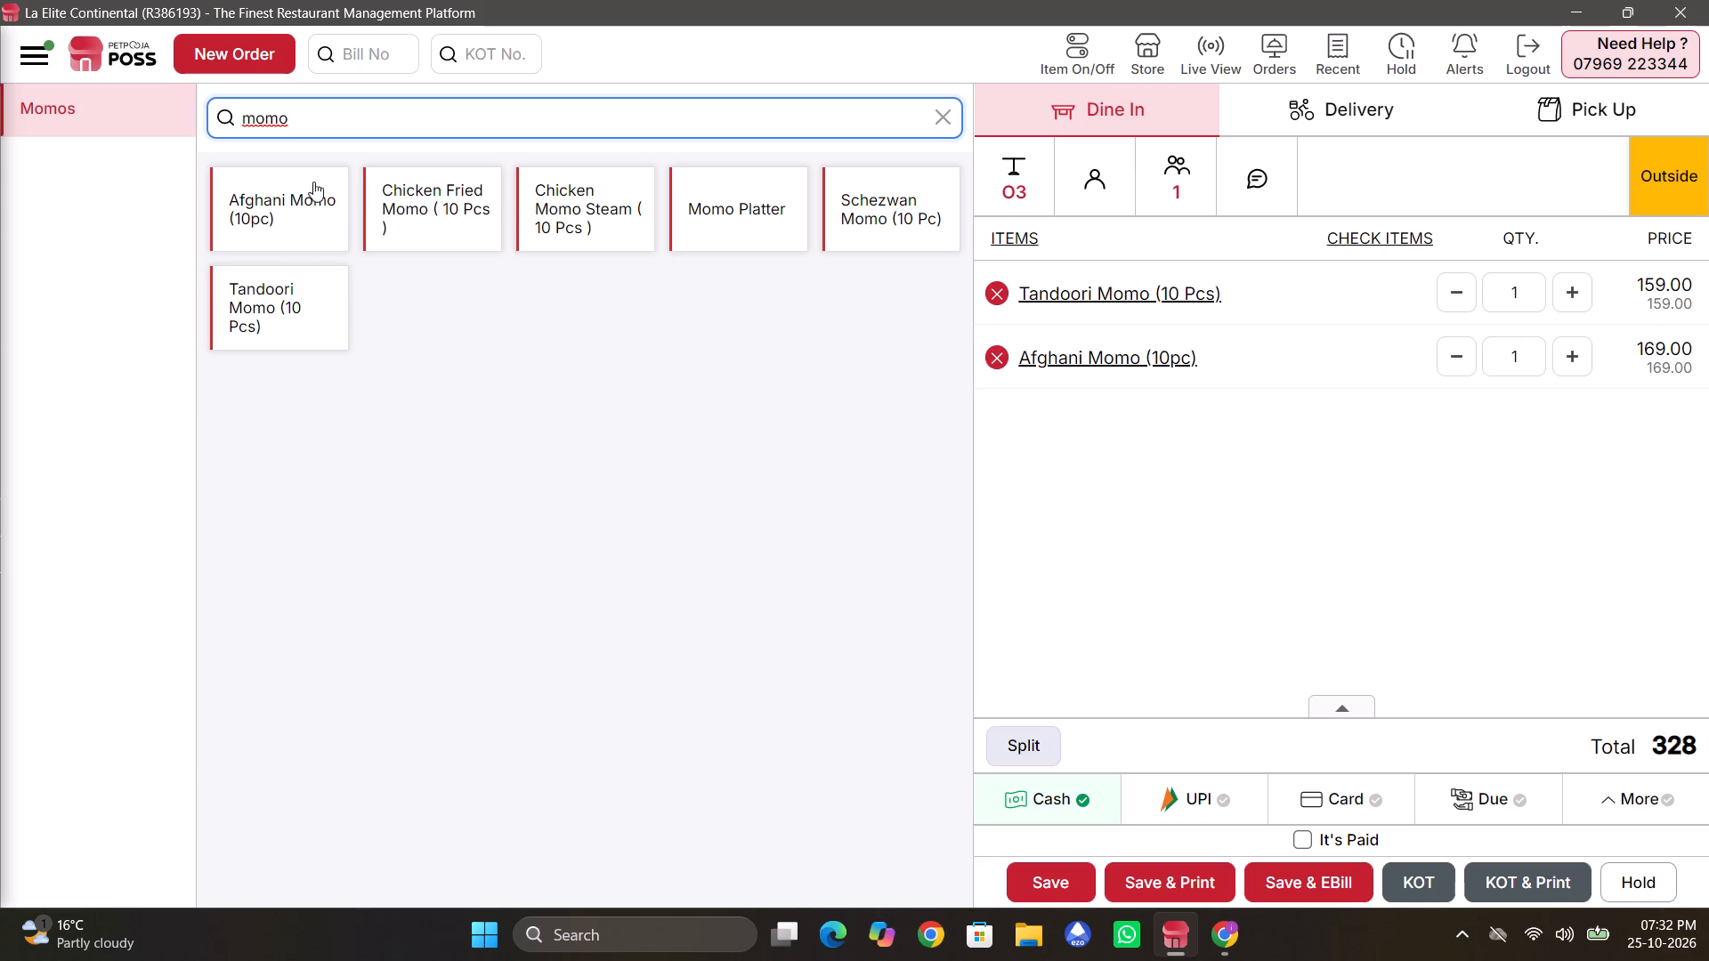
{"action": "left_click", "coordinate": [897, 190]}
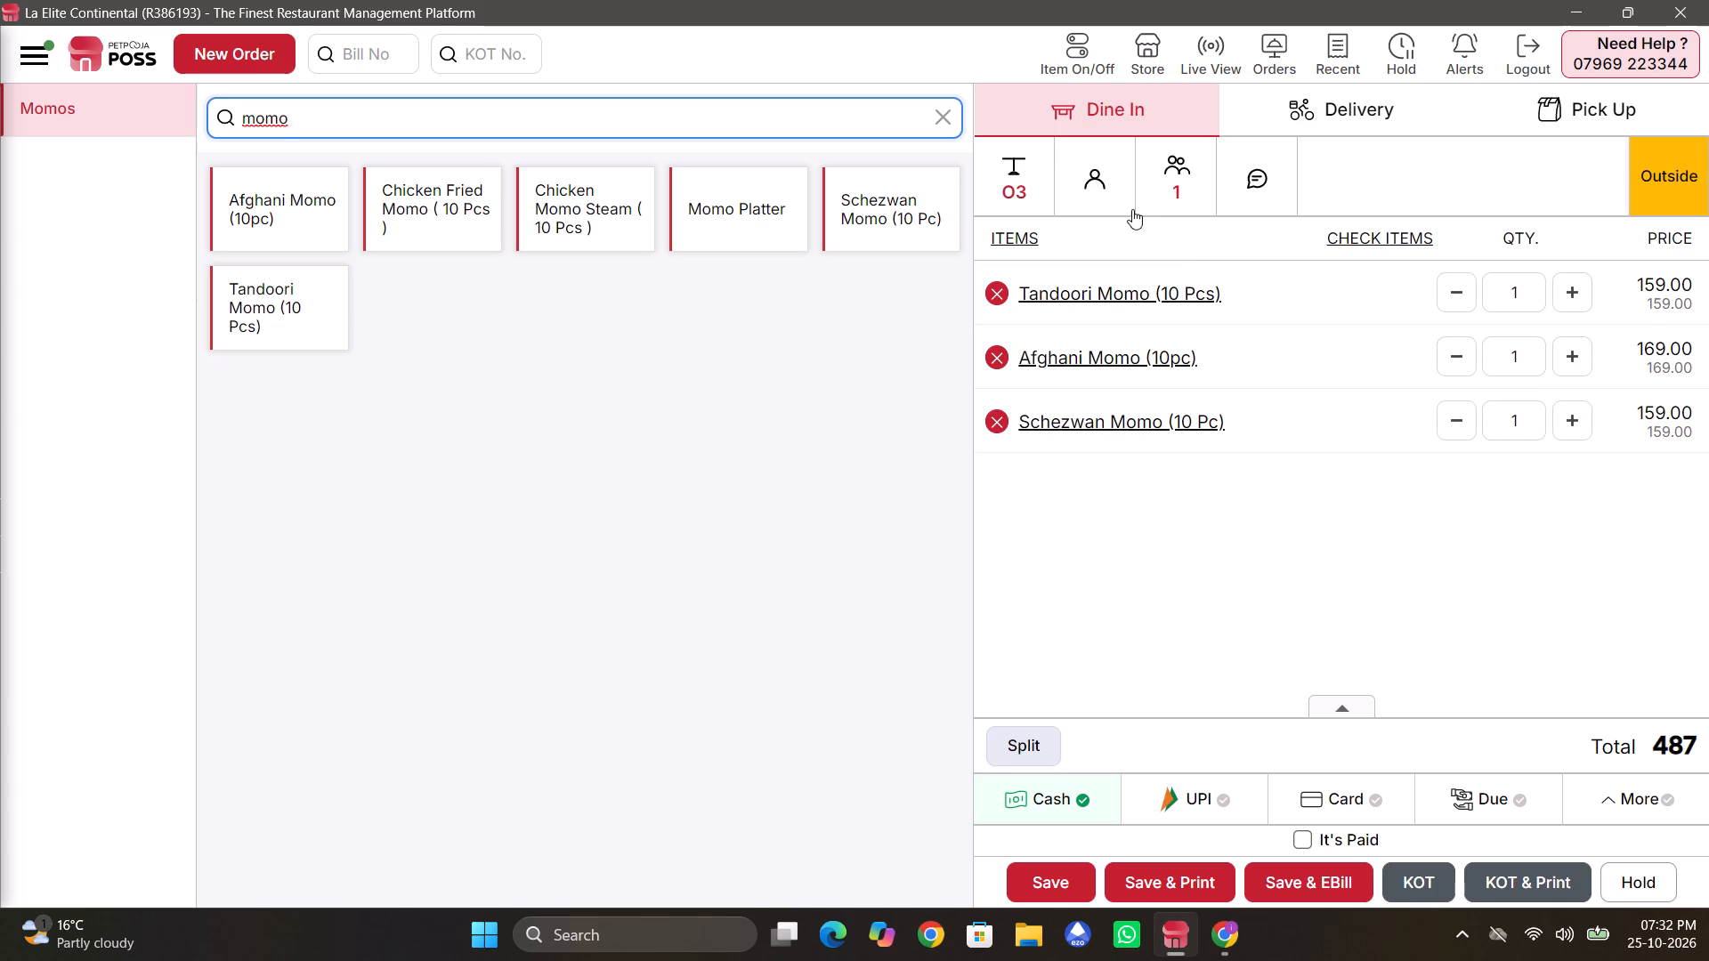
Look up "la" by customer name, attach swiggy La Elite to table O3's order, and send it as a printed KOT.
{"action": "left_click", "coordinate": [1131, 207]}
{"action": "left_click", "coordinate": [1148, 319]}
{"action": "type", "text": "la"}
{"action": "key", "text": "space"}
{"action": "left_click", "coordinate": [1154, 345]}
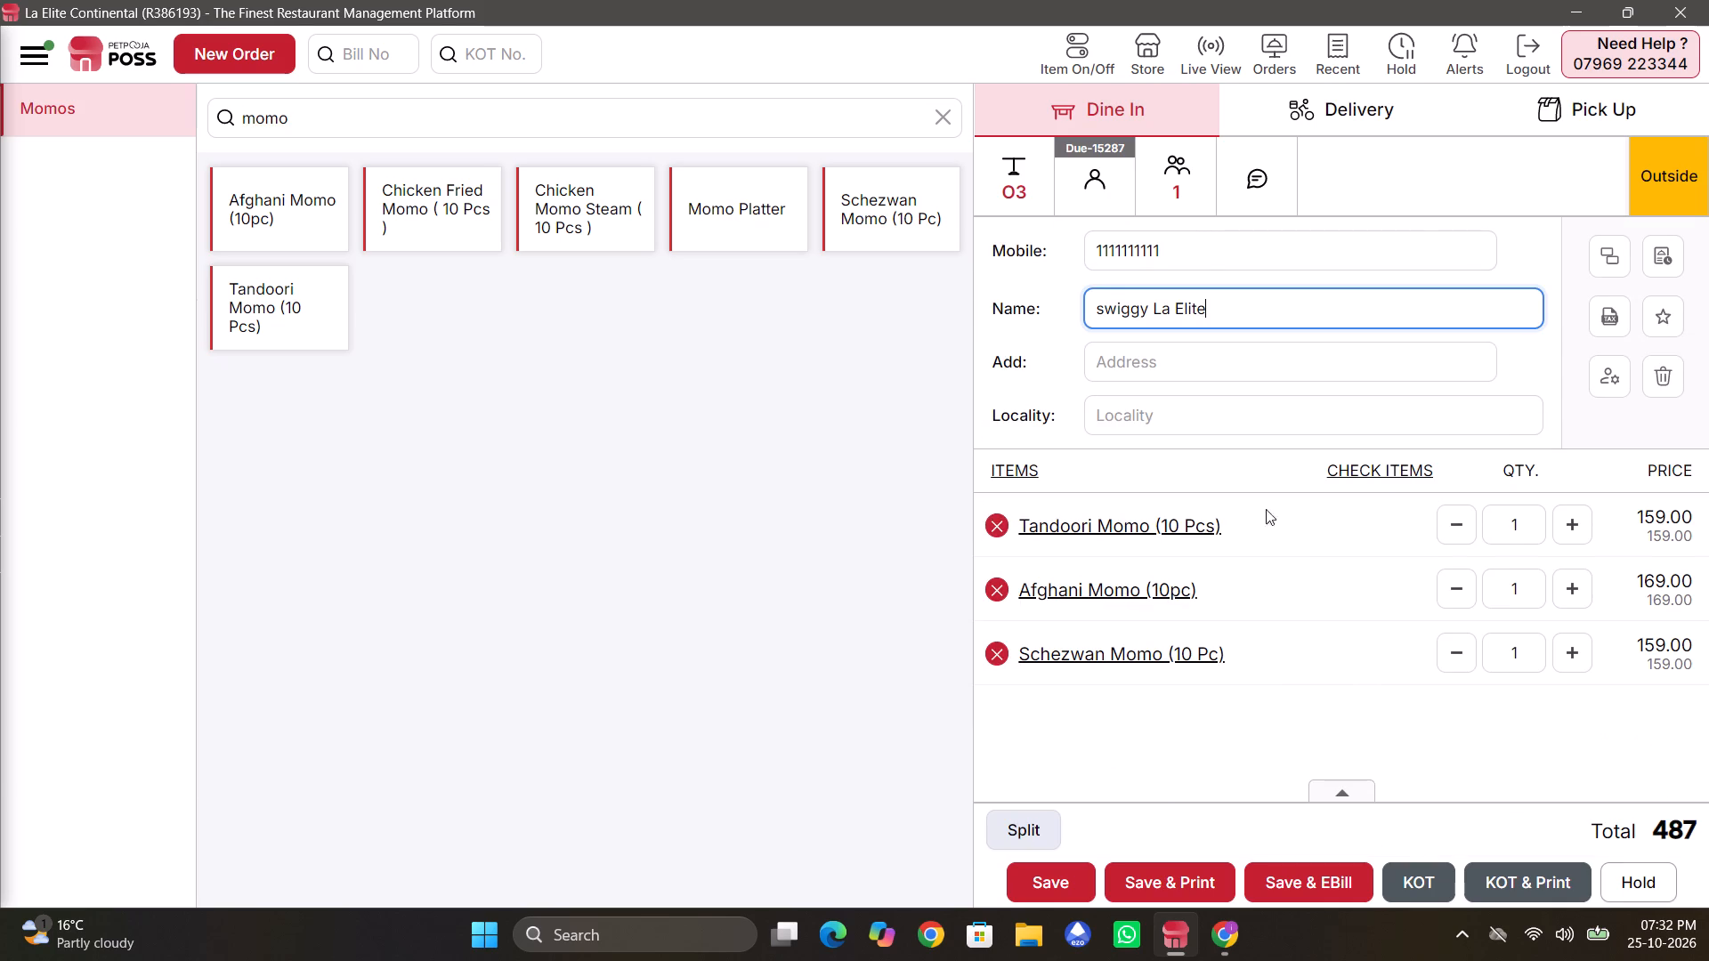
{"action": "left_click", "coordinate": [1478, 892]}
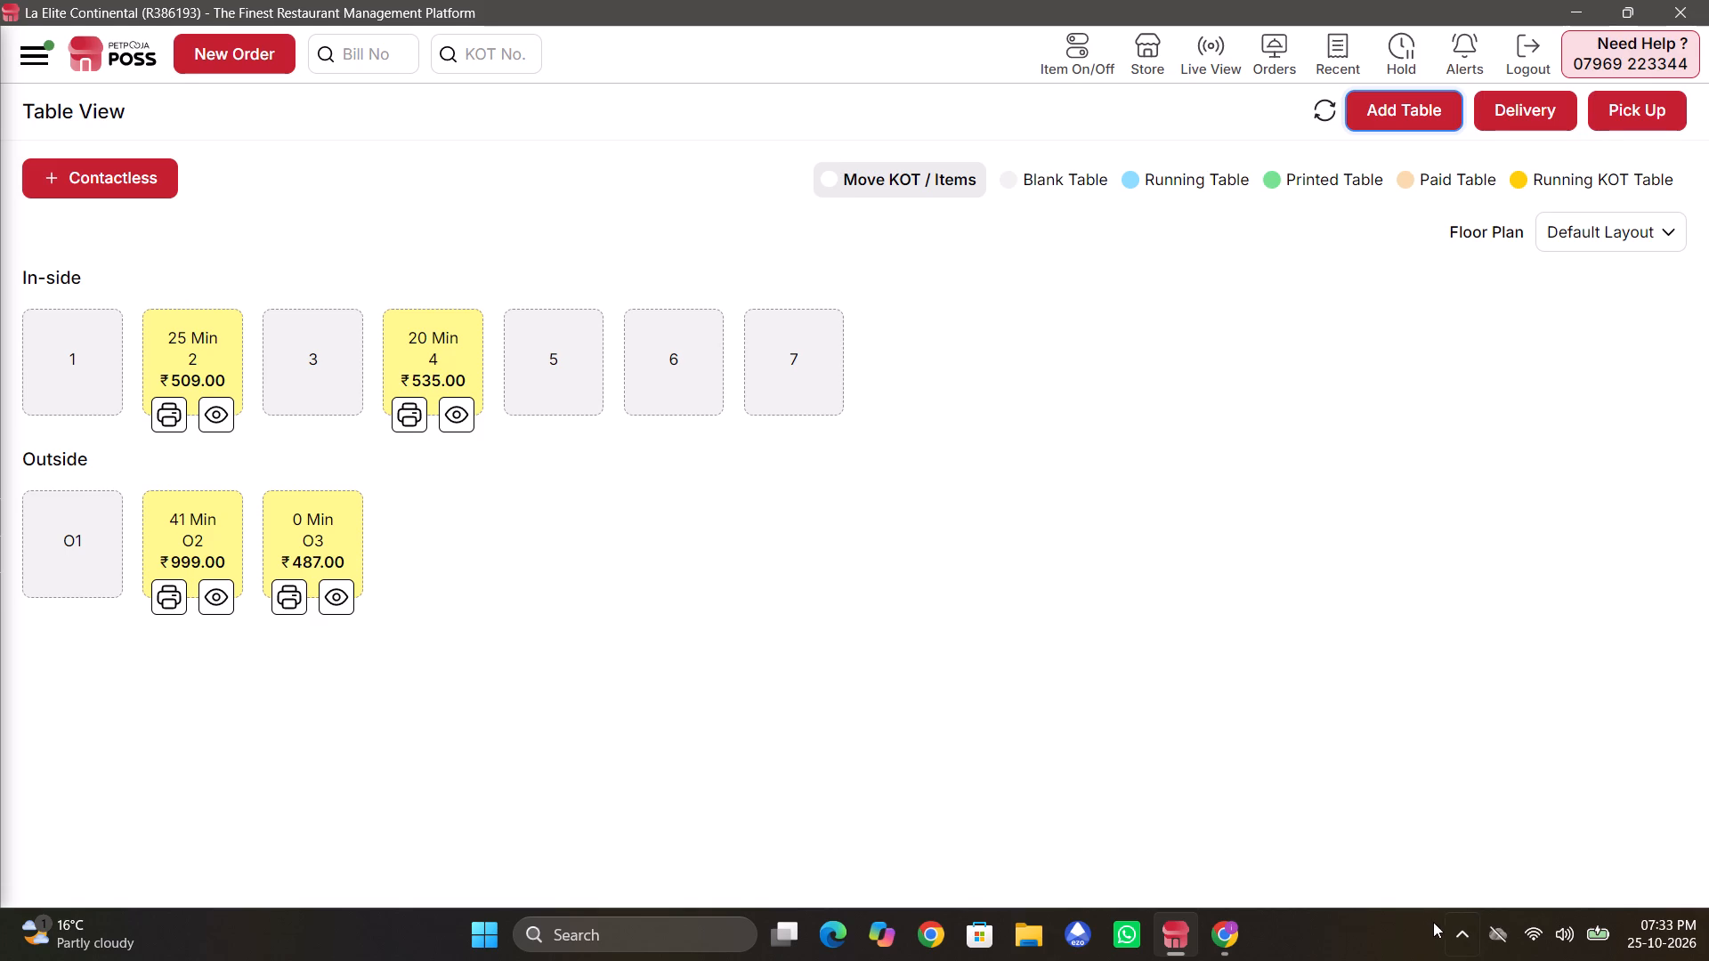
Switch to Google Chrome, close its YouTube window, and return to the restaurant table overview.
{"action": "left_click", "coordinate": [1223, 928]}
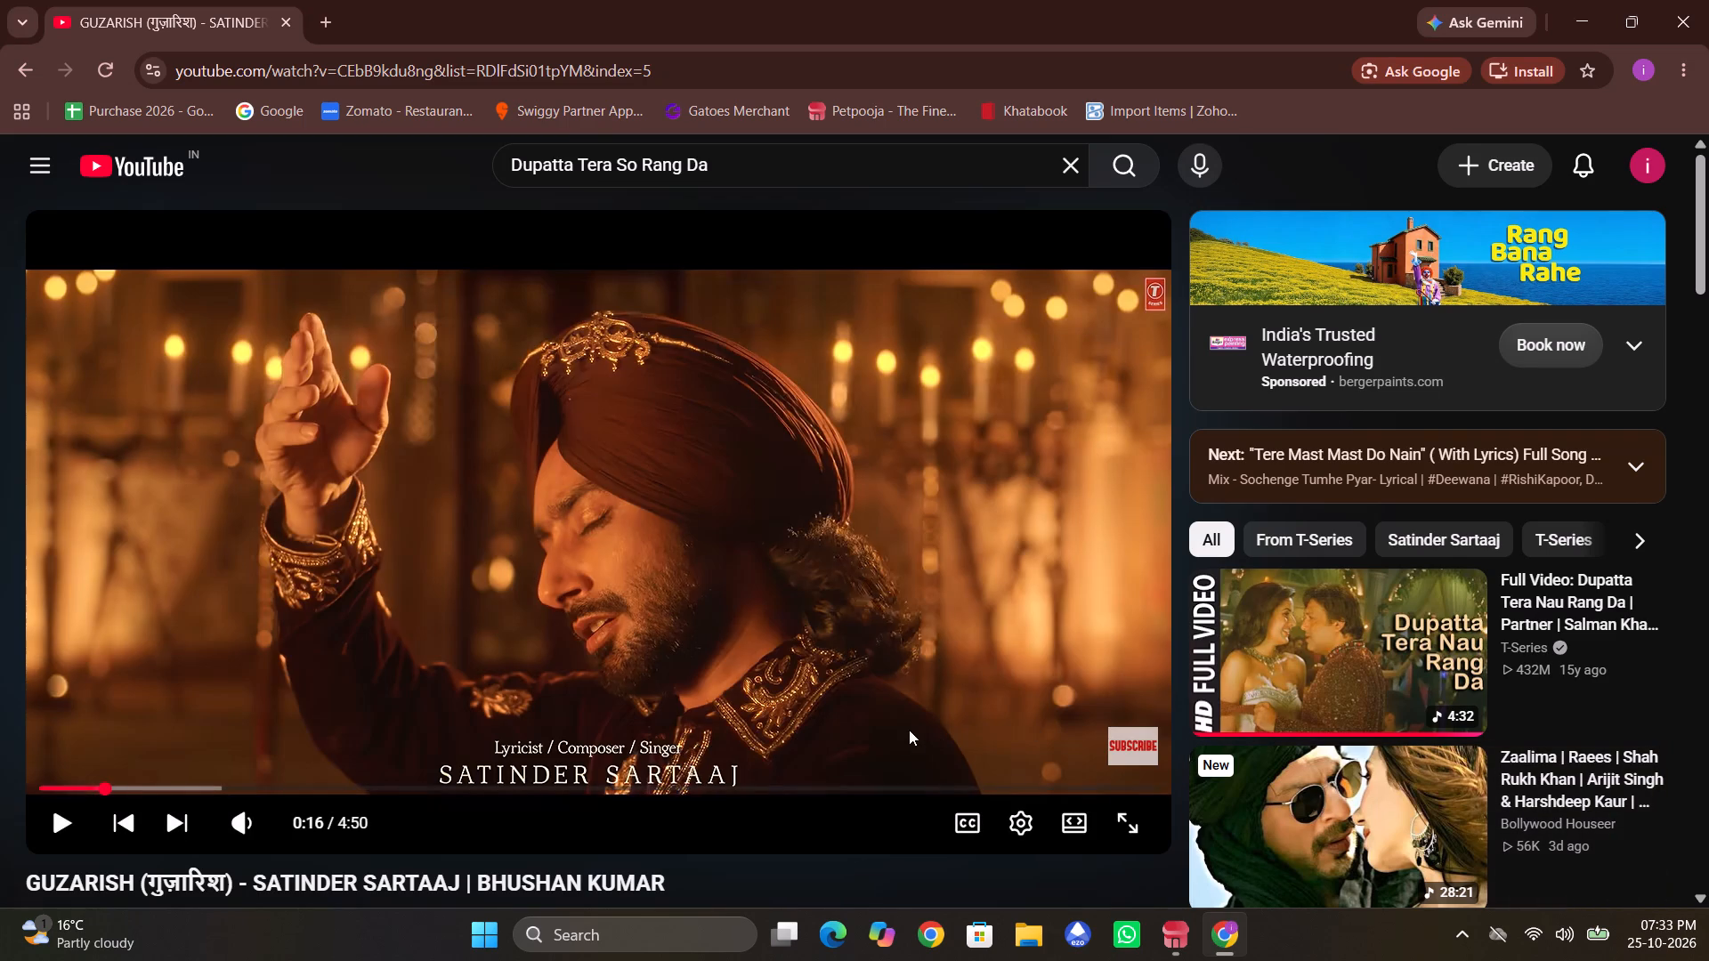
{"action": "left_click", "coordinate": [1689, 0]}
{"action": "left_click", "coordinate": [970, 488]}
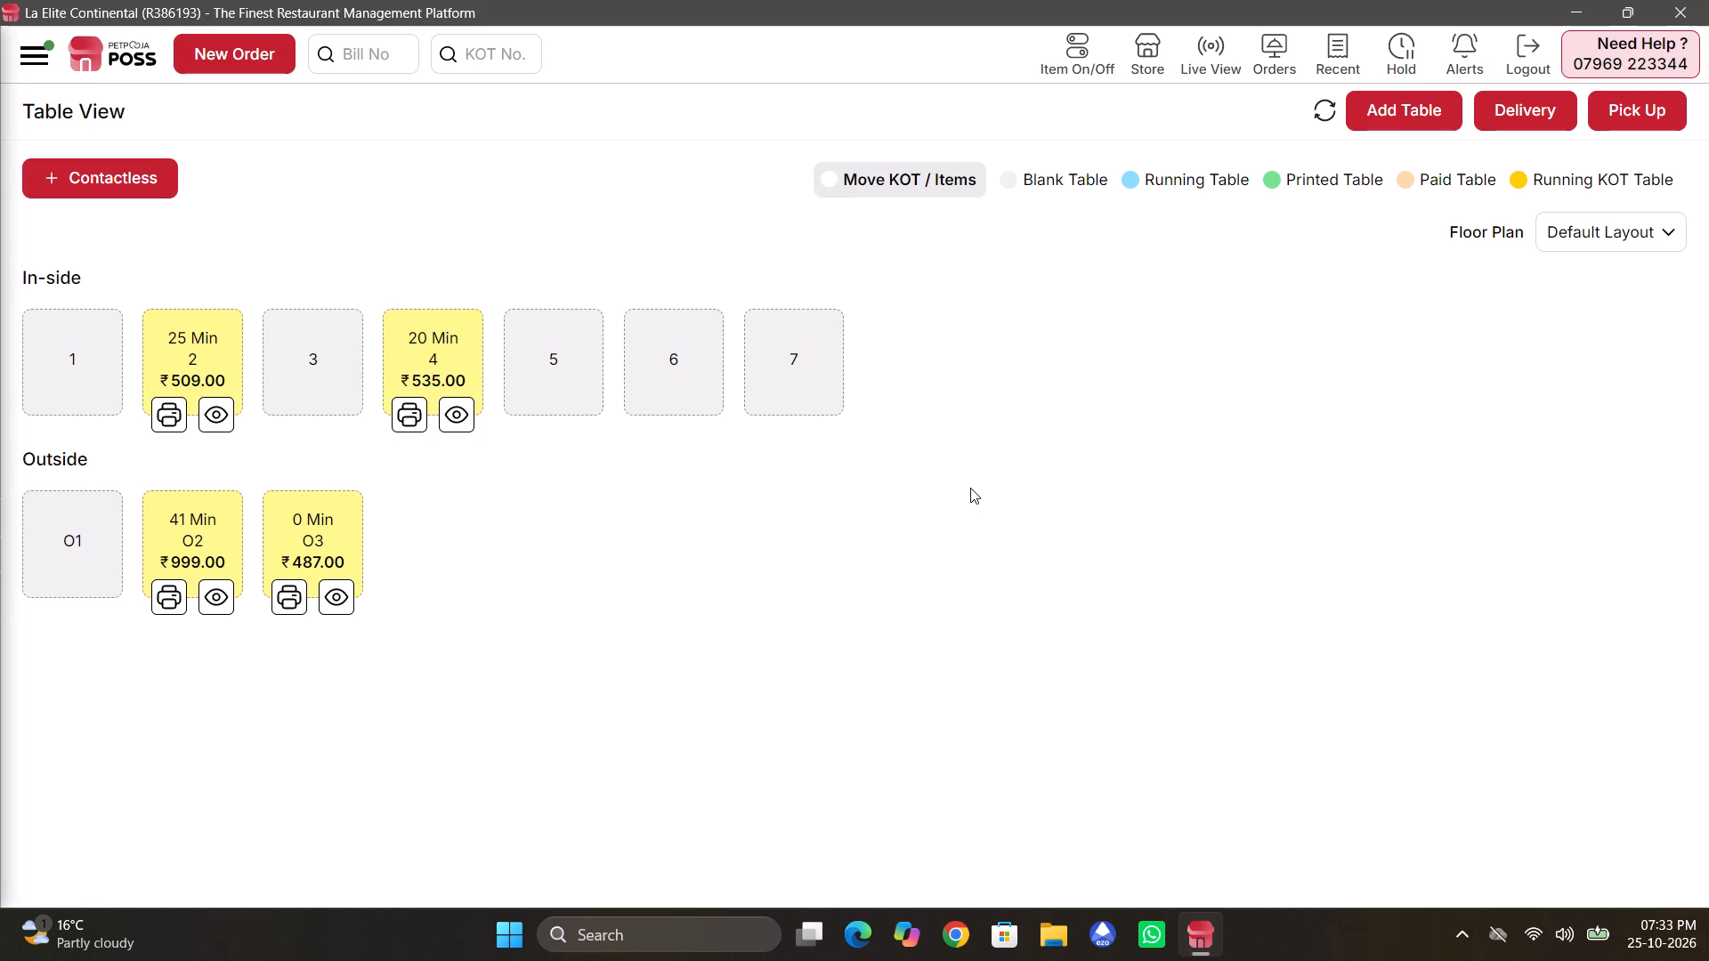
View the day's Sales Report and return to the table overview.
{"action": "key", "text": "ctrl+s"}
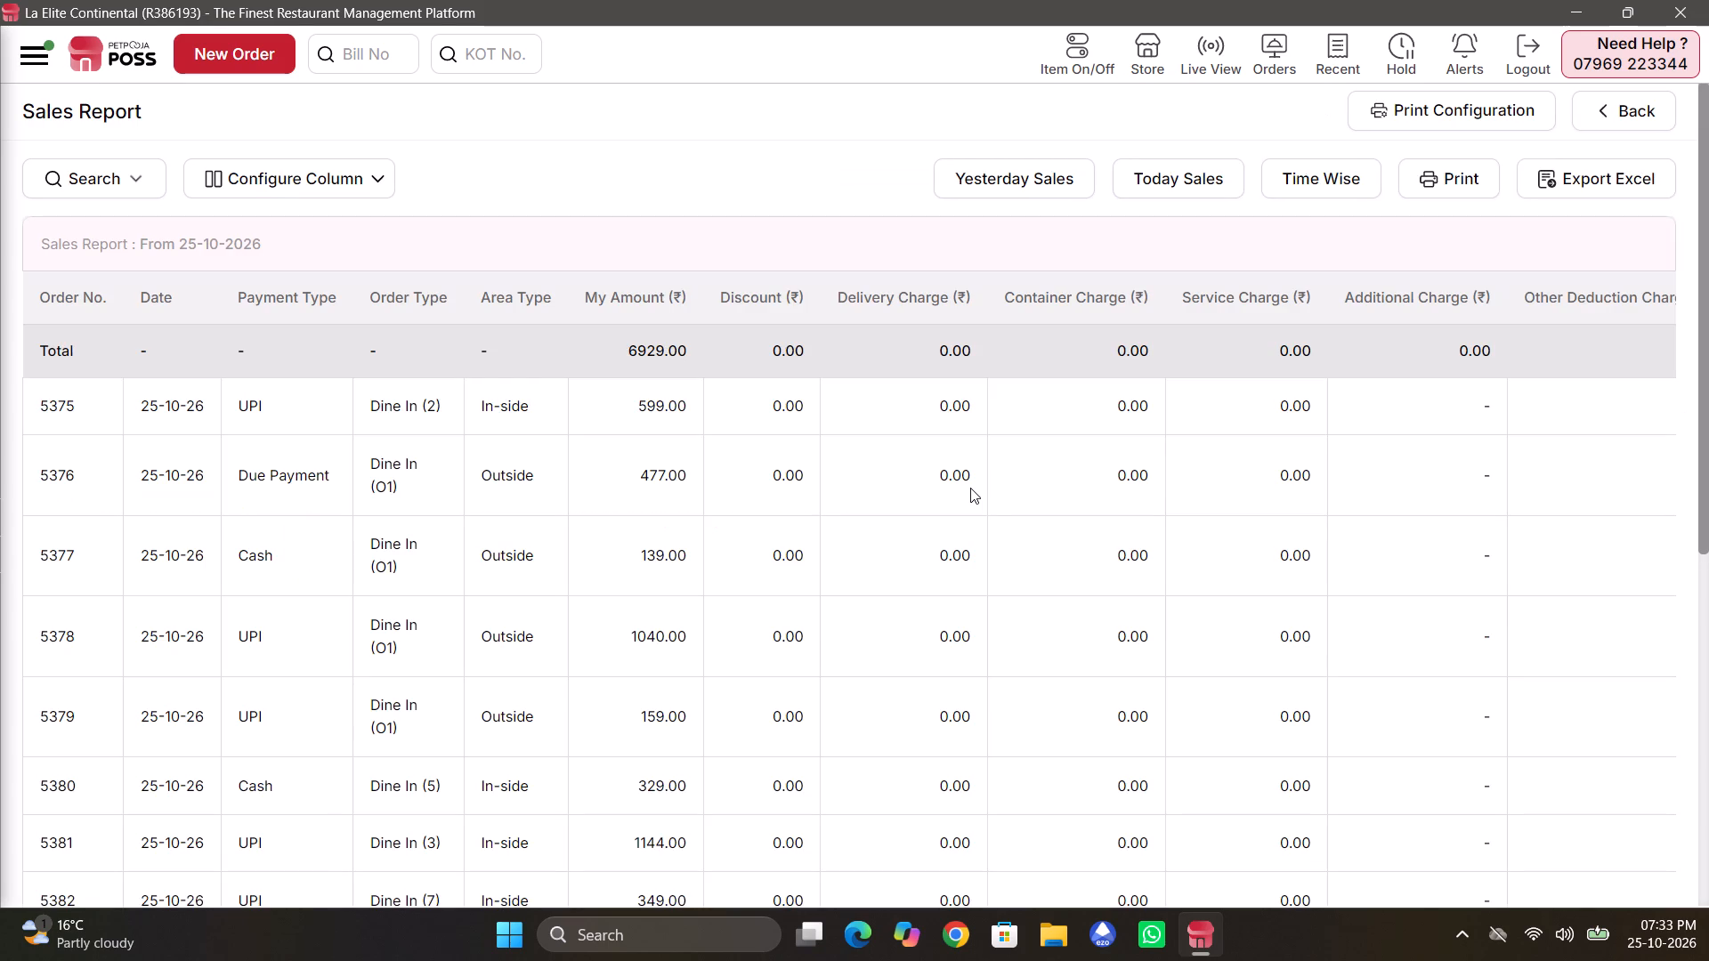
{"action": "key", "text": "ctrl+t"}
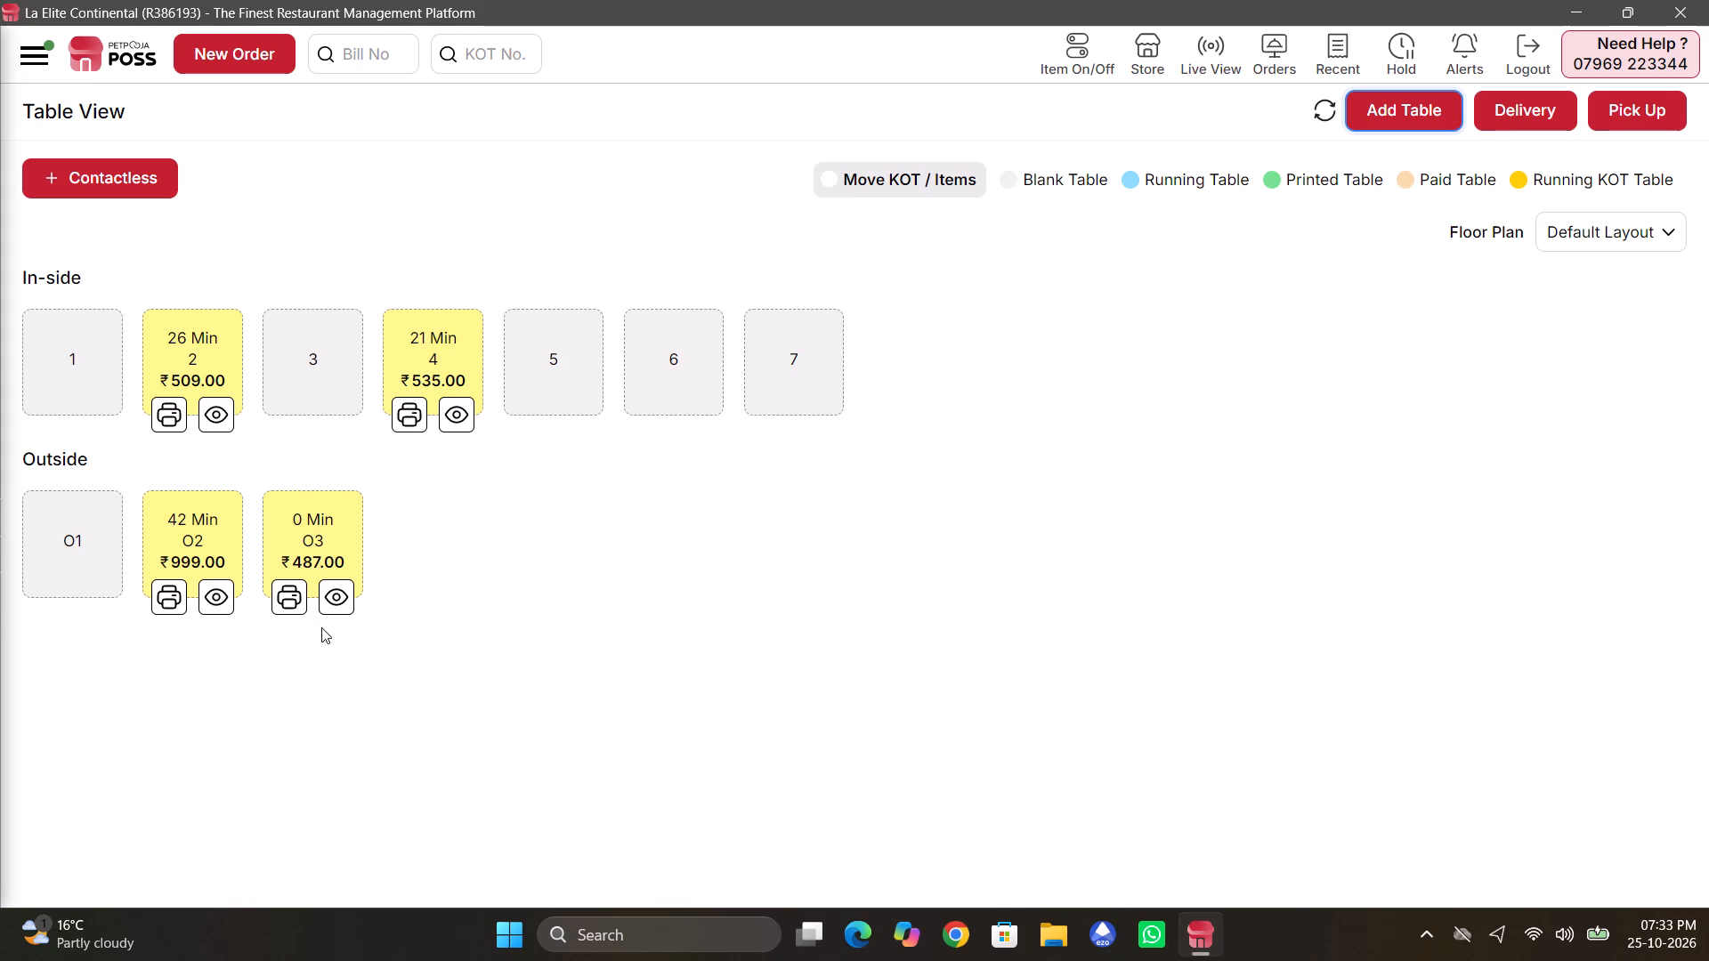
Open outside table O2 and display the items of its running KOTs.
{"action": "left_click", "coordinate": [189, 542]}
{"action": "left_click", "coordinate": [1664, 265]}
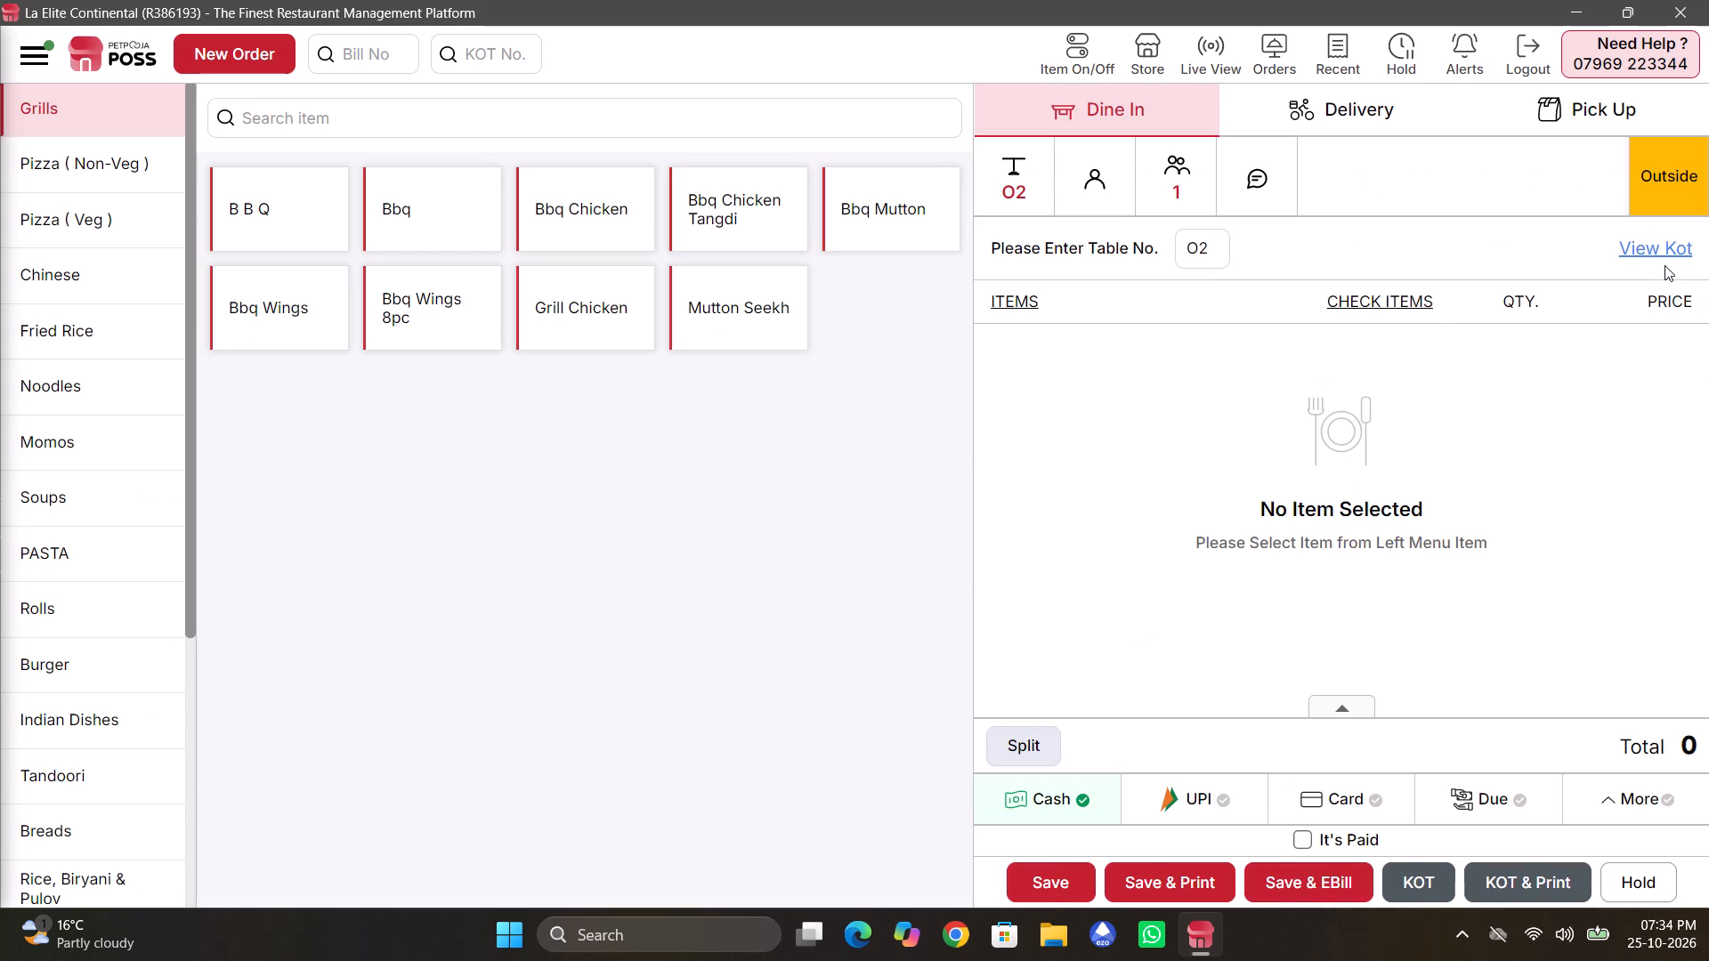
{"action": "left_click", "coordinate": [1662, 254]}
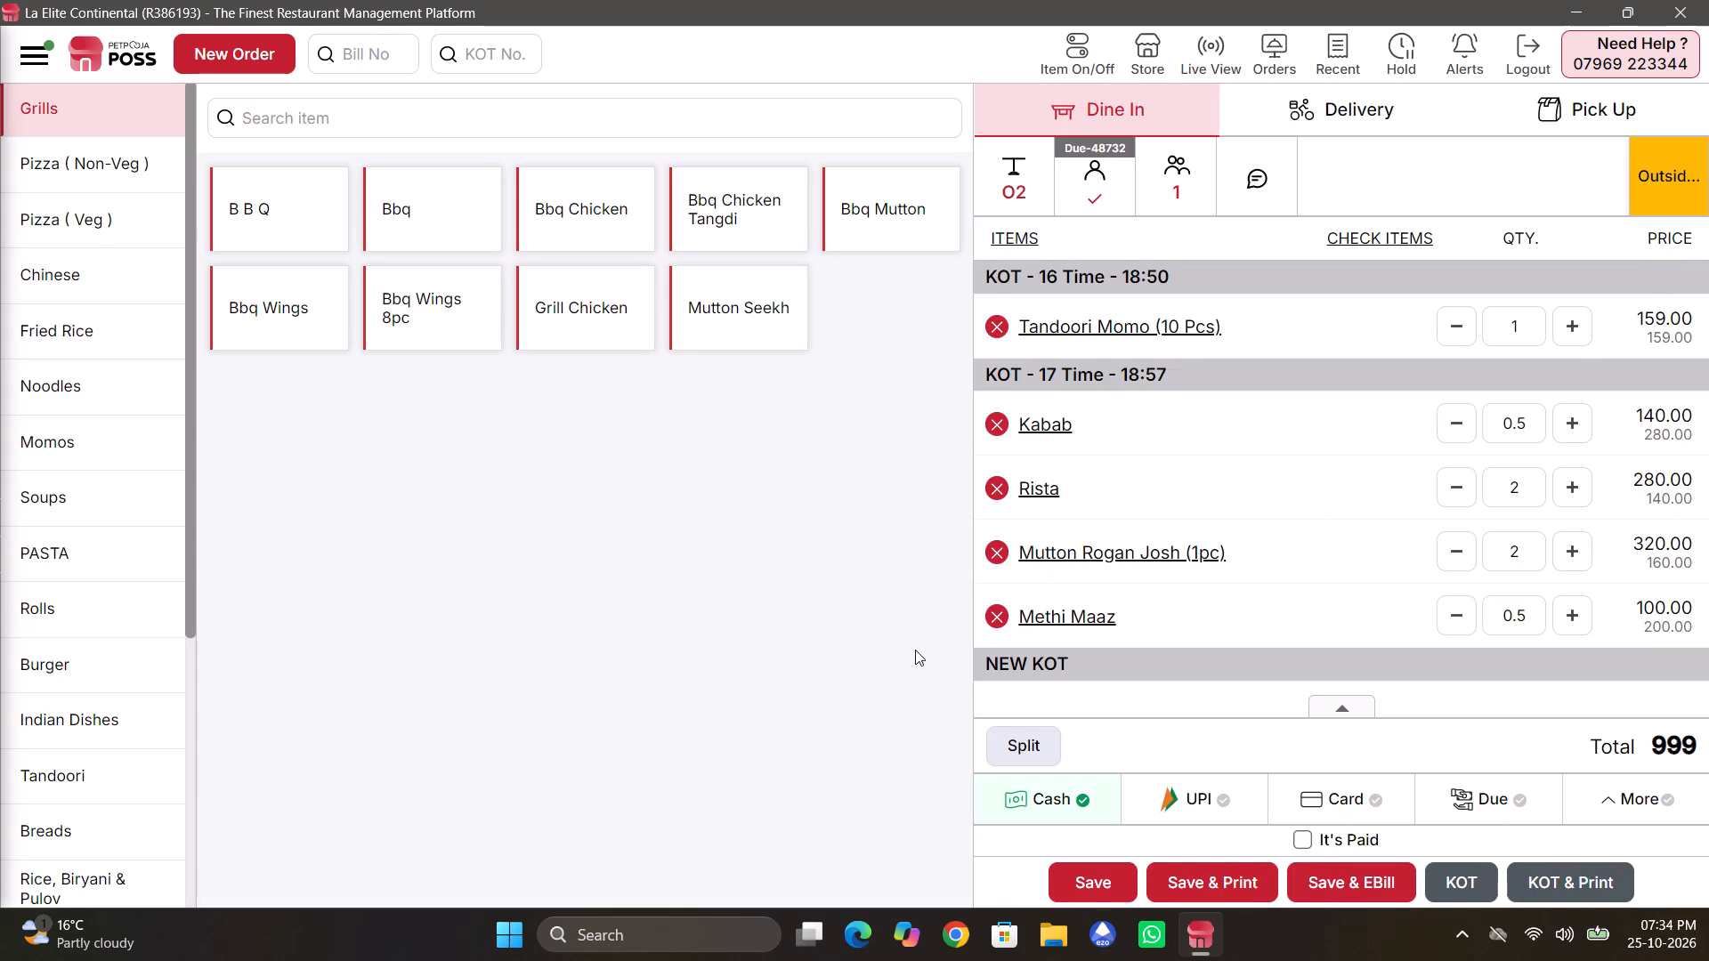
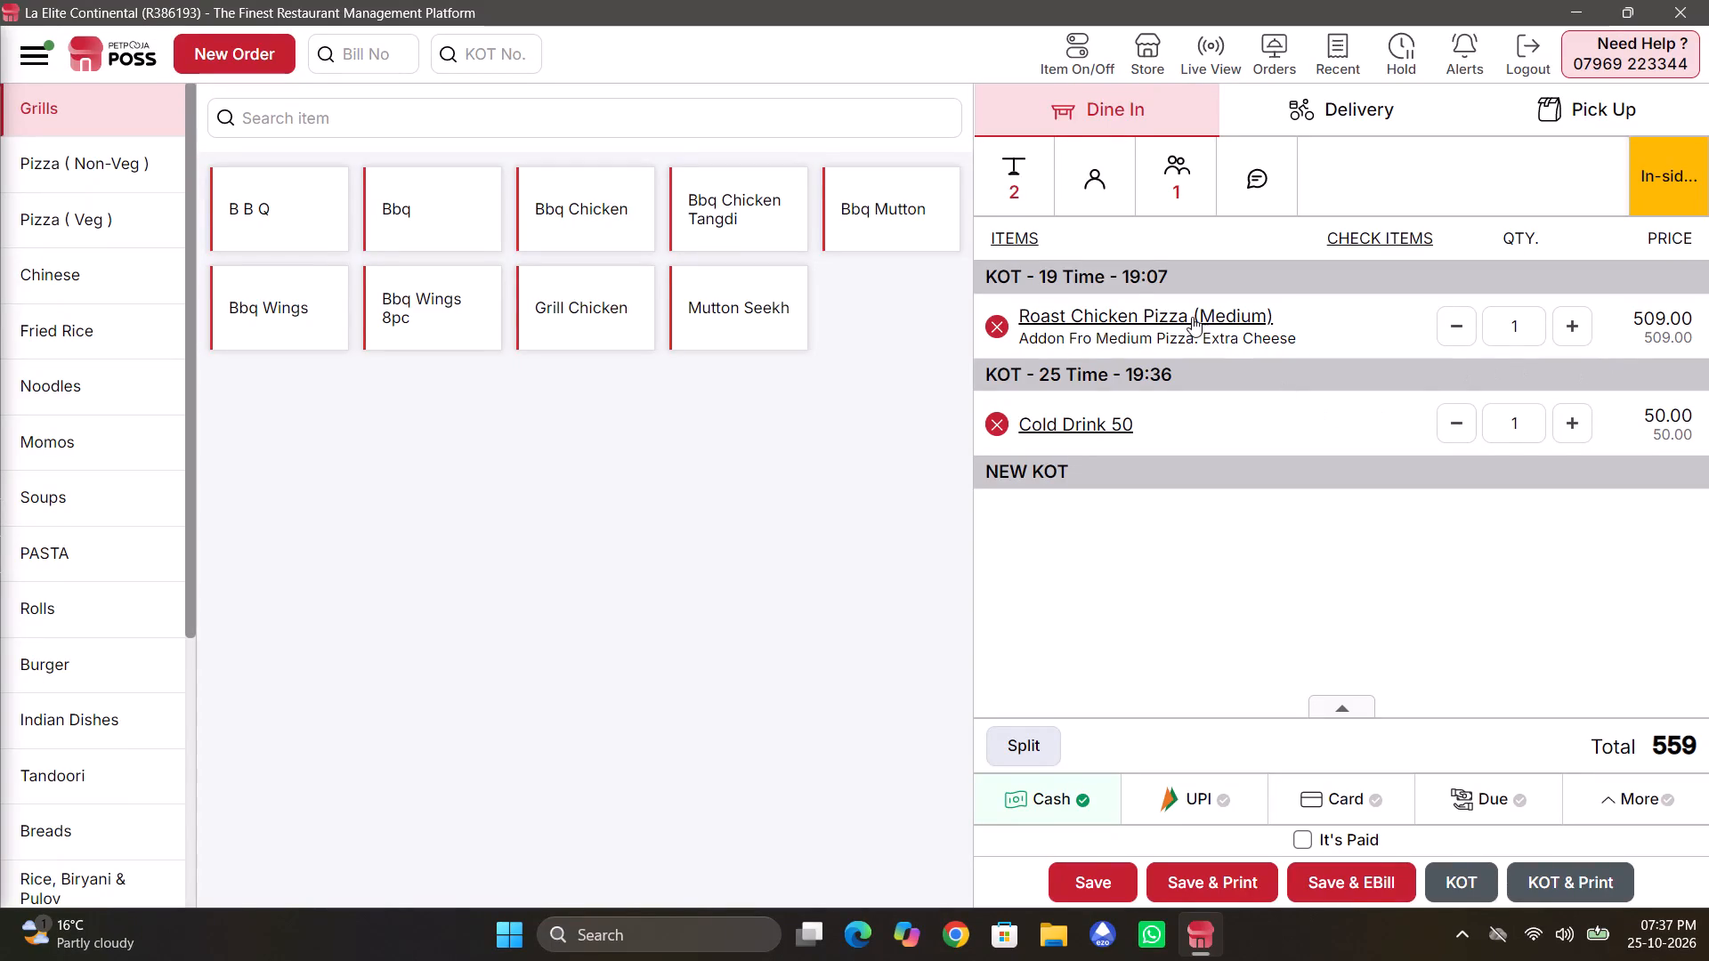
Save inside table 2's order as an e-bill with UPI as the payment type, and settle the table.
{"action": "left_click", "coordinate": [1242, 829]}
{"action": "left_click", "coordinate": [1239, 810]}
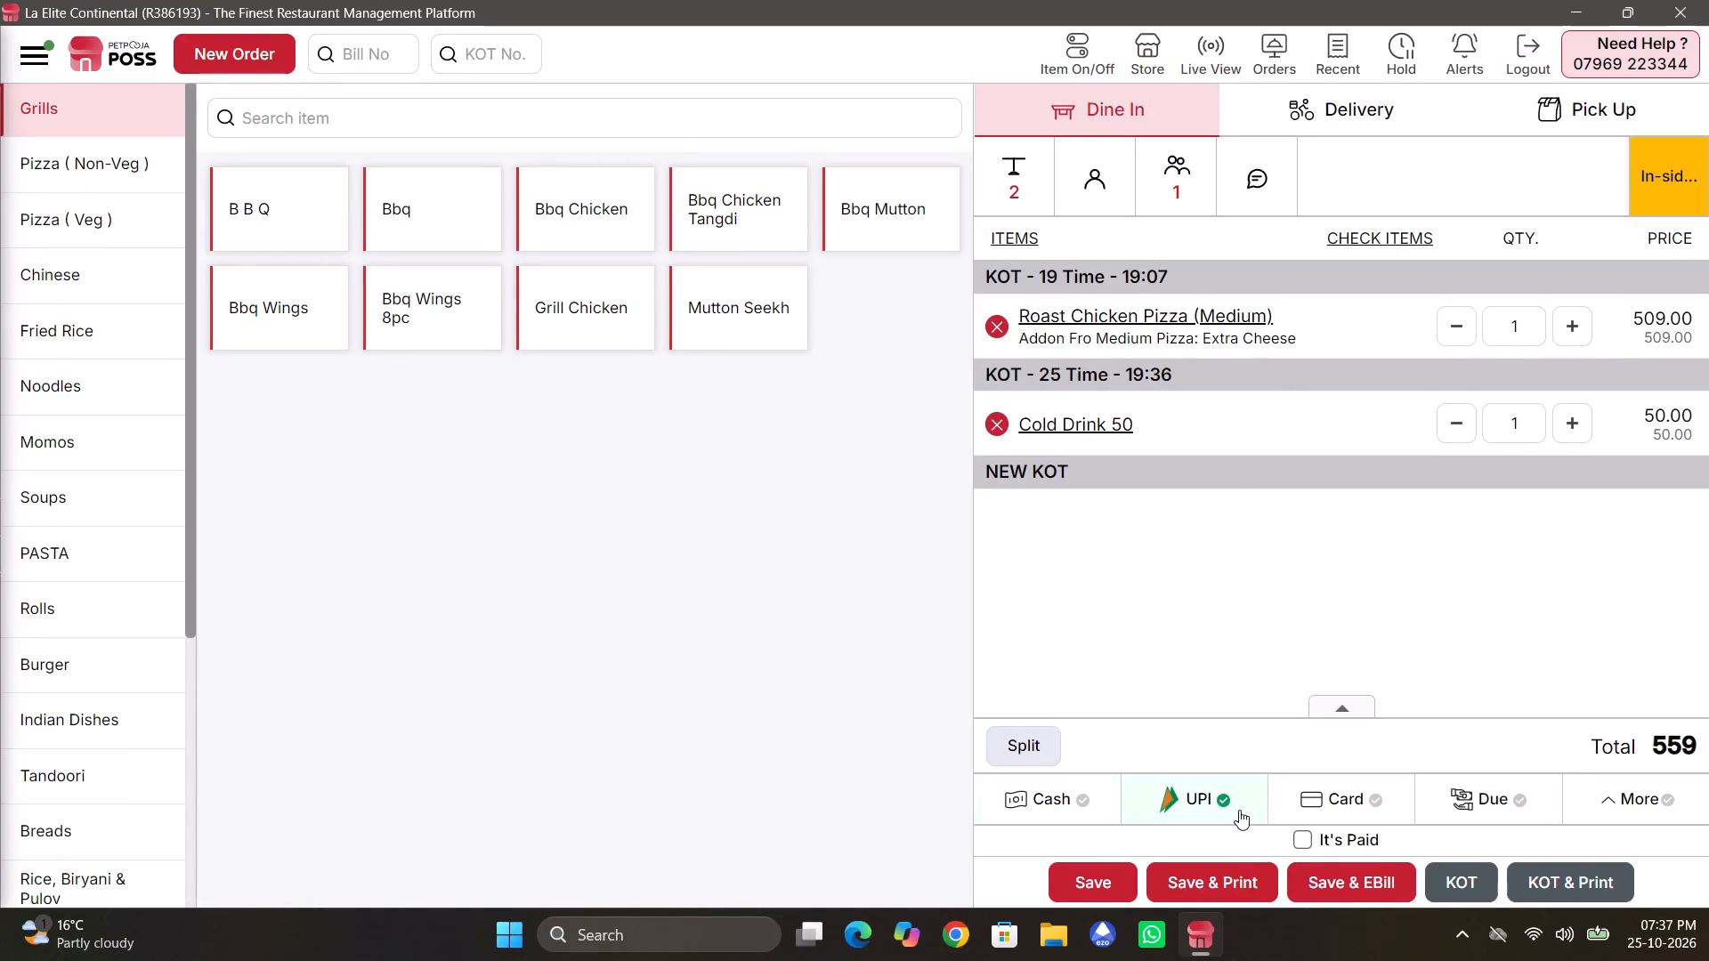
{"action": "left_click", "coordinate": [1317, 866]}
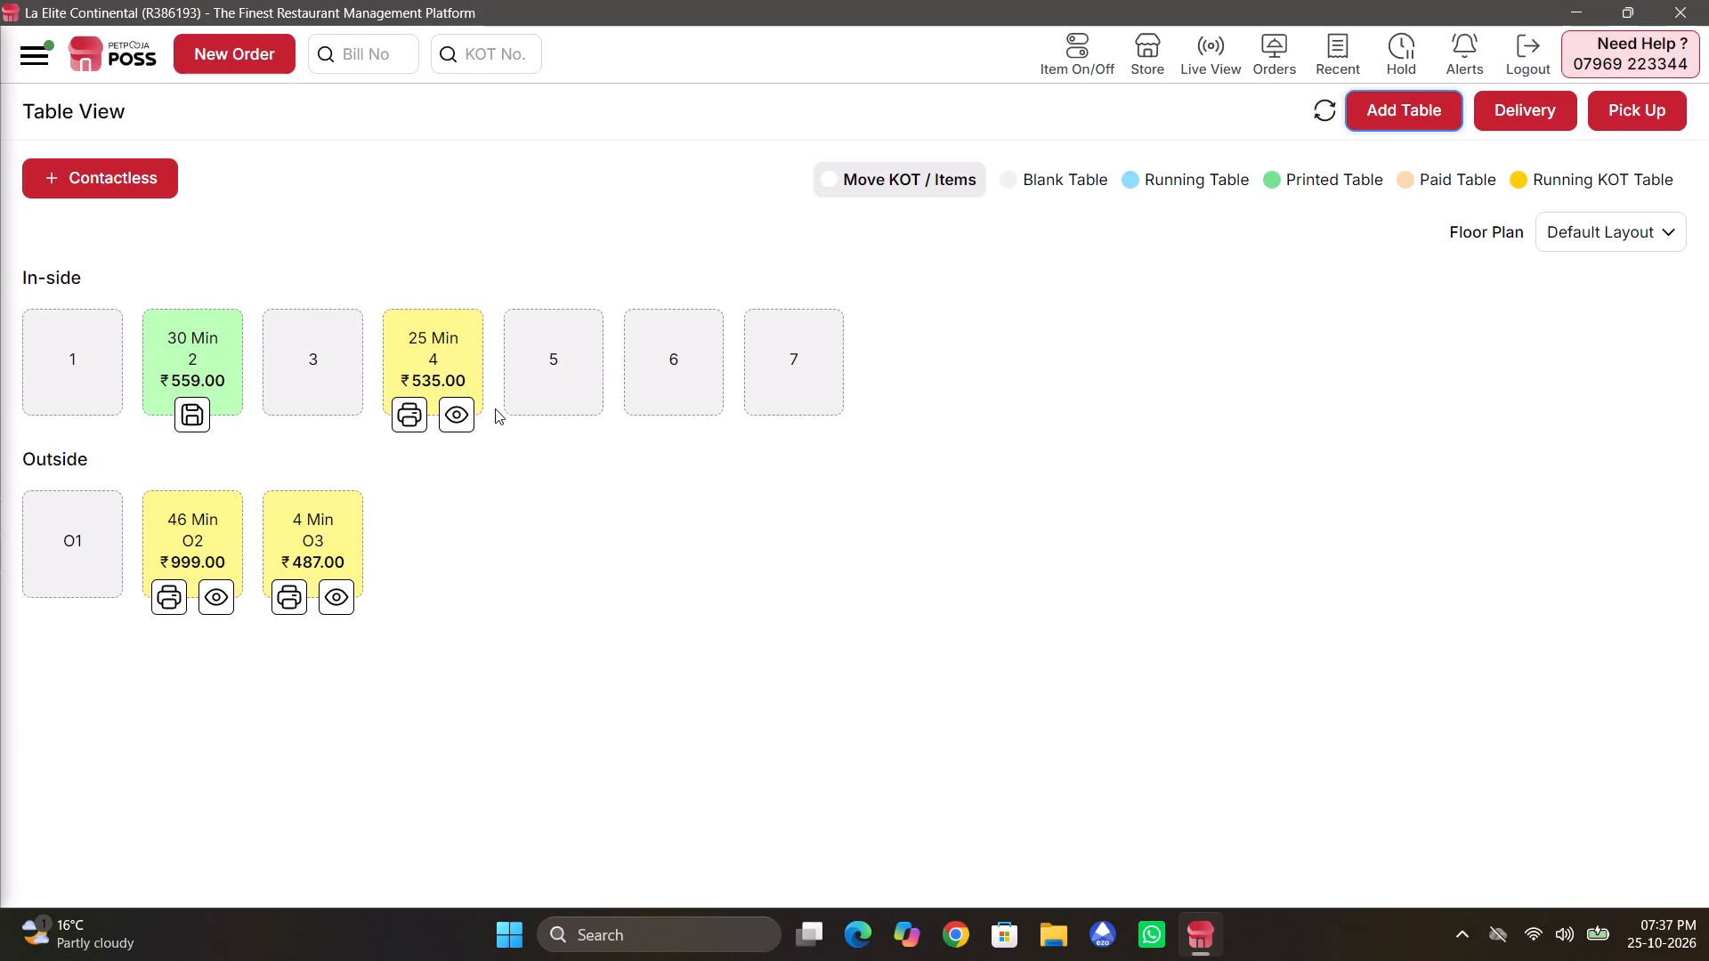
{"action": "left_click", "coordinate": [198, 417]}
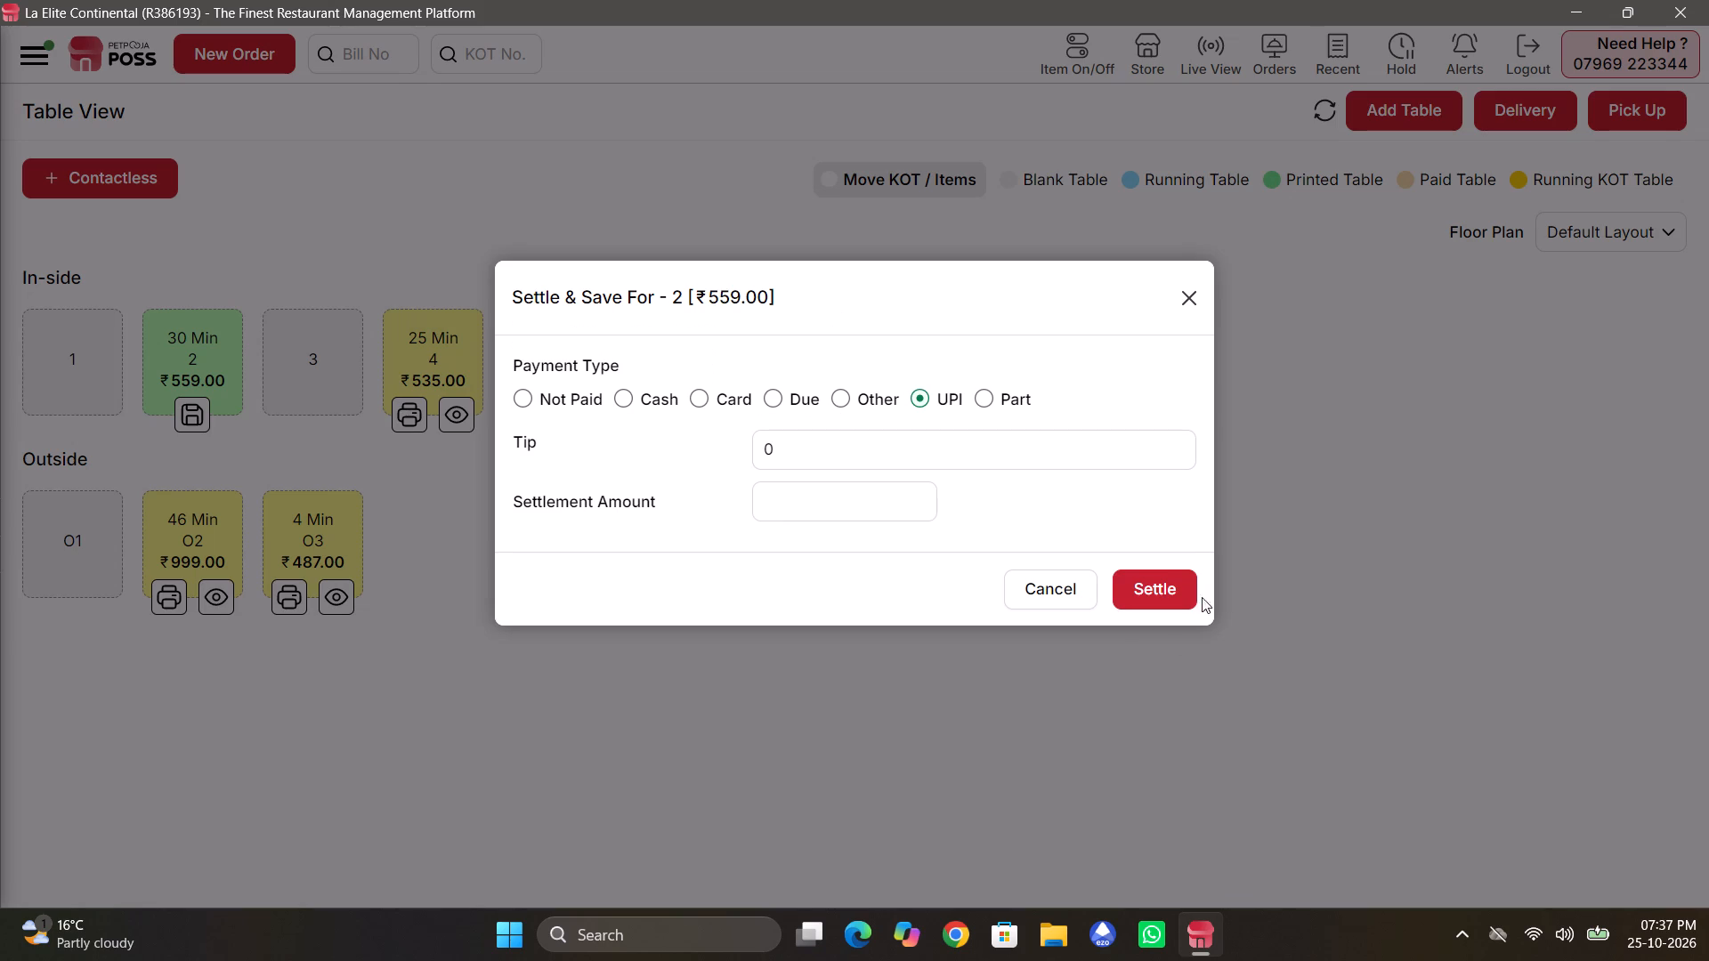
{"action": "left_click", "coordinate": [1177, 595]}
Open inside table 4, review the items of its running KOTs, and return to the table overview.
{"action": "left_click", "coordinate": [422, 328]}
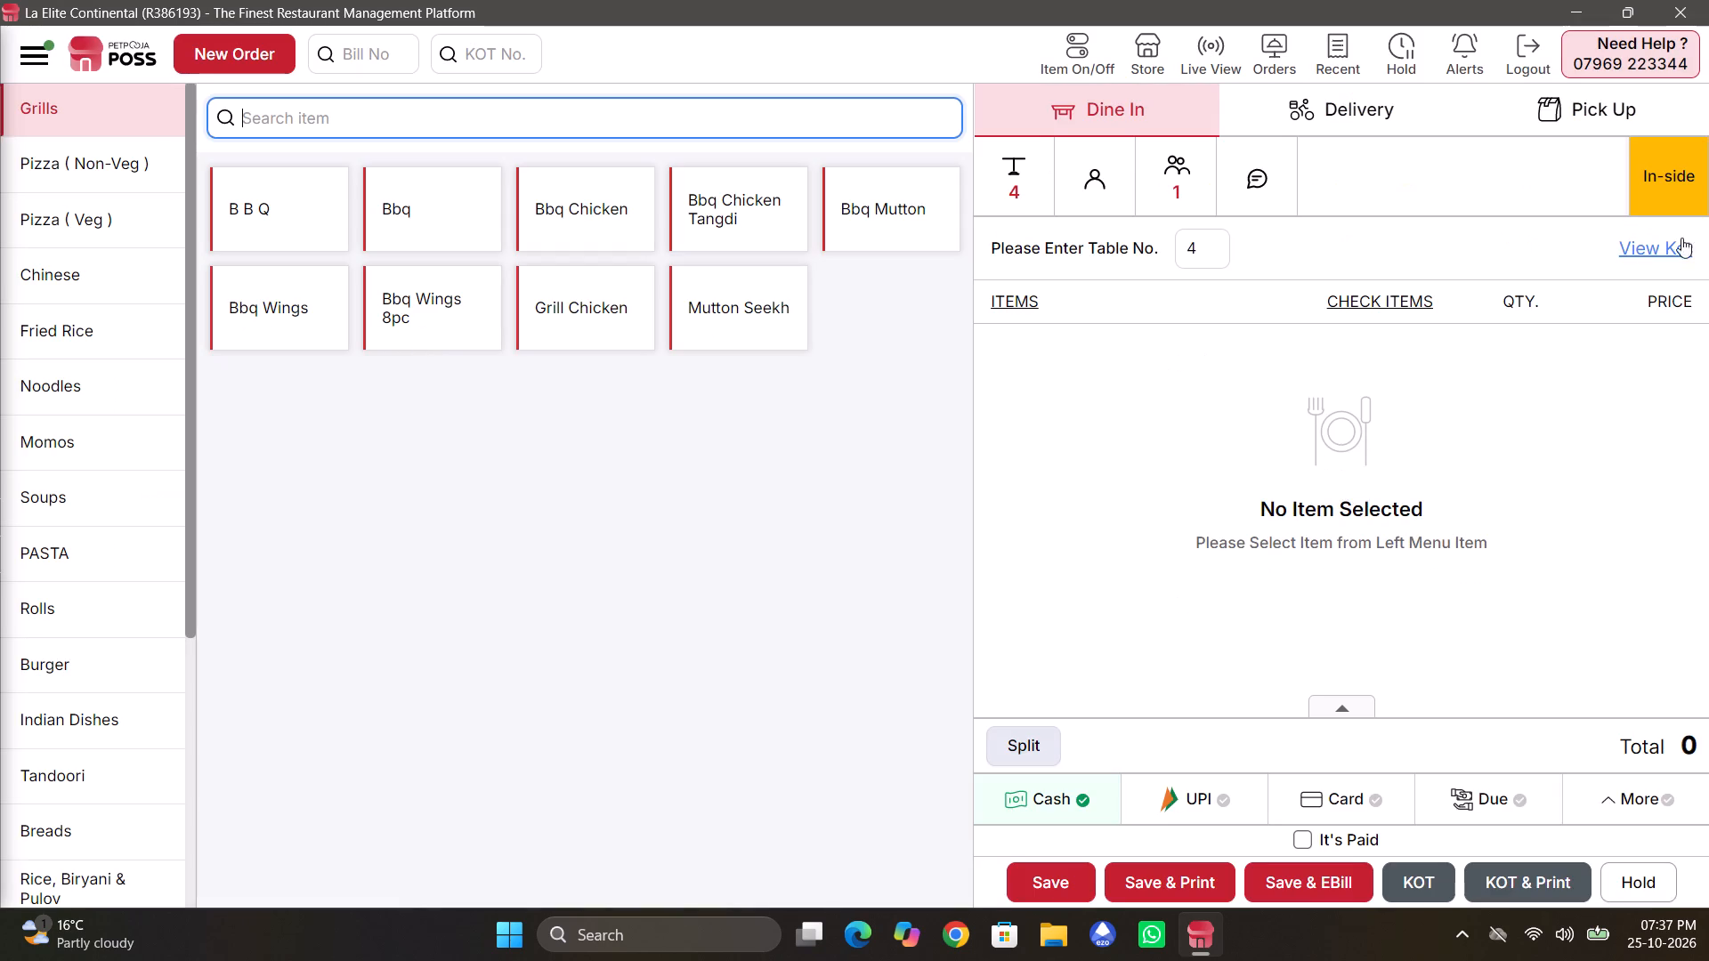
{"action": "left_click", "coordinate": [1649, 238]}
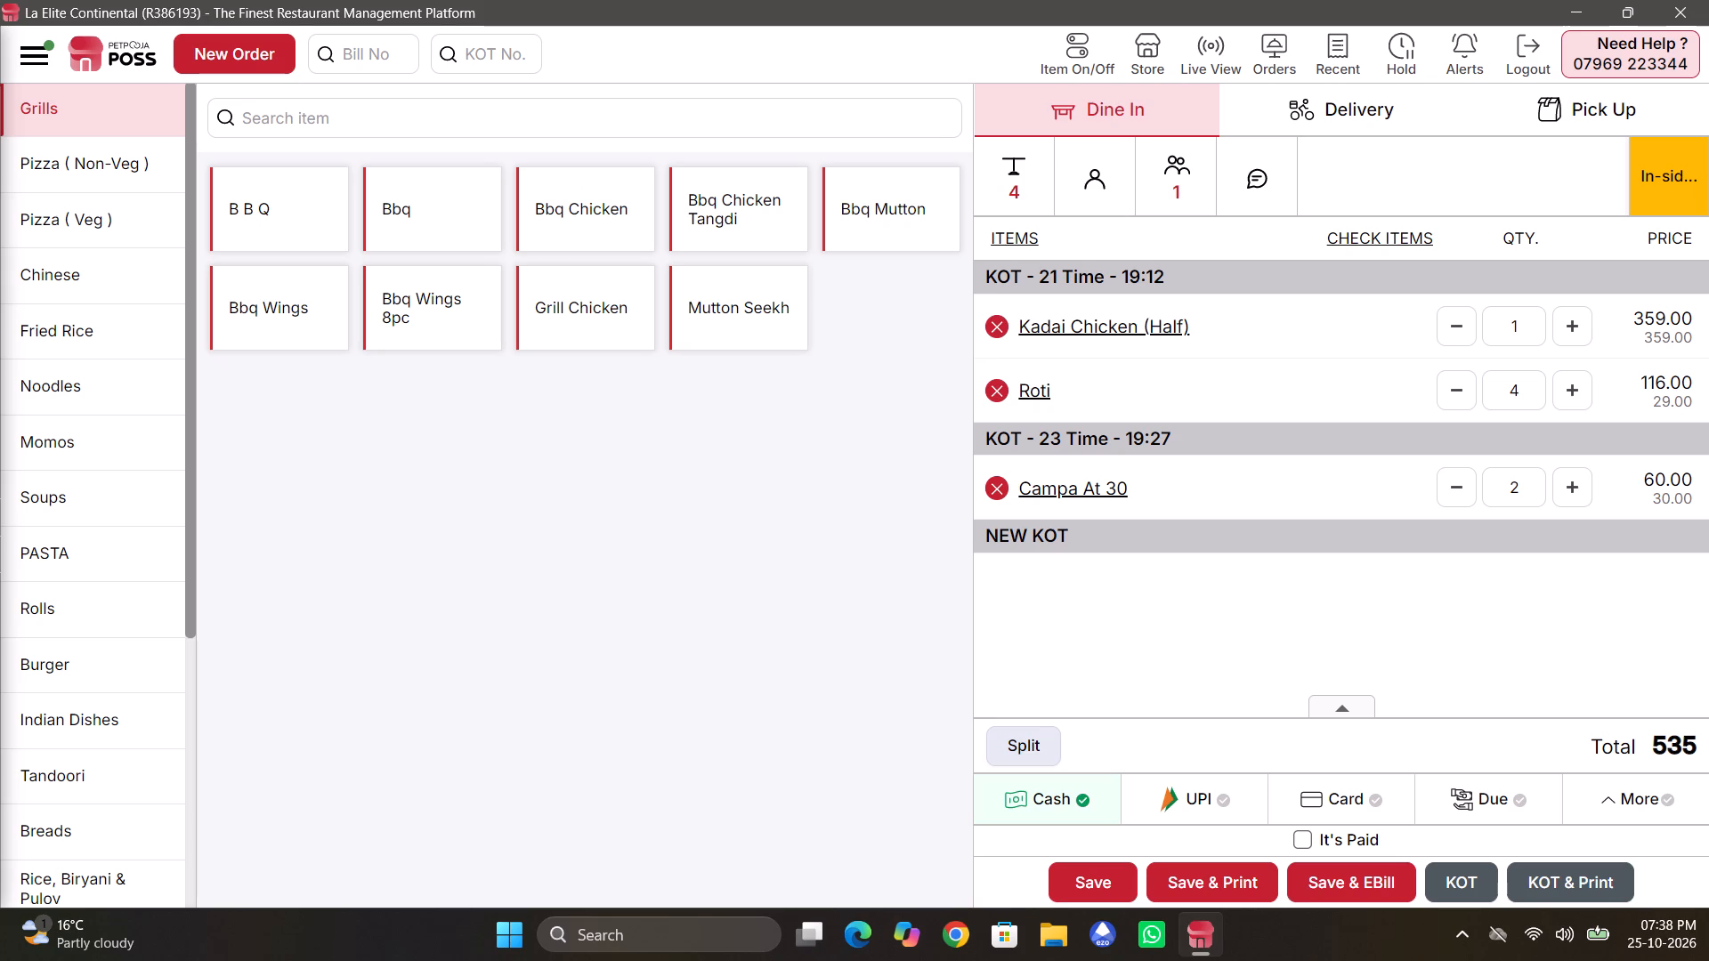
{"action": "left_click", "coordinate": [263, 61]}
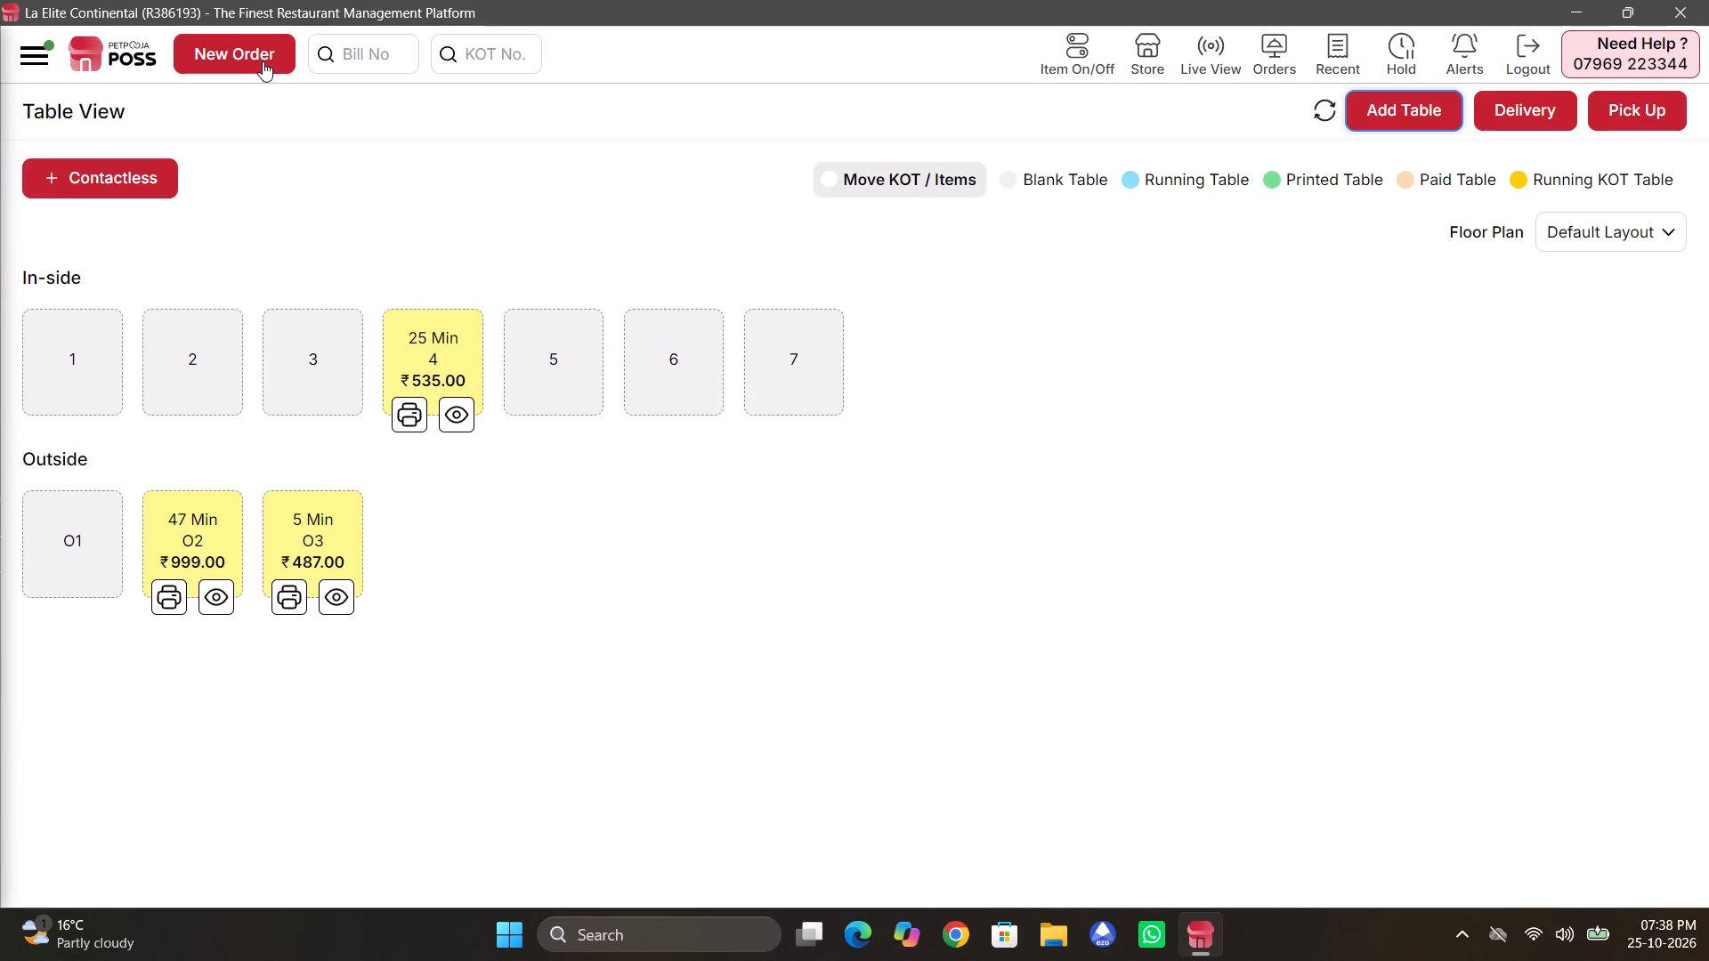
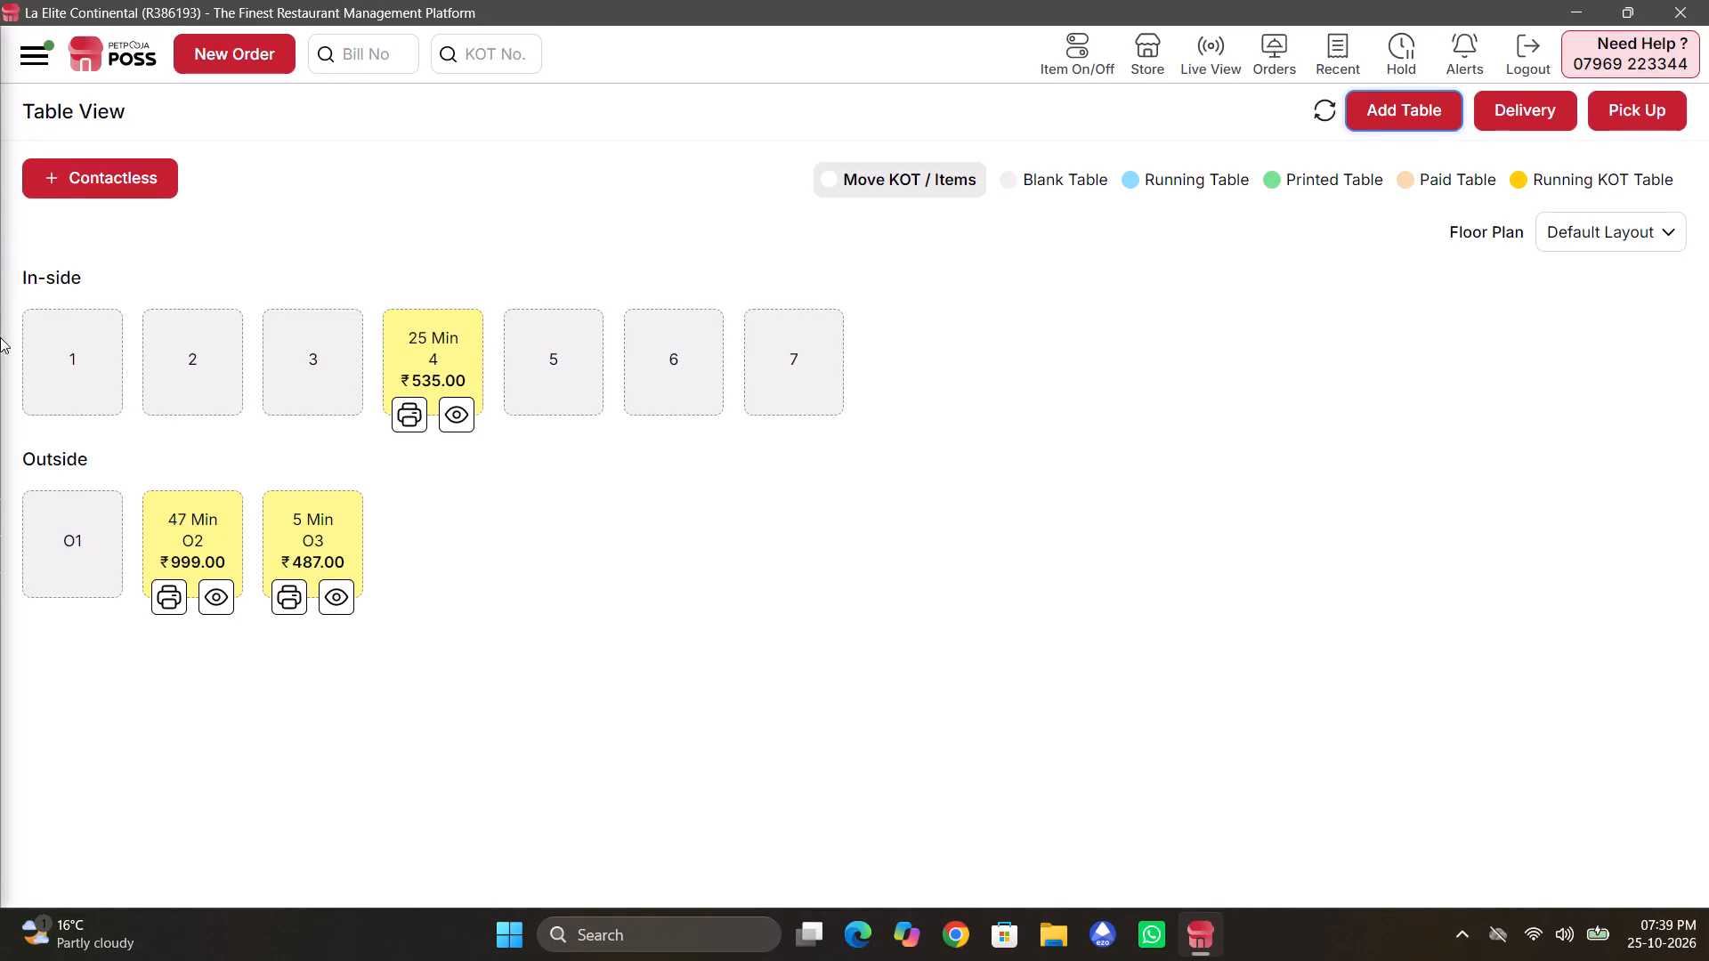
Increase the Roti quantity to 6 in inside table 4's running order and send the updated KOT.
{"action": "left_click", "coordinate": [433, 359]}
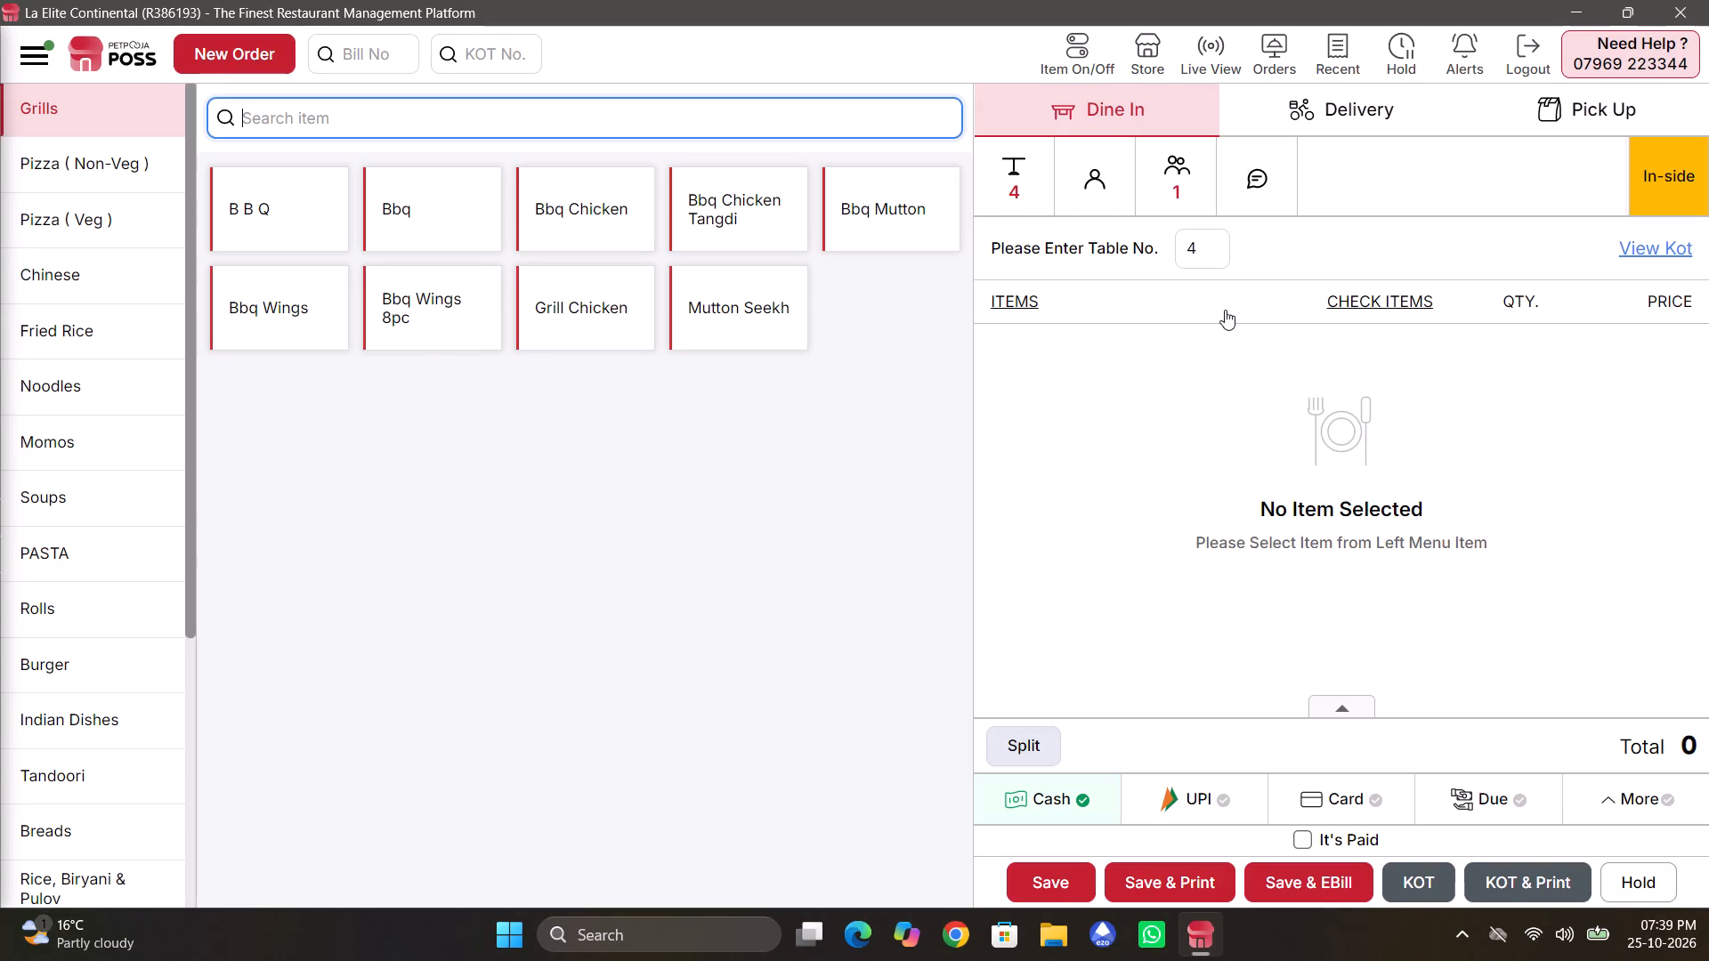
{"action": "left_click", "coordinate": [1675, 250]}
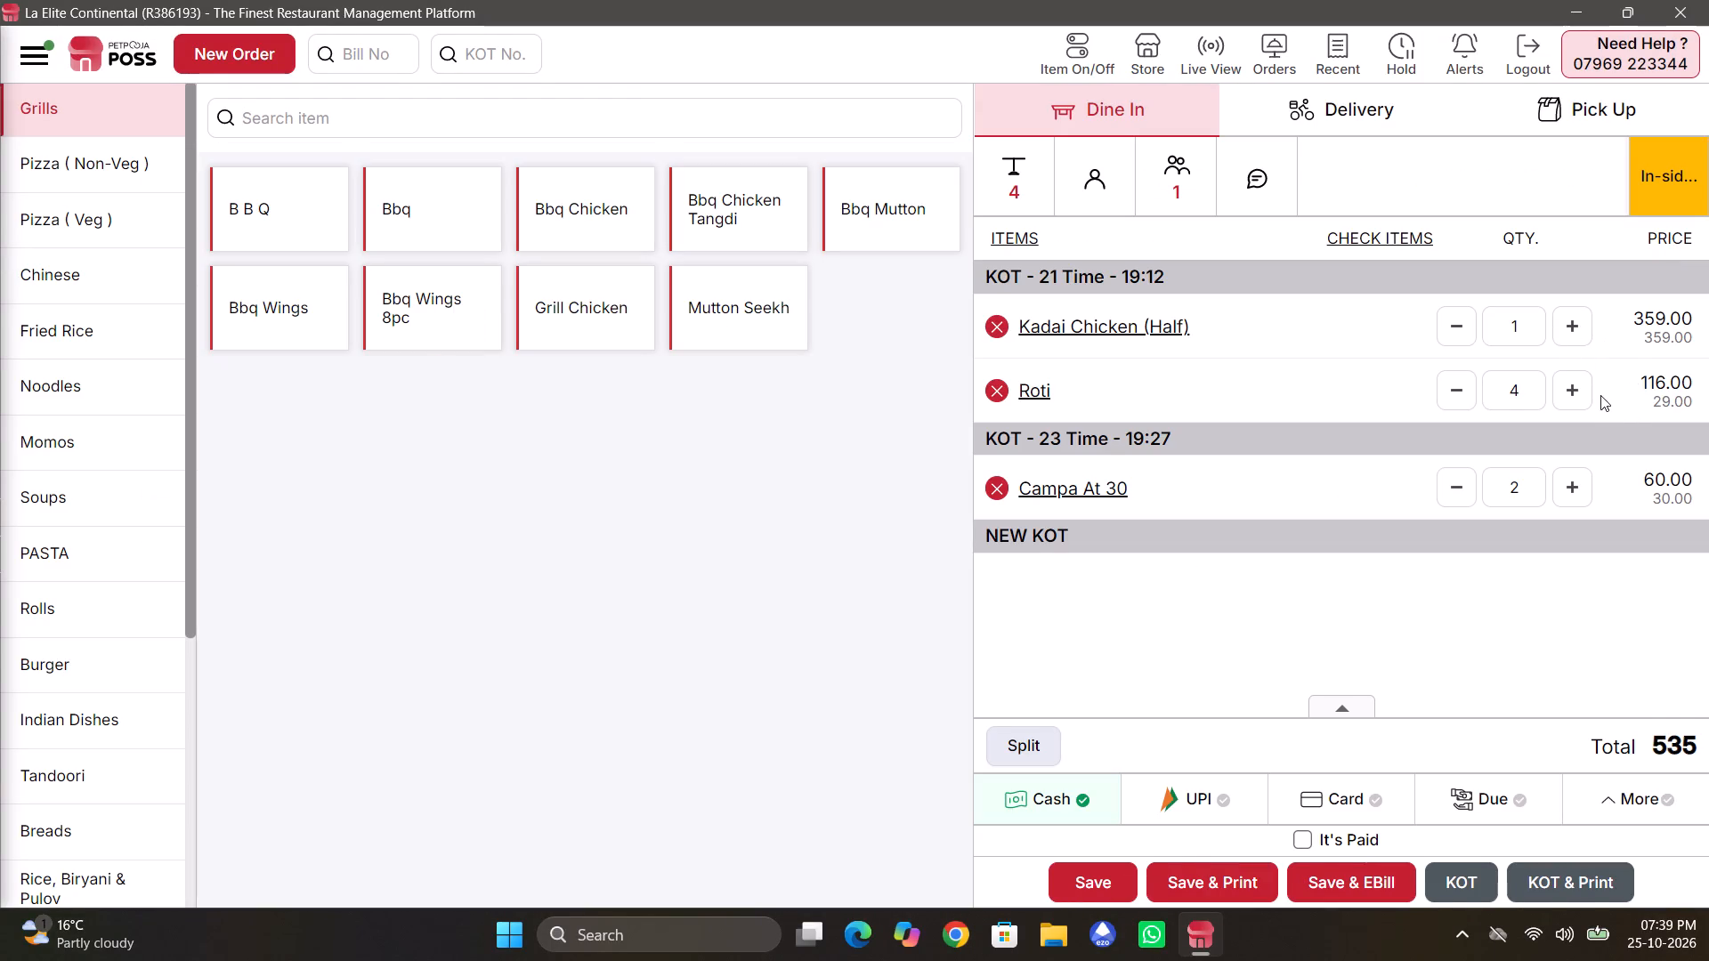
{"action": "double_click", "coordinate": [1590, 395]}
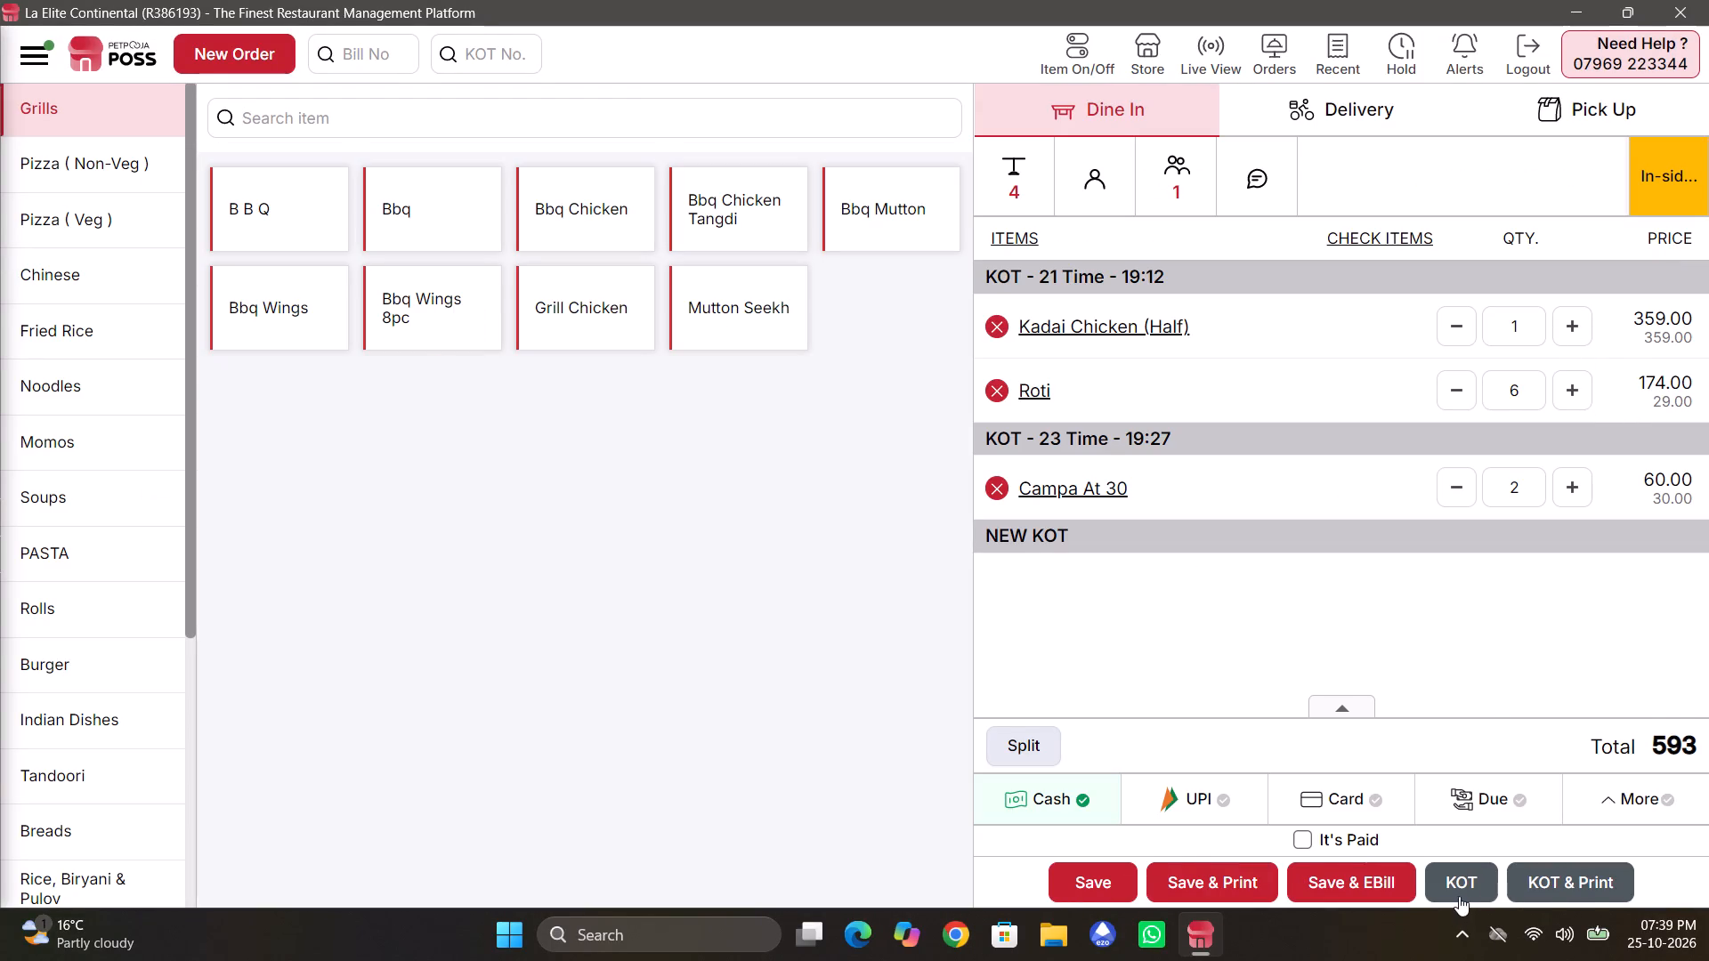
{"action": "left_click", "coordinate": [1459, 893]}
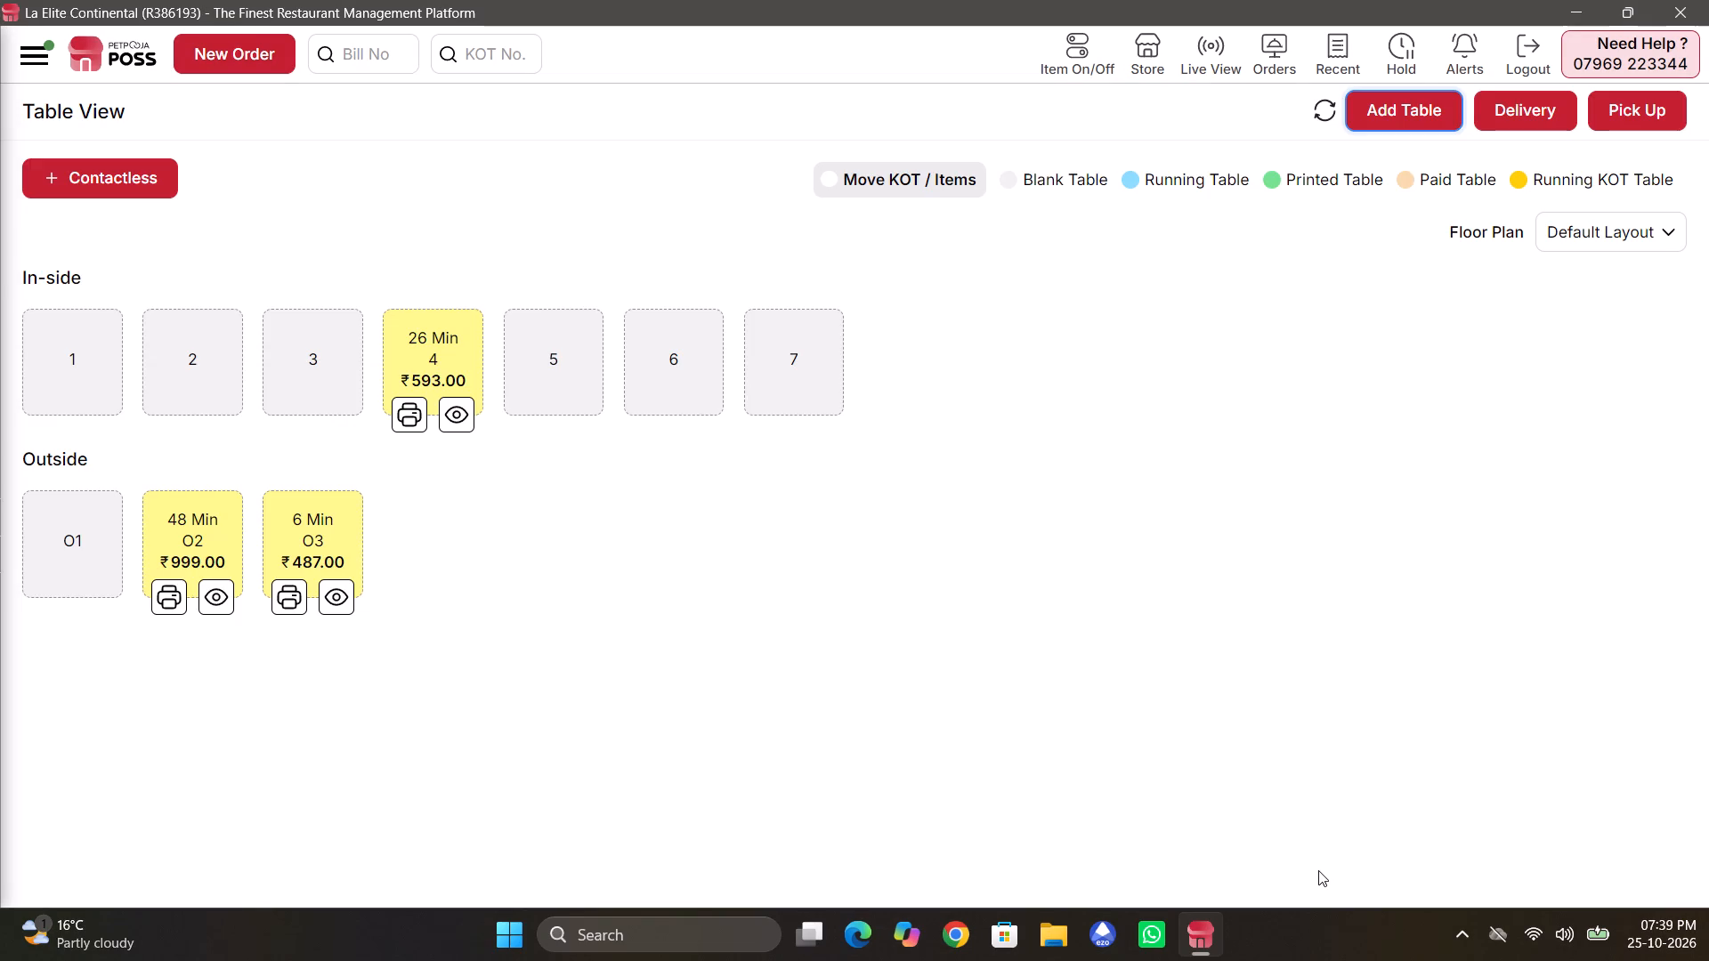
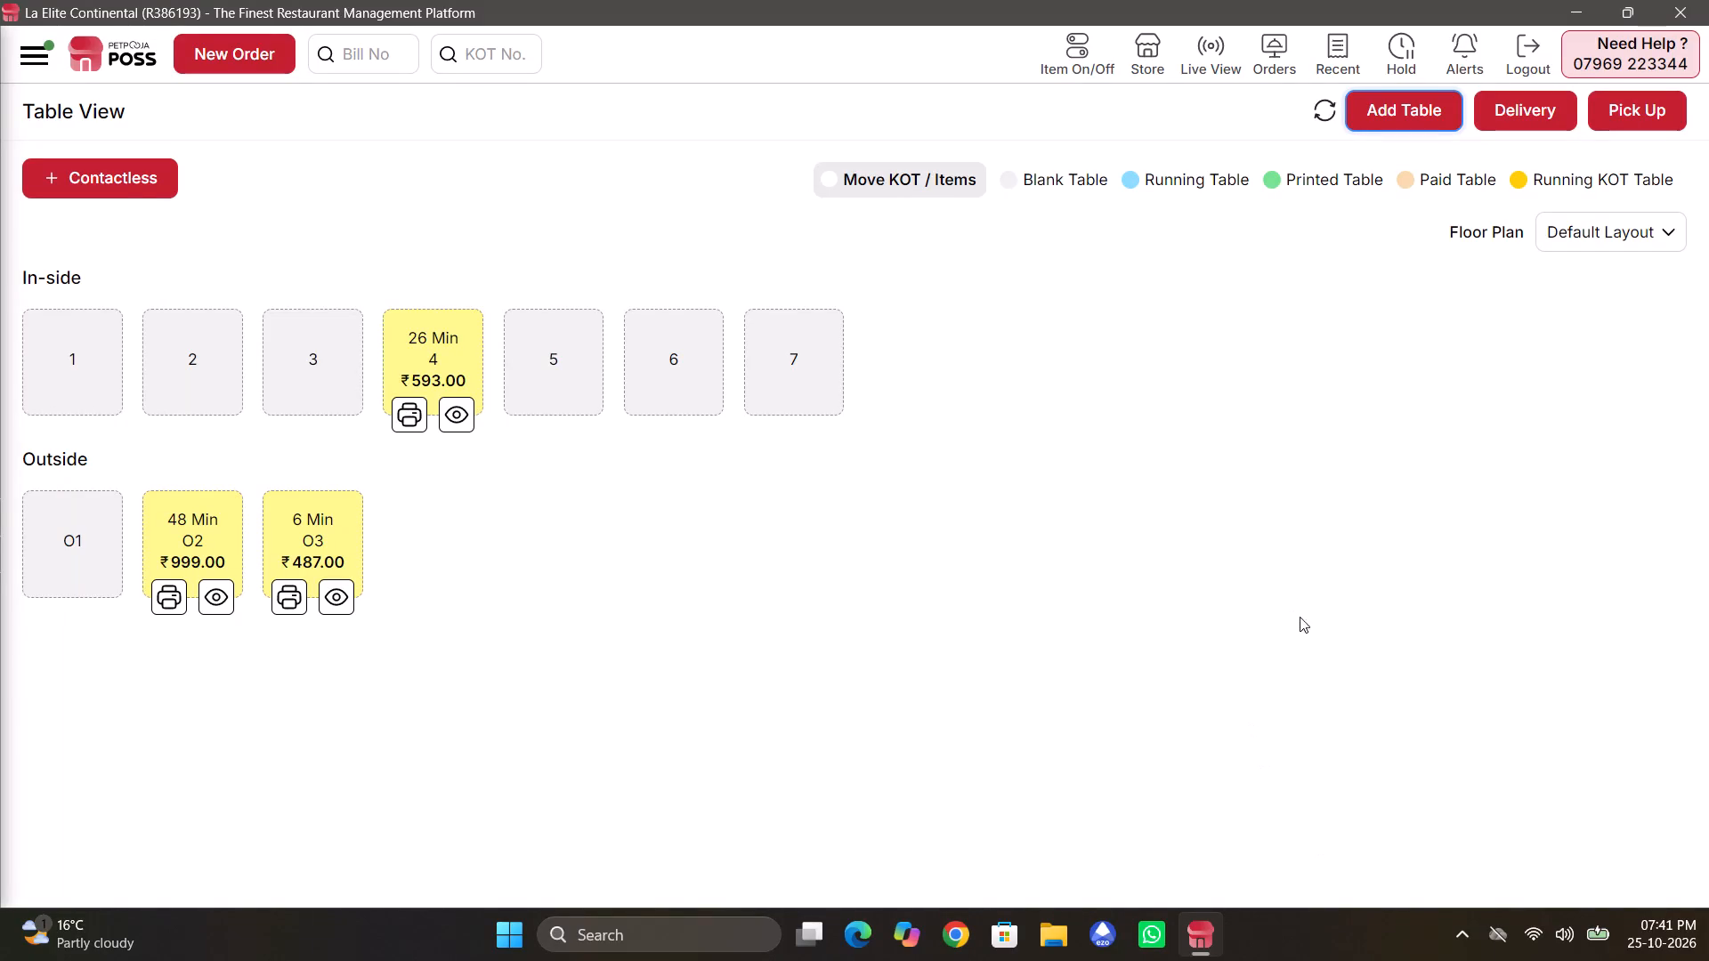
View the running order for outside table O3 and return to the table overview.
{"action": "left_click", "coordinate": [345, 602]}
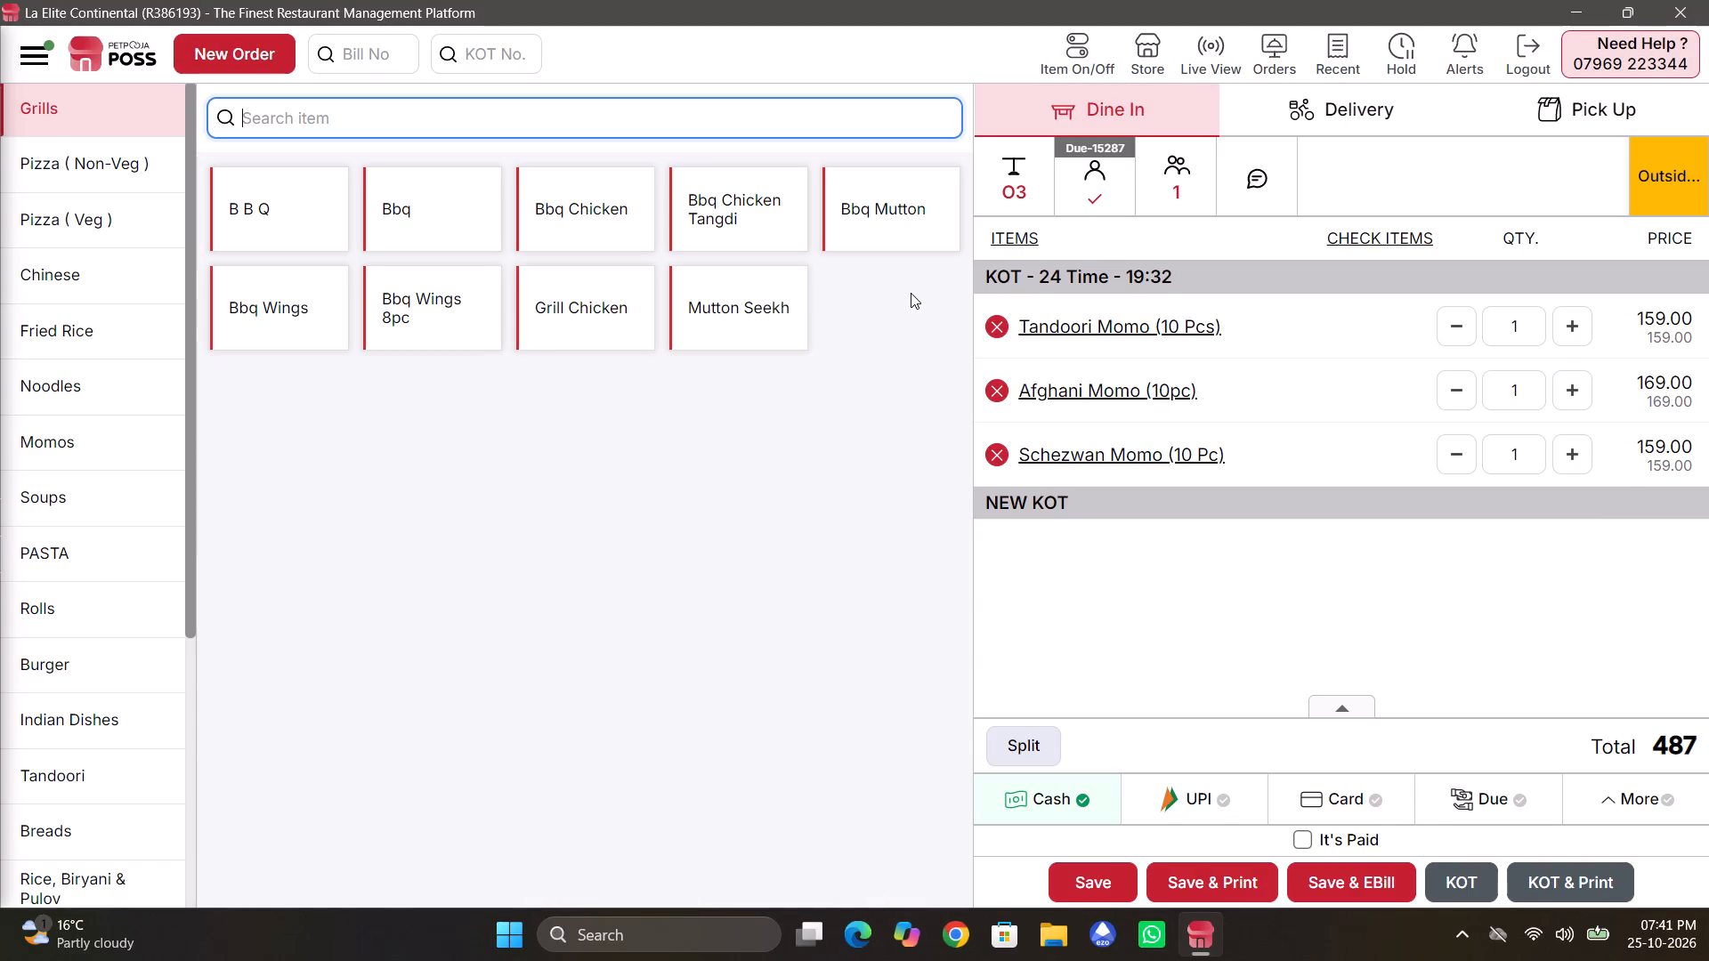
{"action": "left_click", "coordinate": [253, 36]}
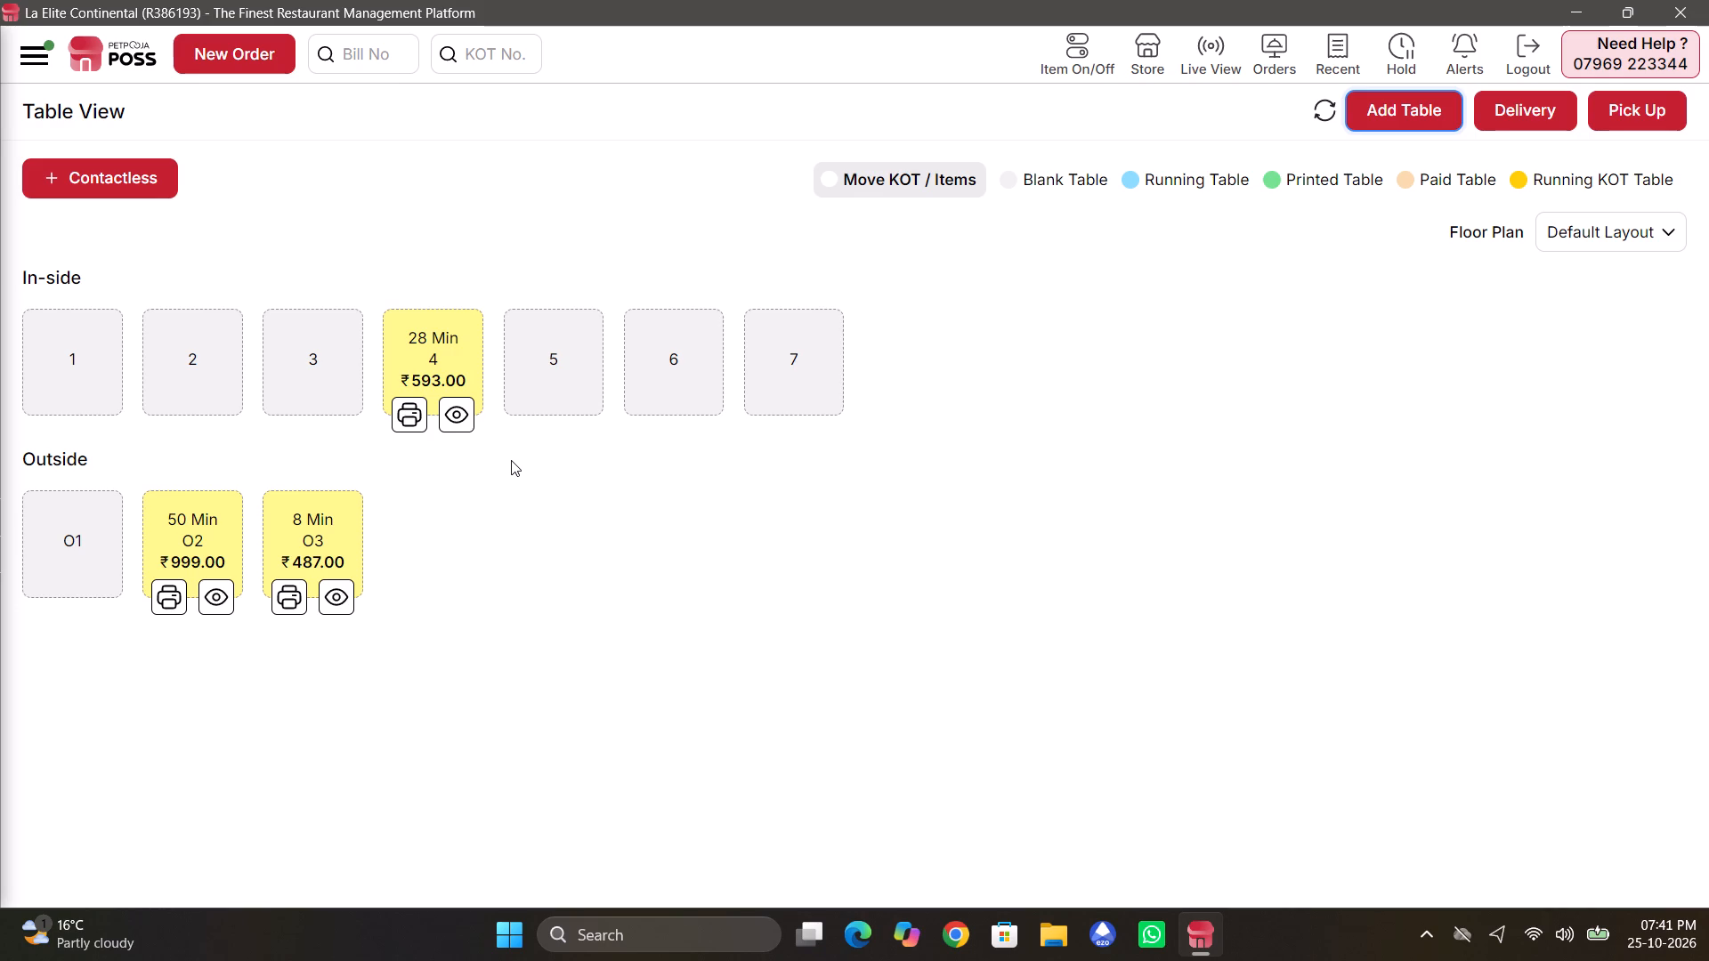
Open inside table 4's running order, then save and print its bill.
{"action": "left_click", "coordinate": [474, 418]}
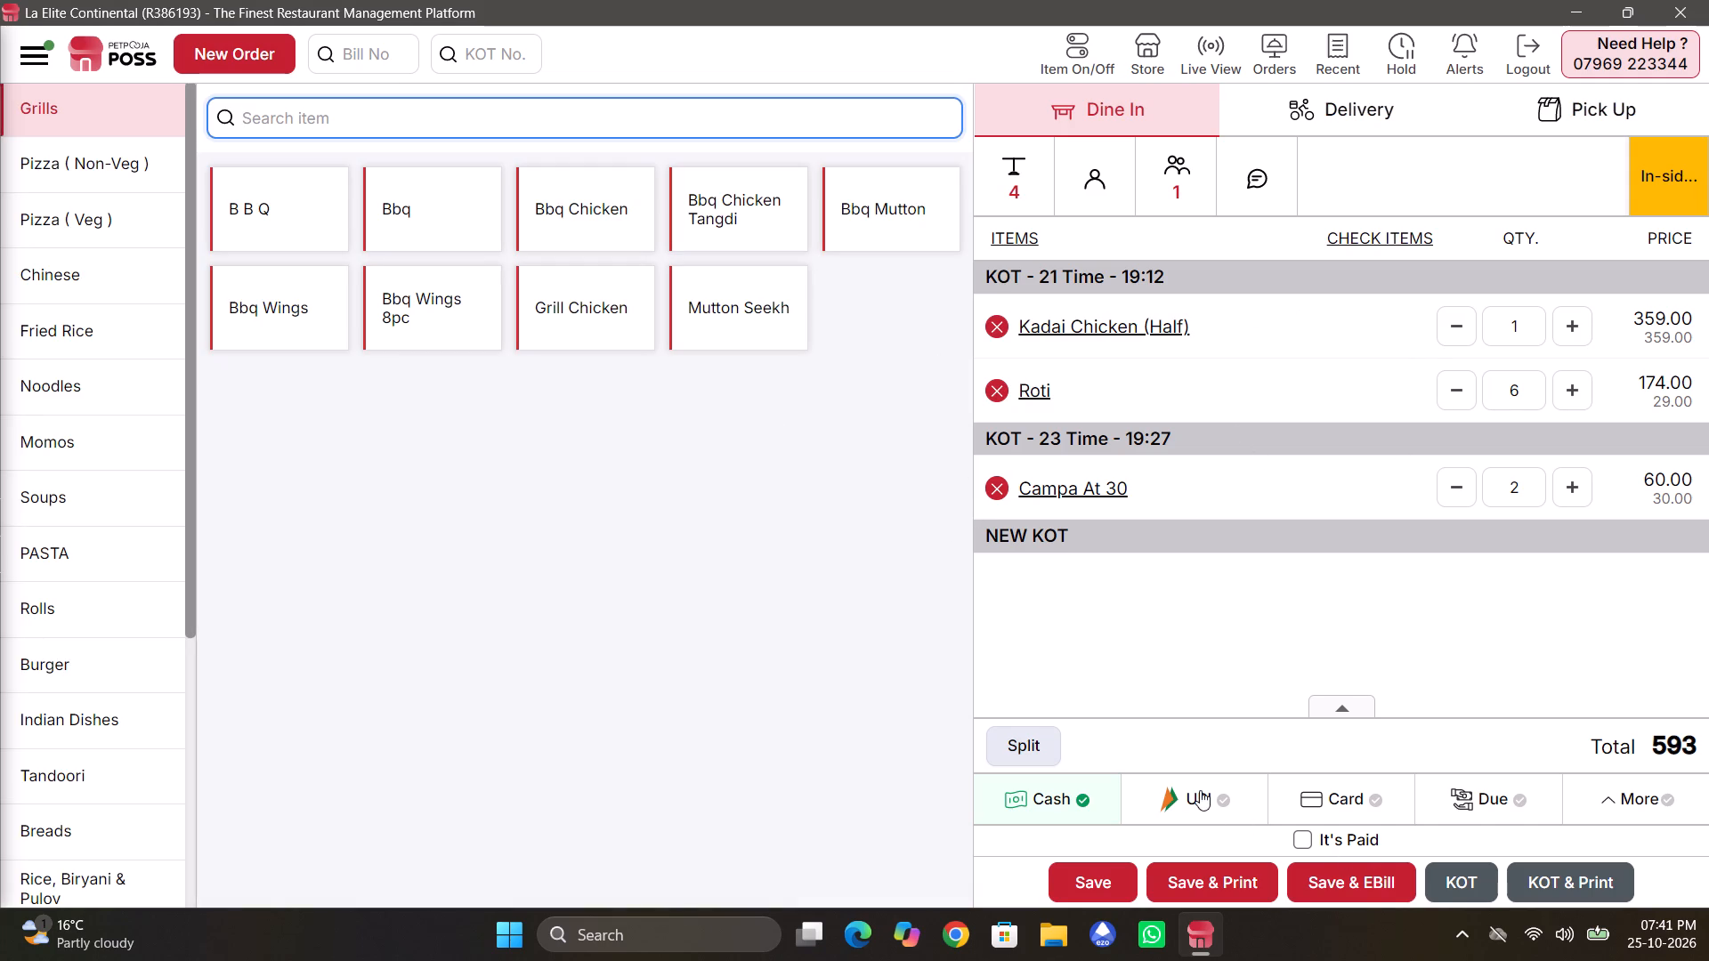
{"action": "left_click", "coordinate": [1235, 870]}
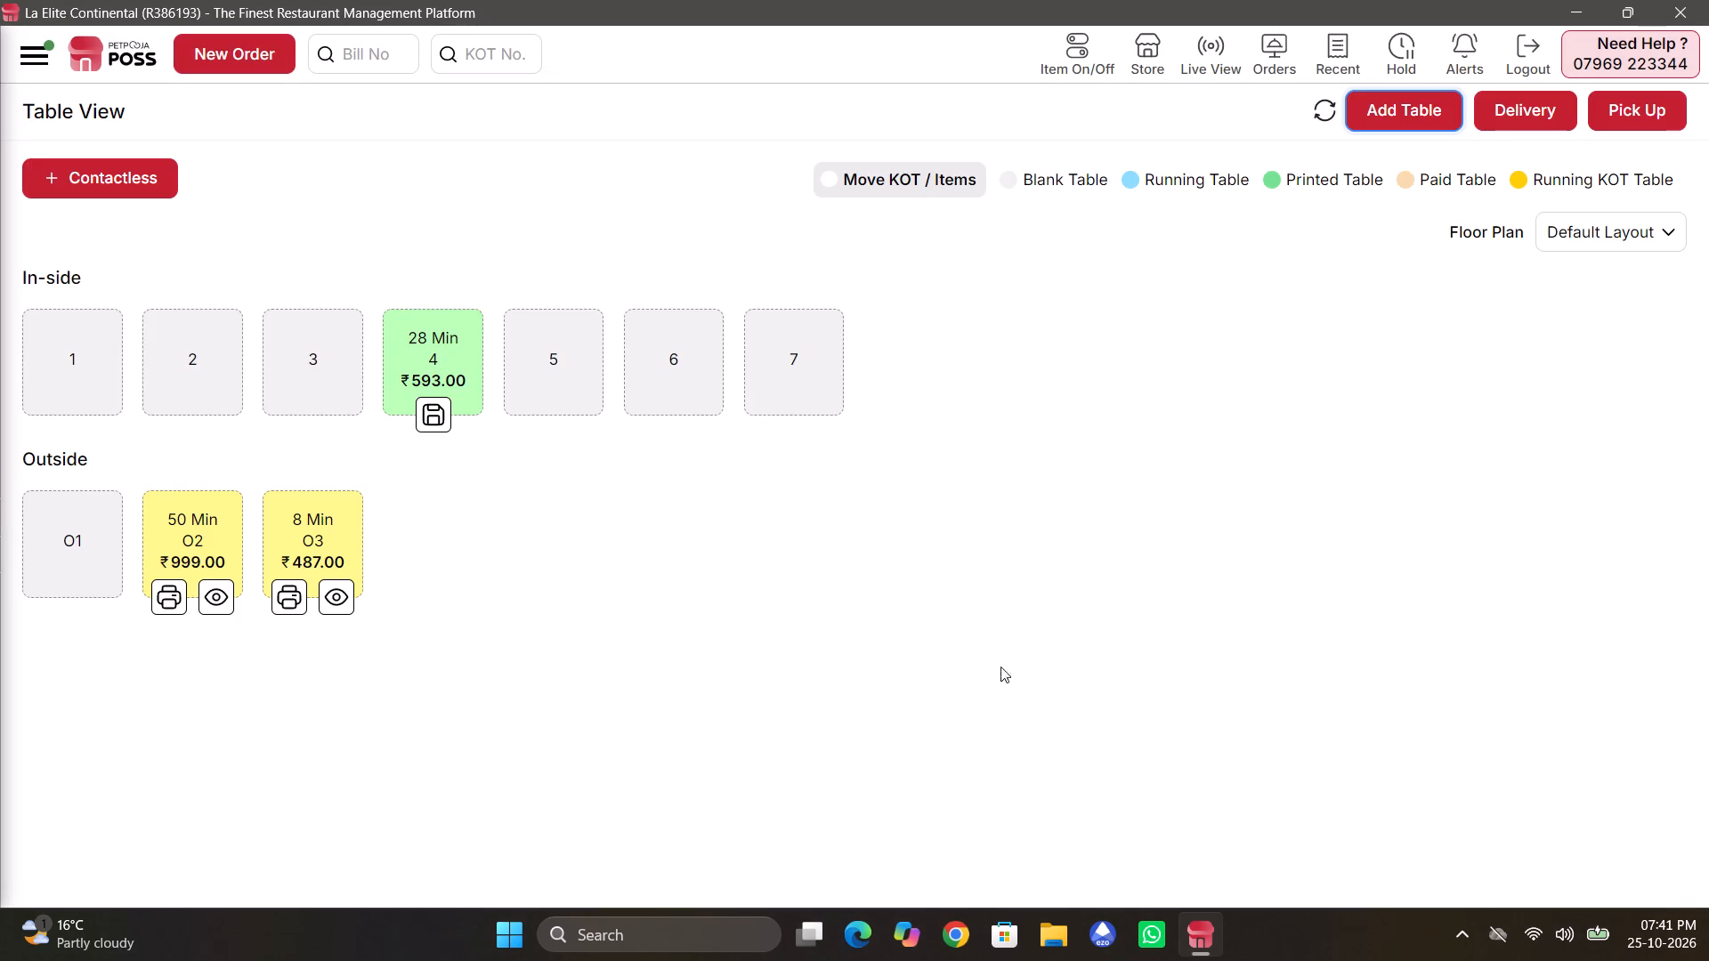
Open the printed bill of inside table 4.
{"action": "left_click", "coordinate": [466, 345]}
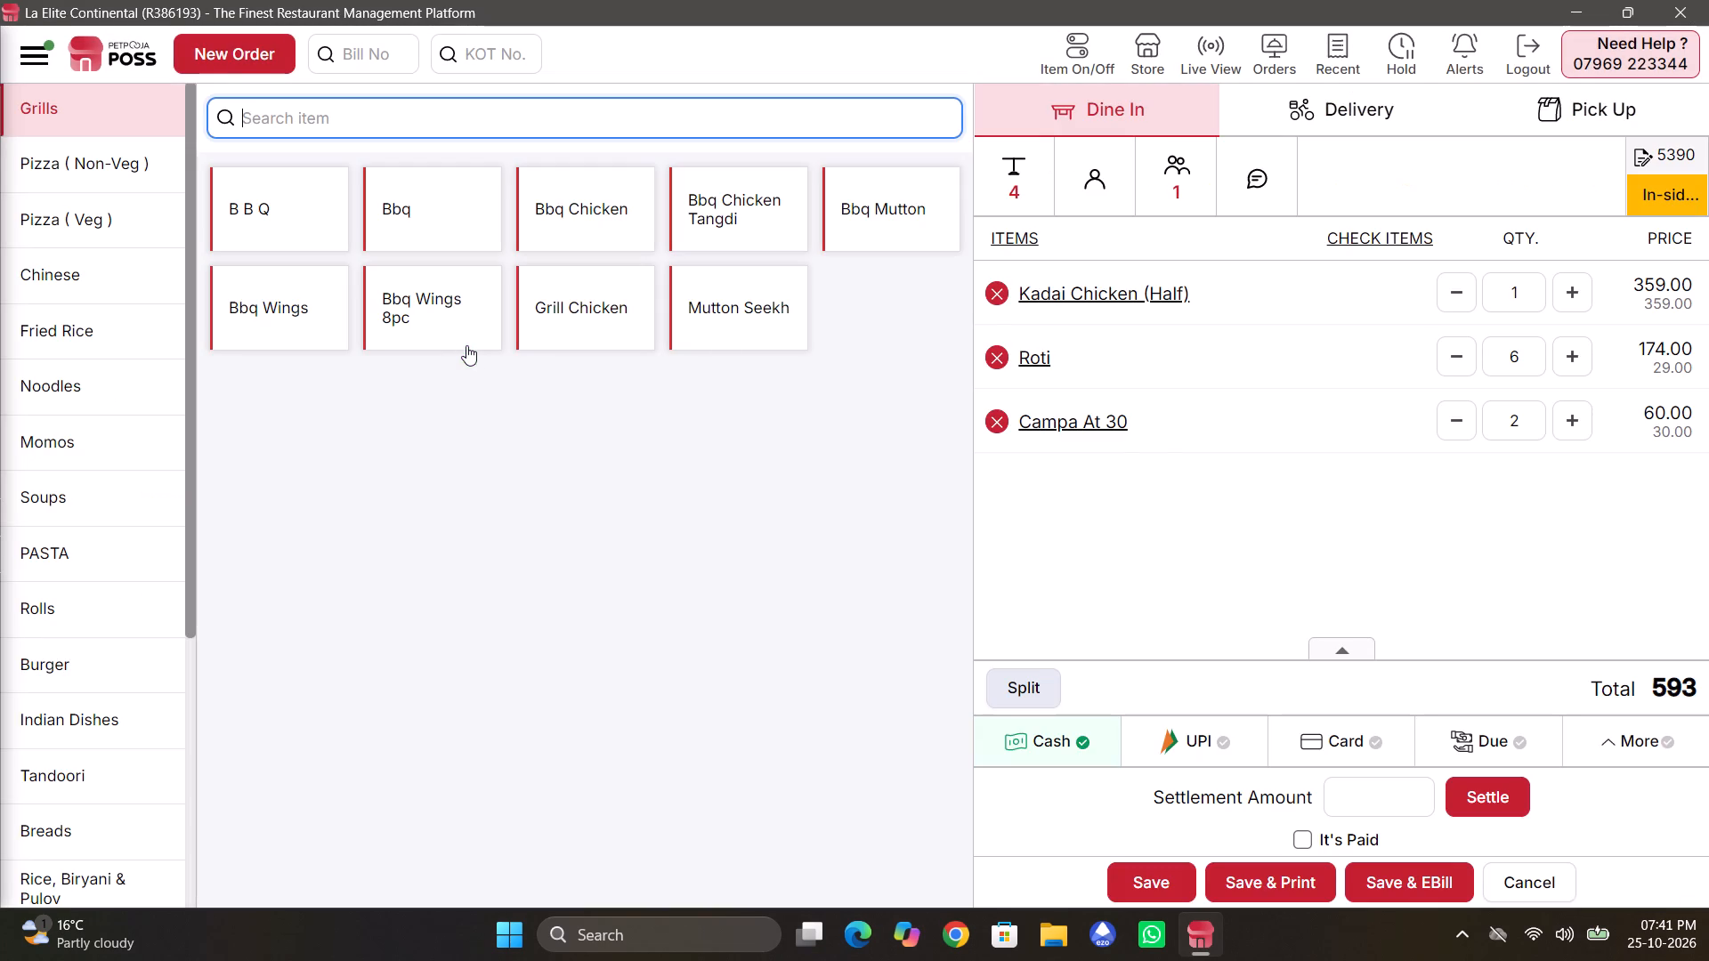
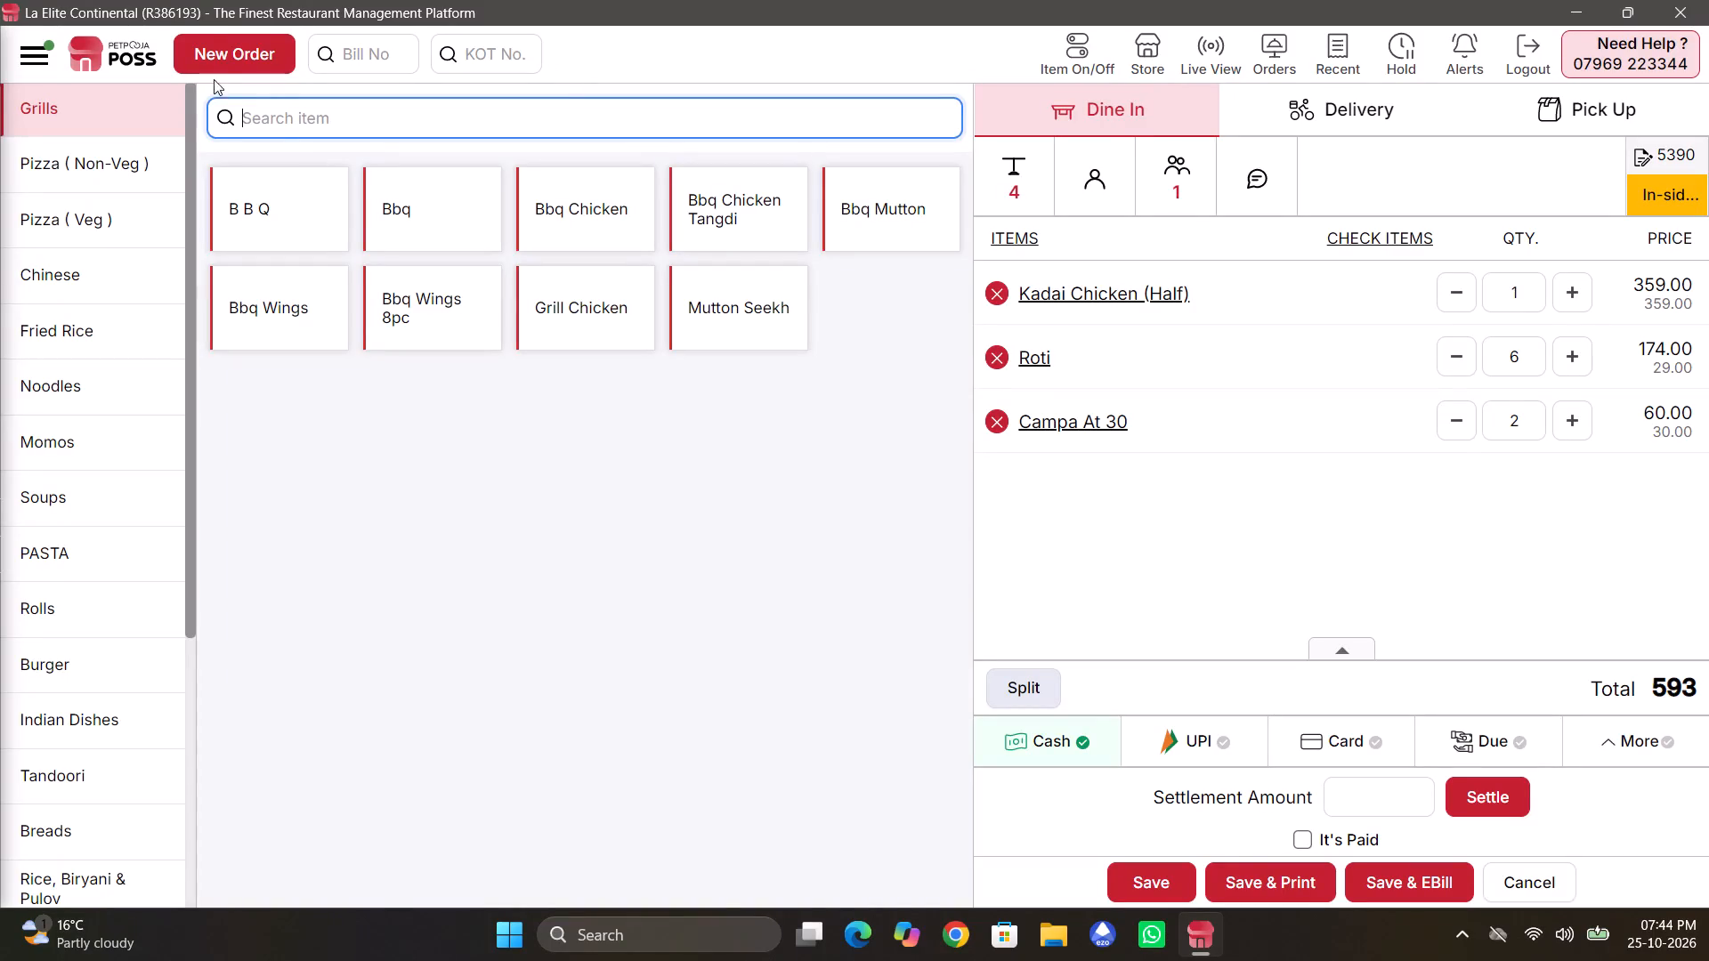
From the table overview, bill outside table O3's running order as Due, saving it with an e-bill.
{"action": "left_click", "coordinate": [213, 40]}
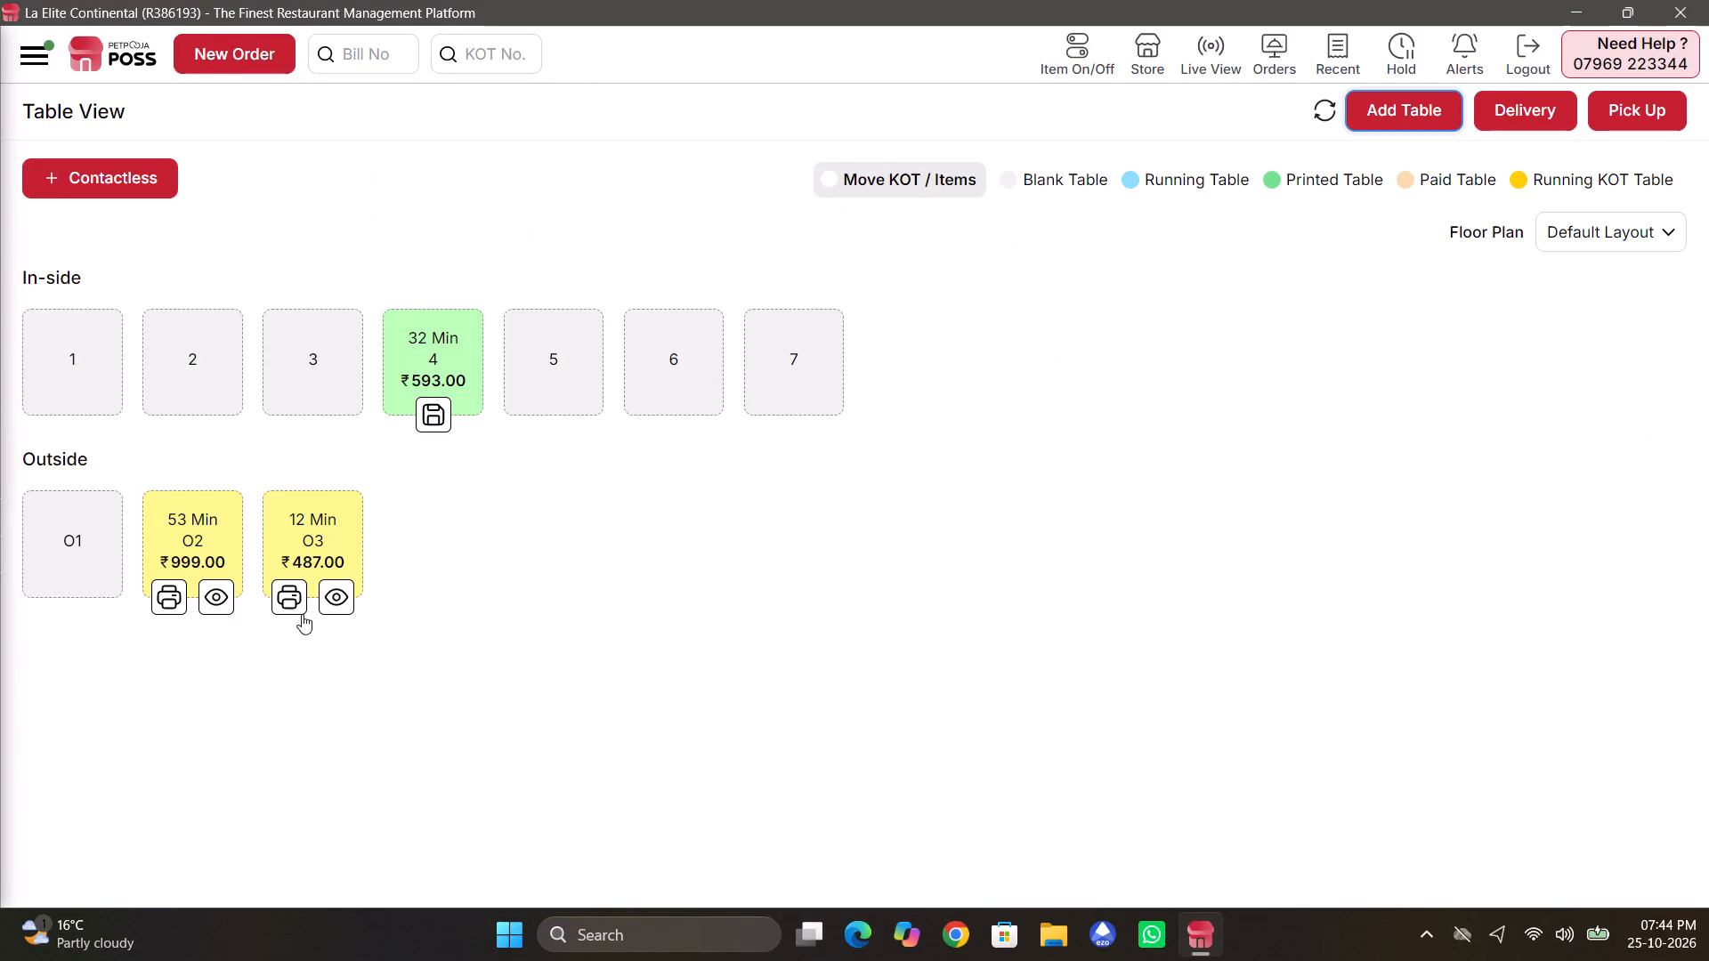
{"action": "left_click", "coordinate": [334, 593]}
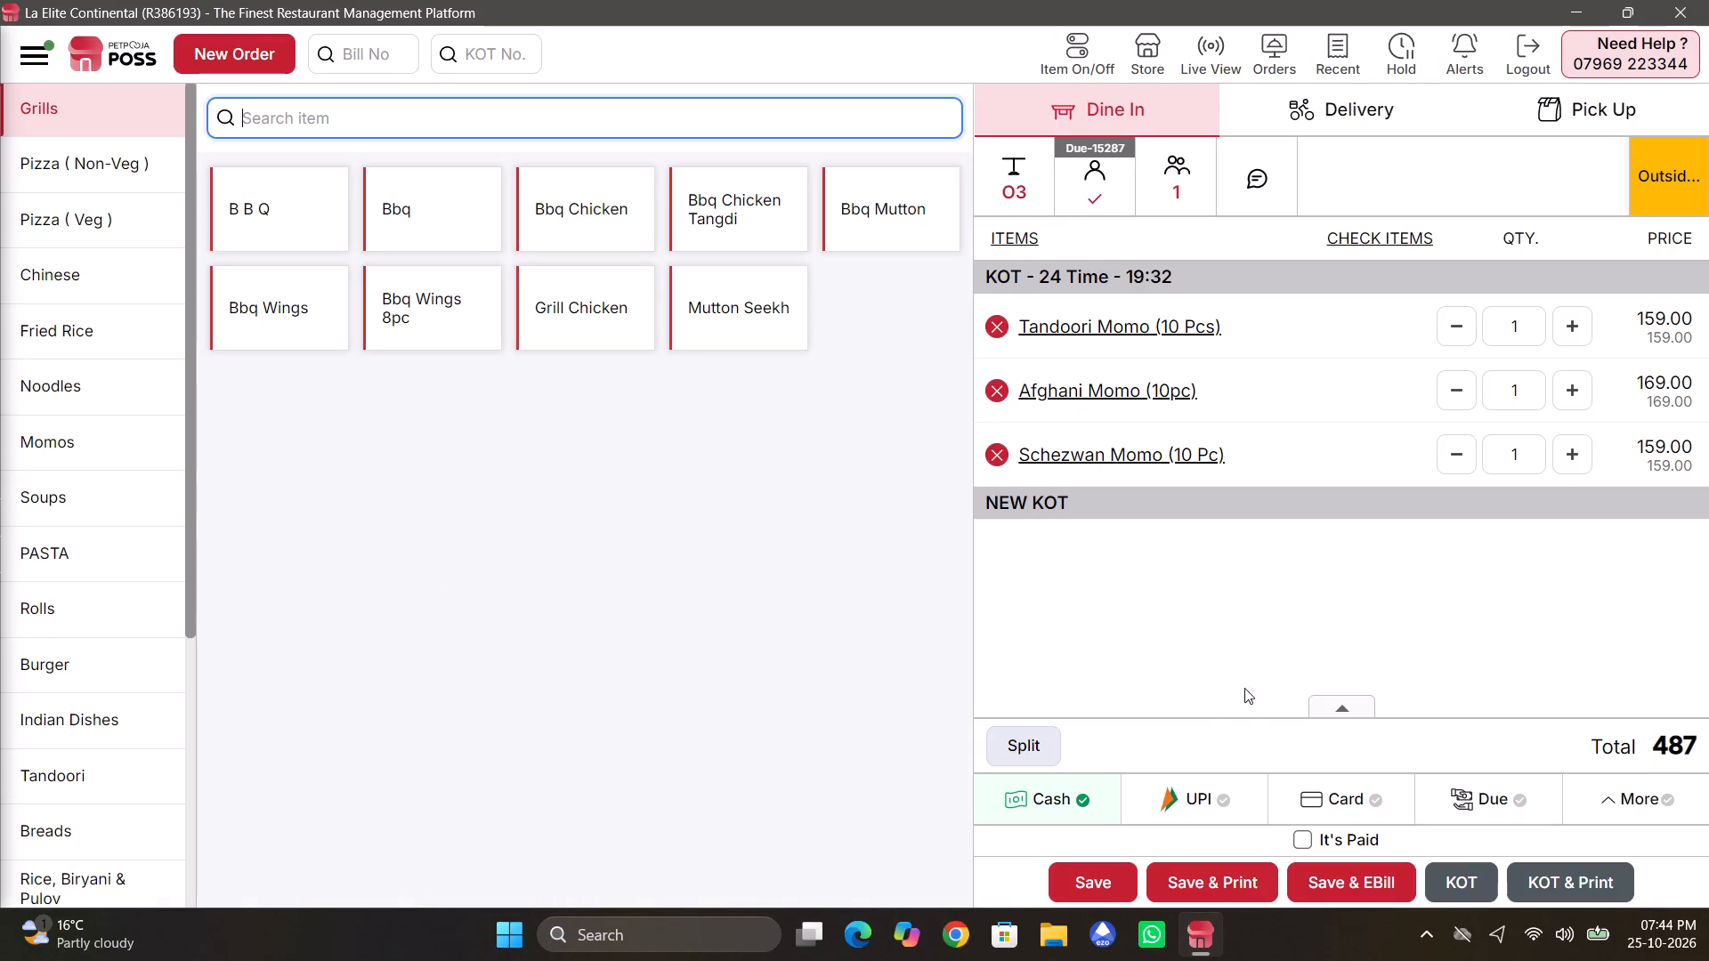
{"action": "left_click", "coordinate": [1488, 804]}
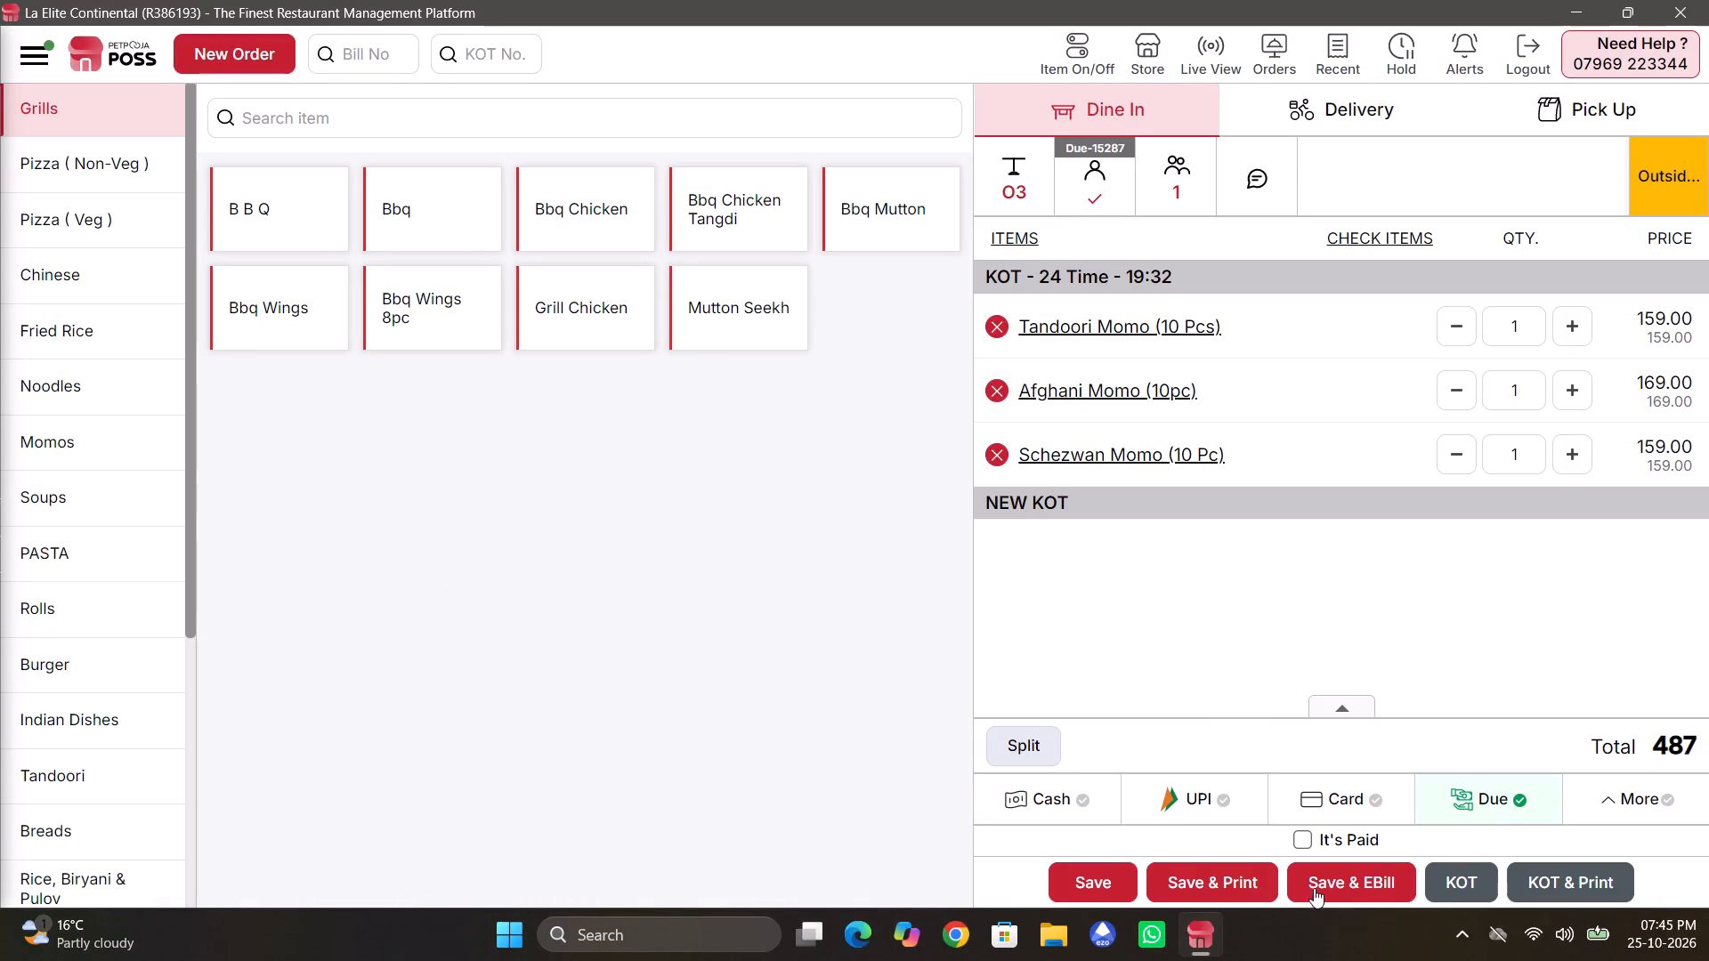
{"action": "left_click", "coordinate": [1314, 890]}
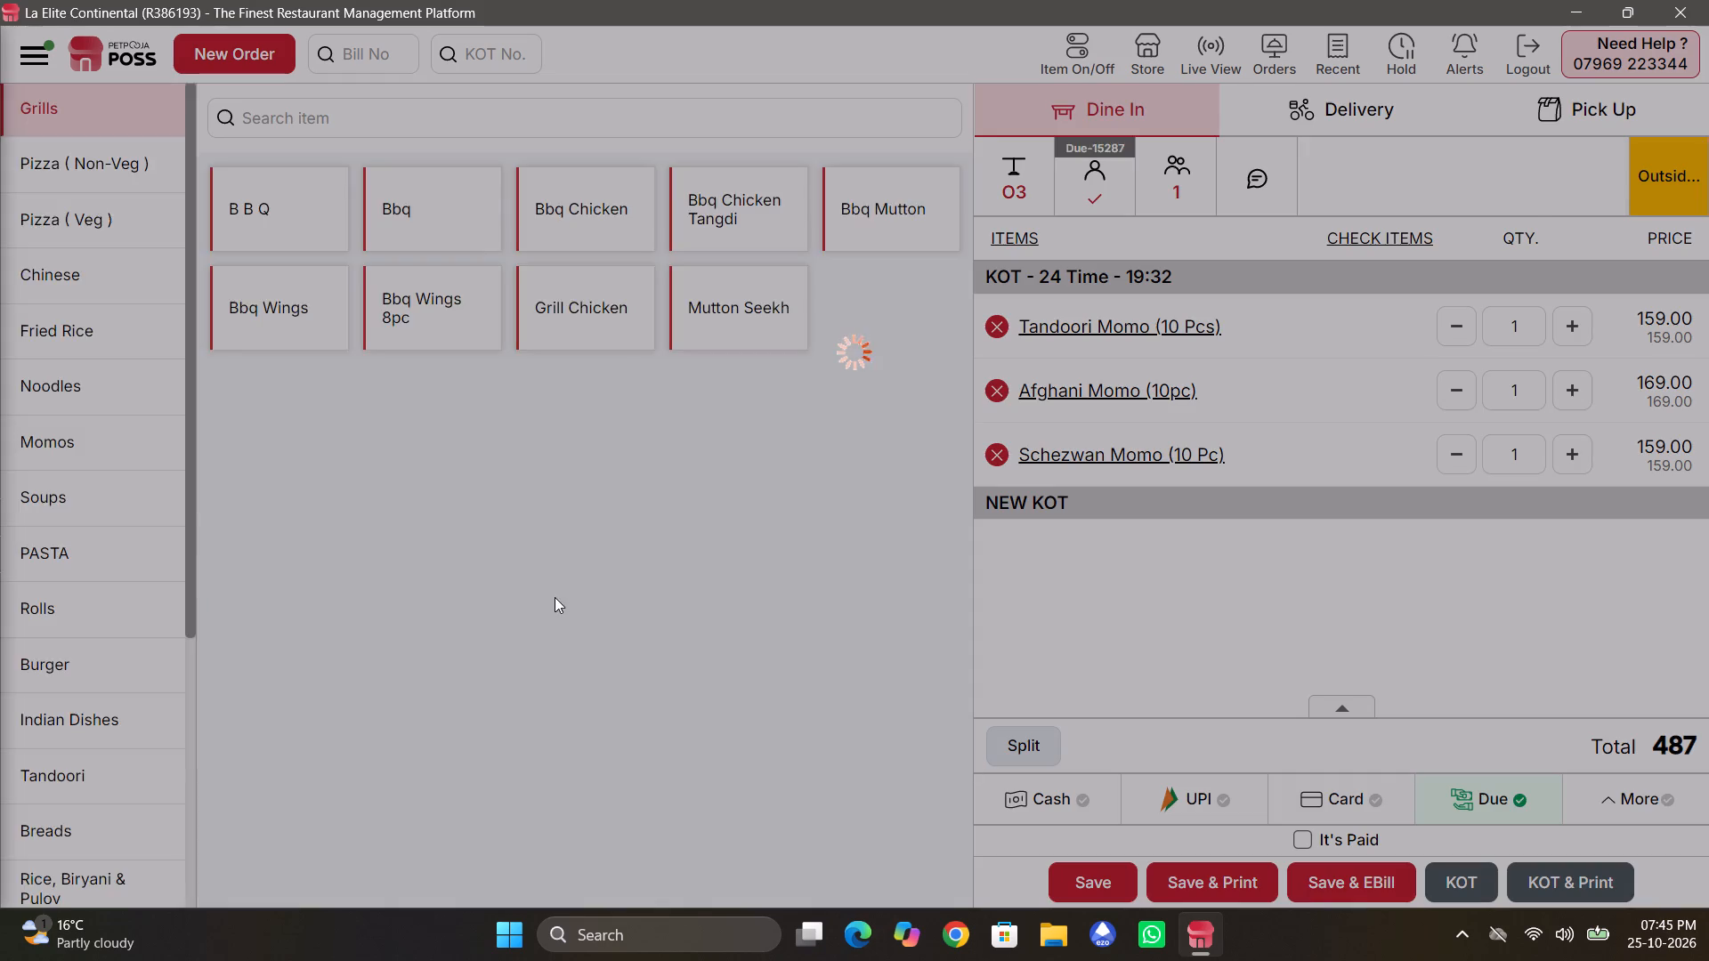
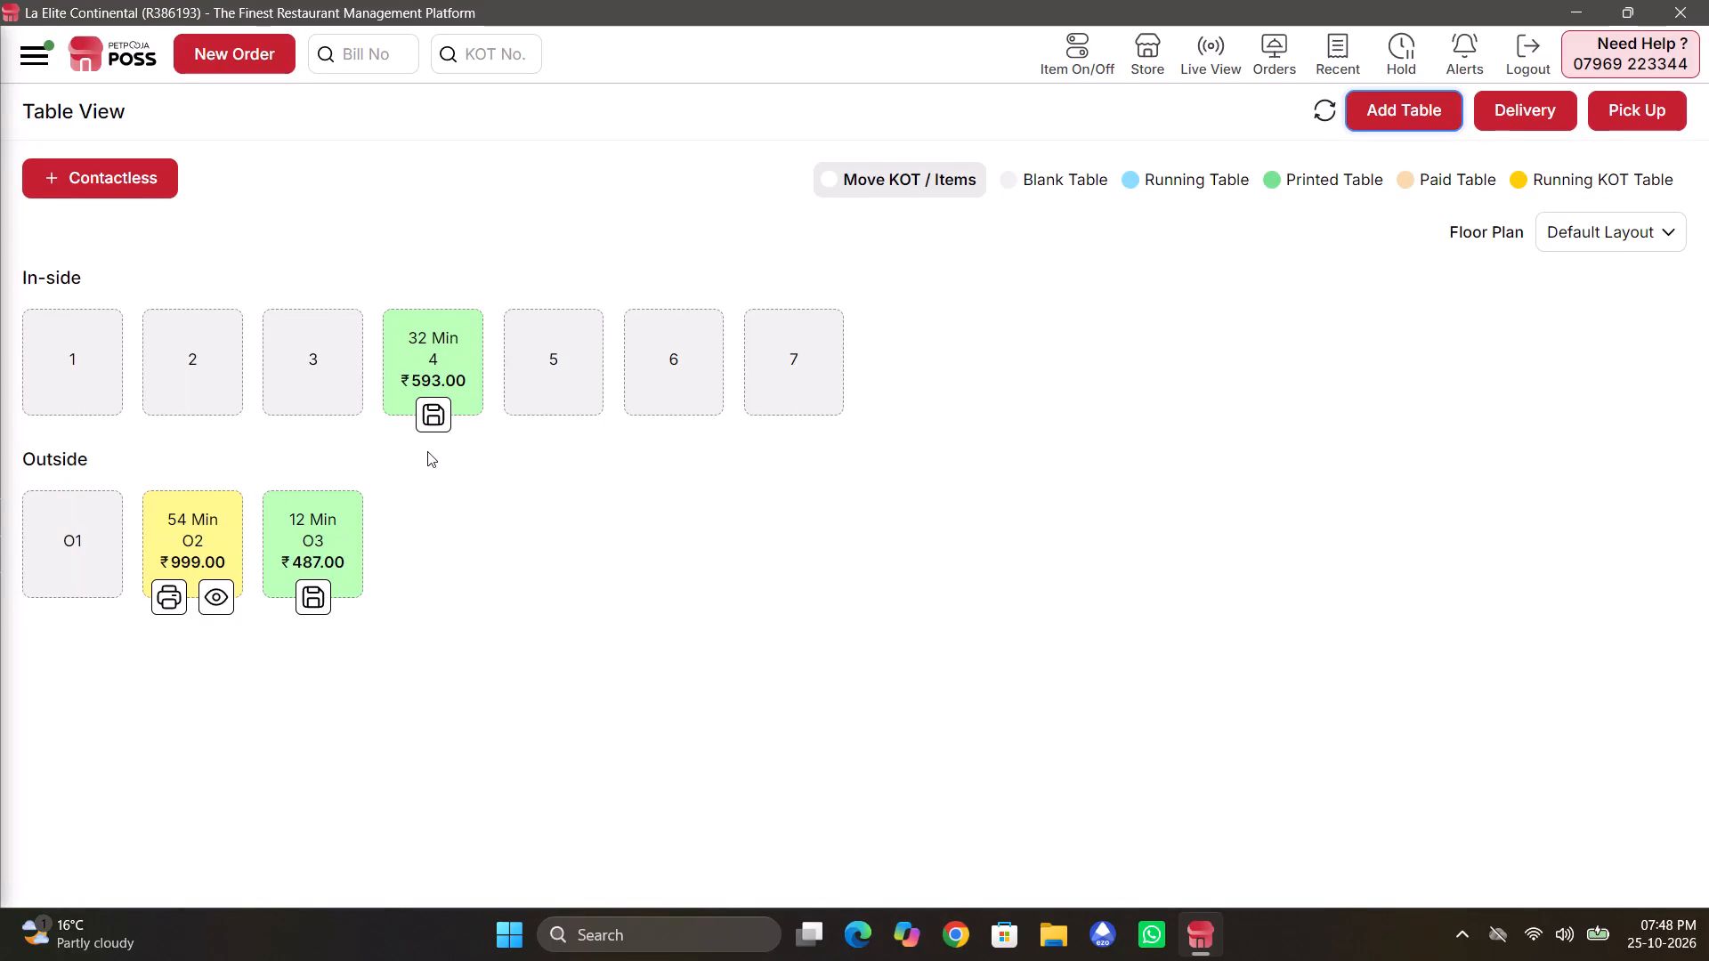
Settle the printed bill of inside table 4 with Cash as the payment type.
{"action": "left_click", "coordinate": [427, 412]}
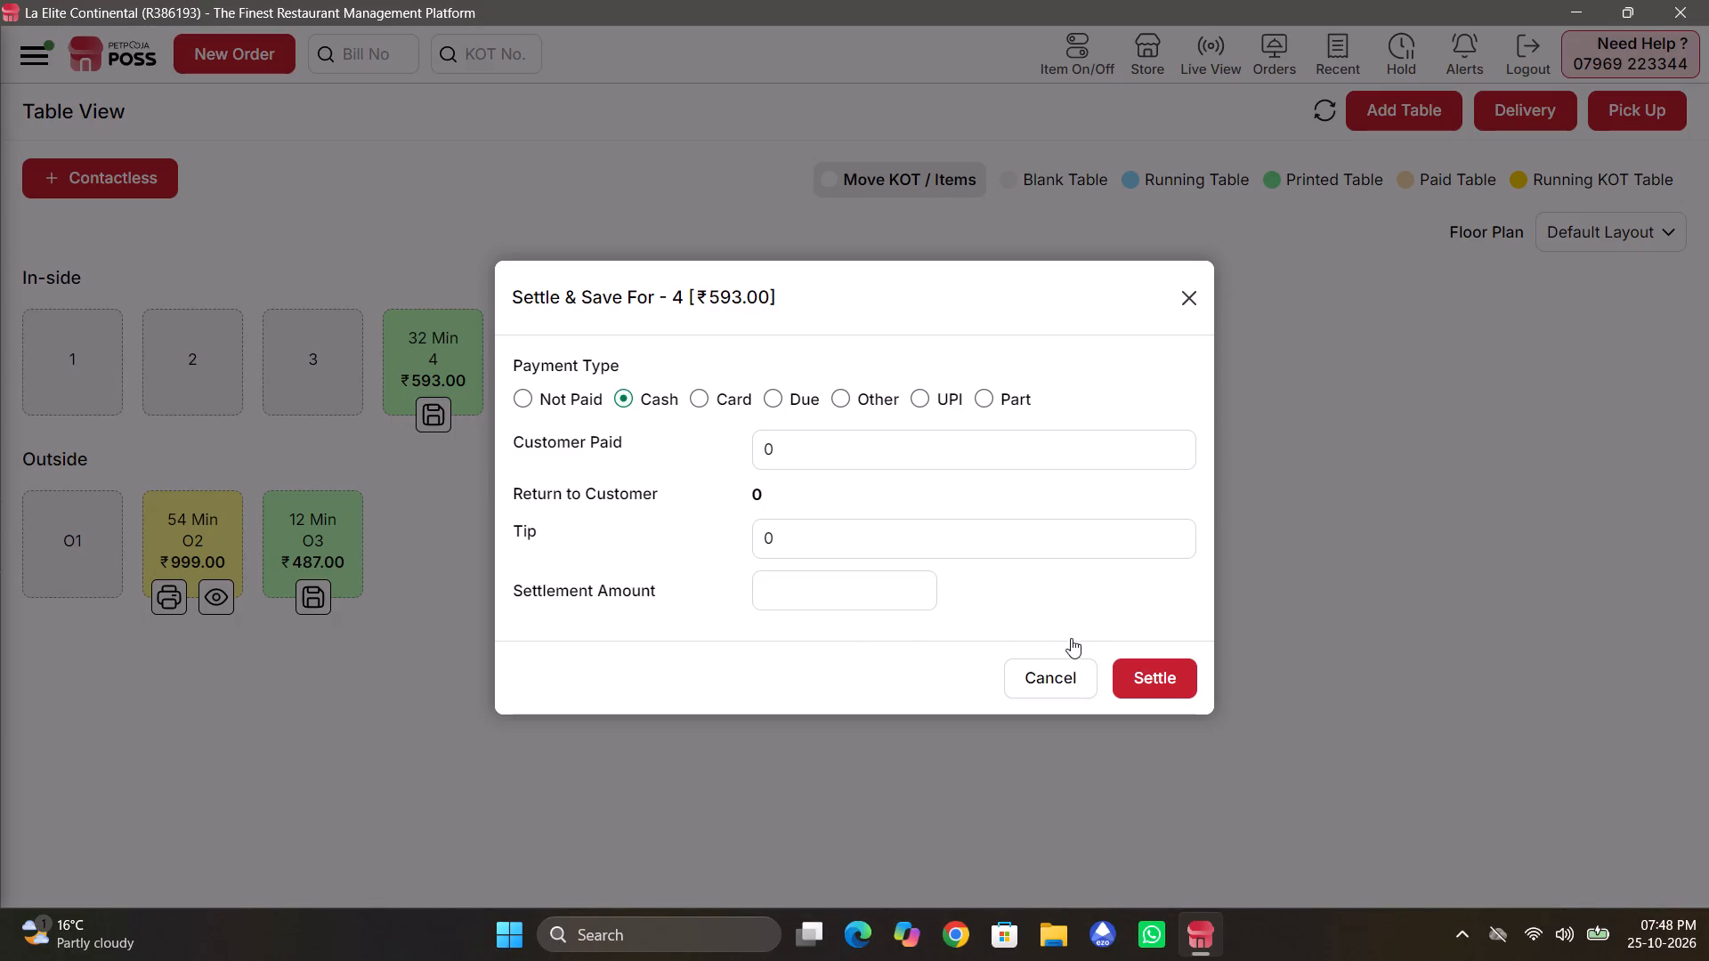
{"action": "left_click", "coordinate": [1142, 658]}
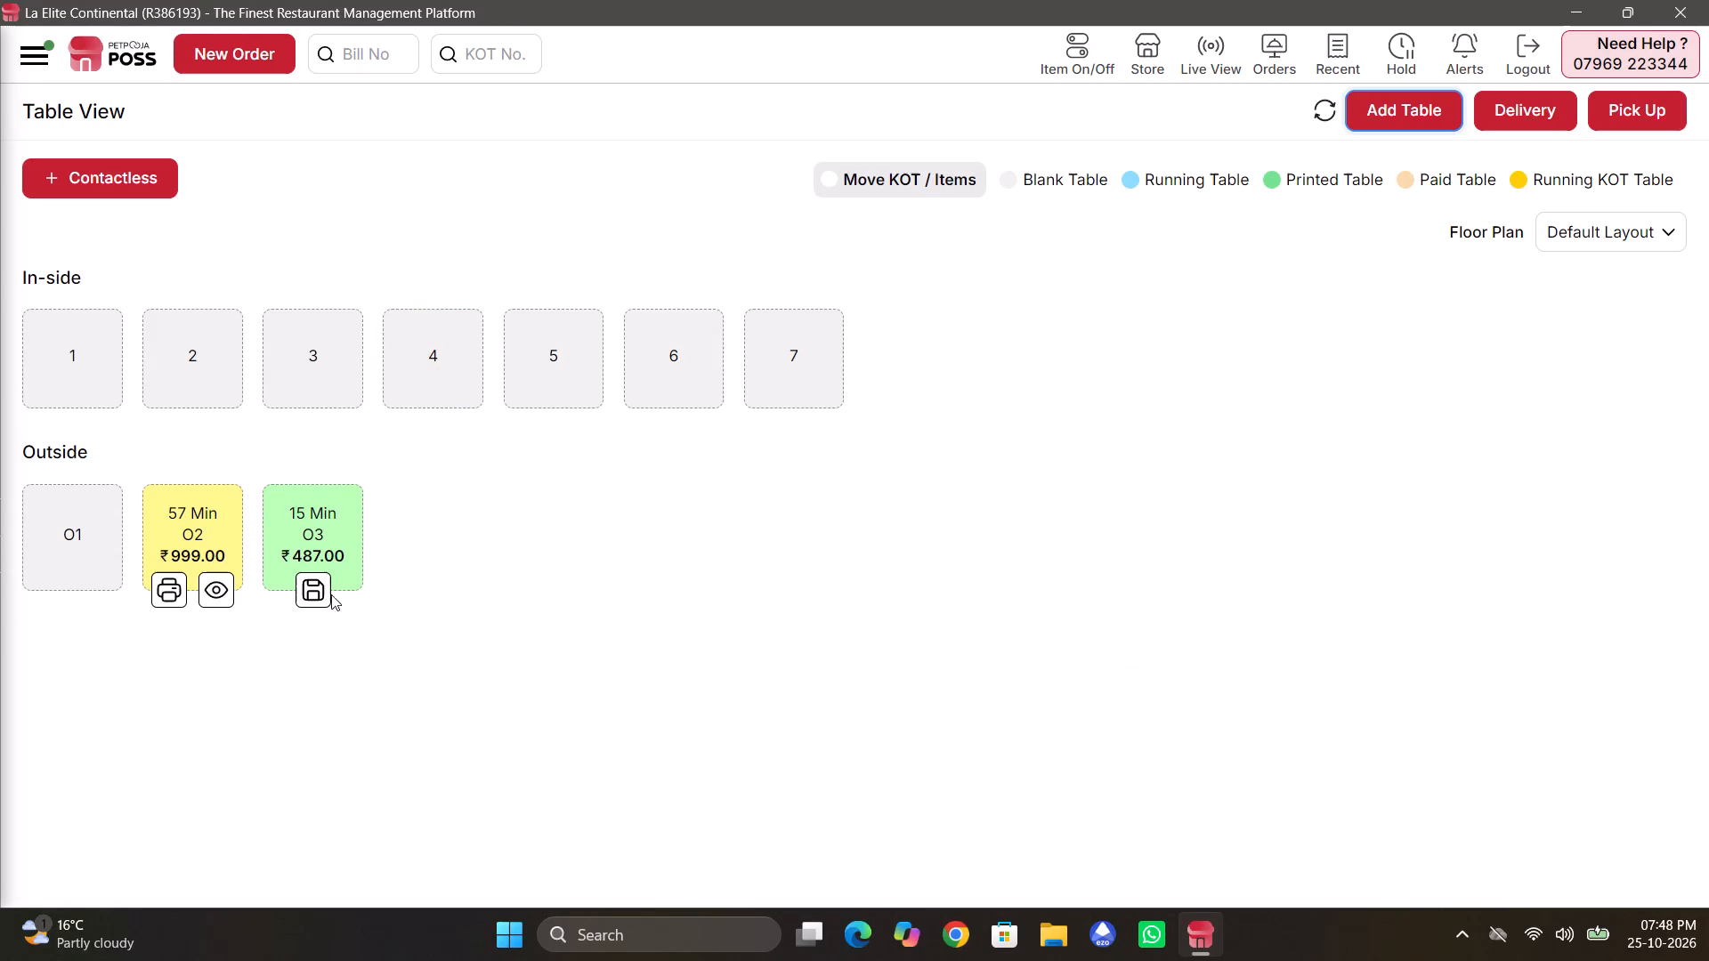
Open outside table O3's billed order and settle it with Due as the payment type.
{"action": "left_click", "coordinate": [312, 507]}
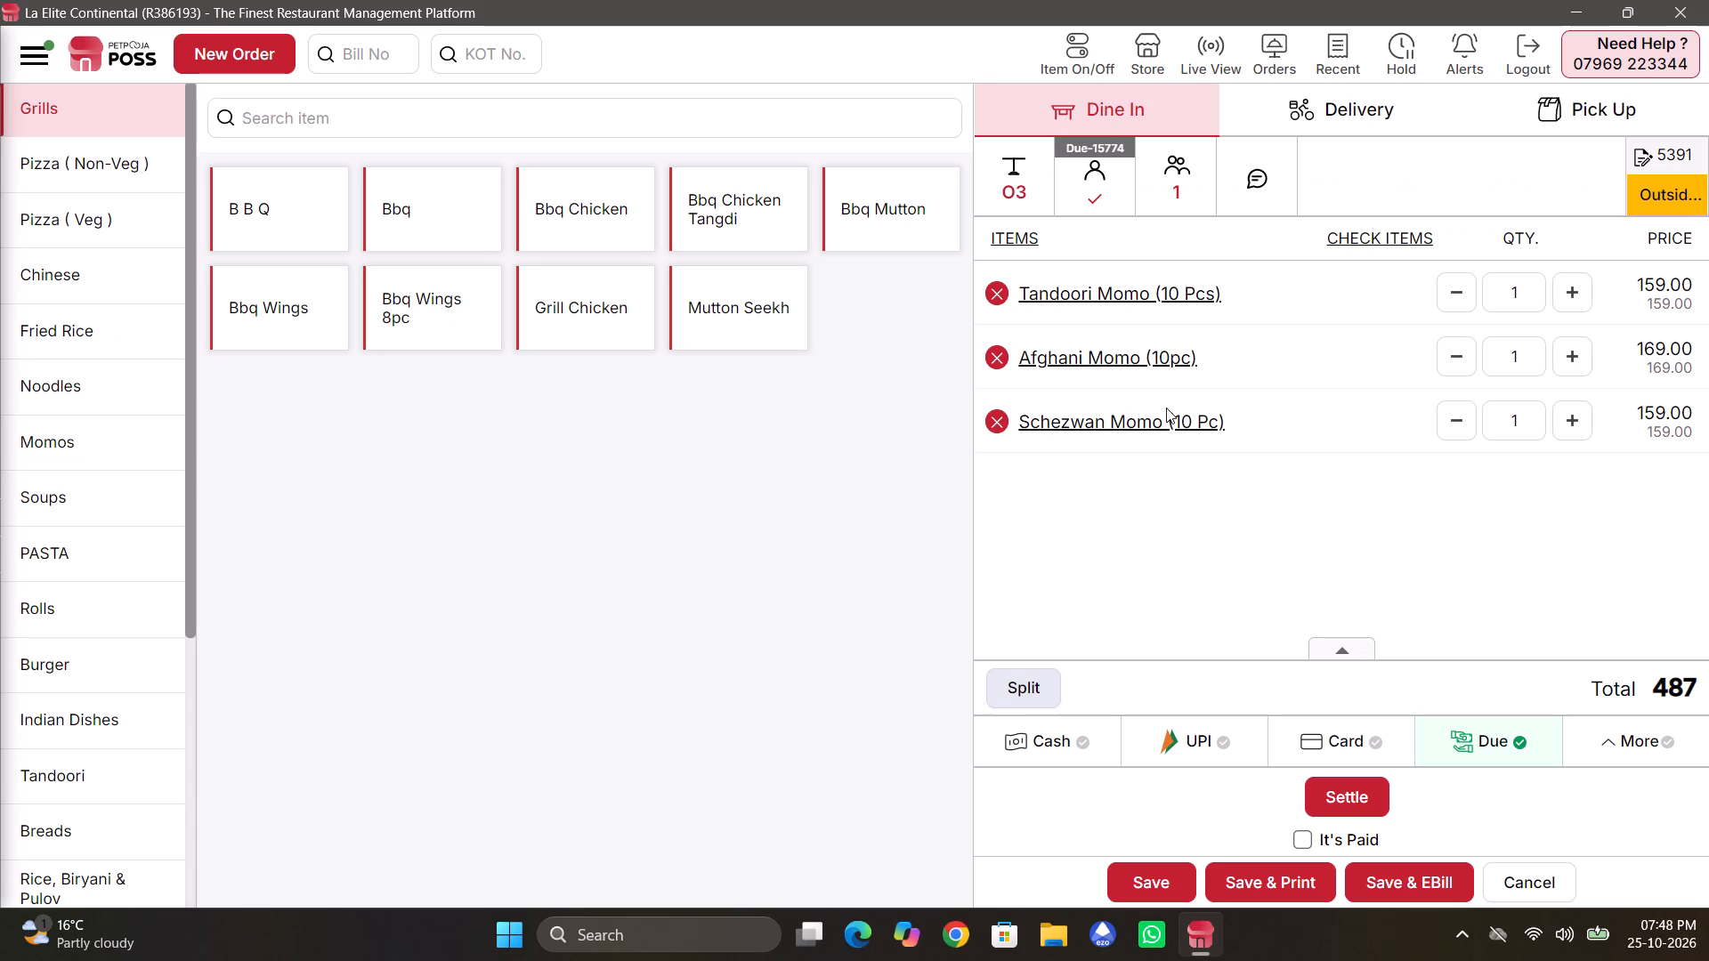
{"action": "left_click", "coordinate": [1363, 800]}
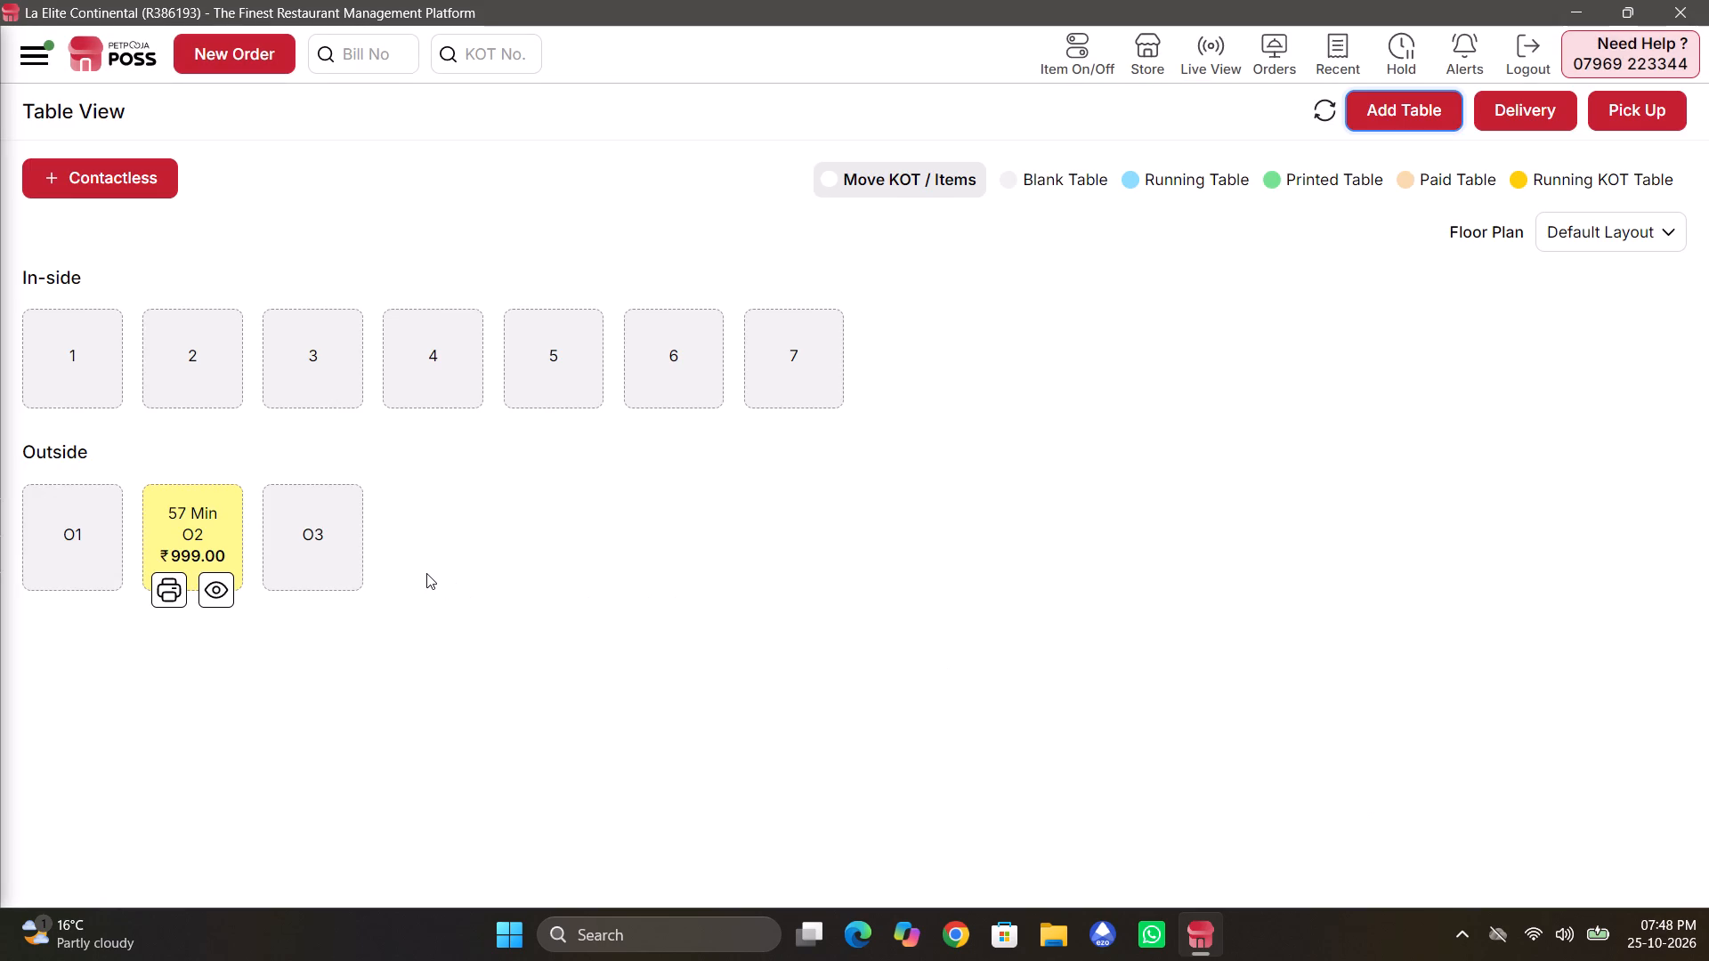
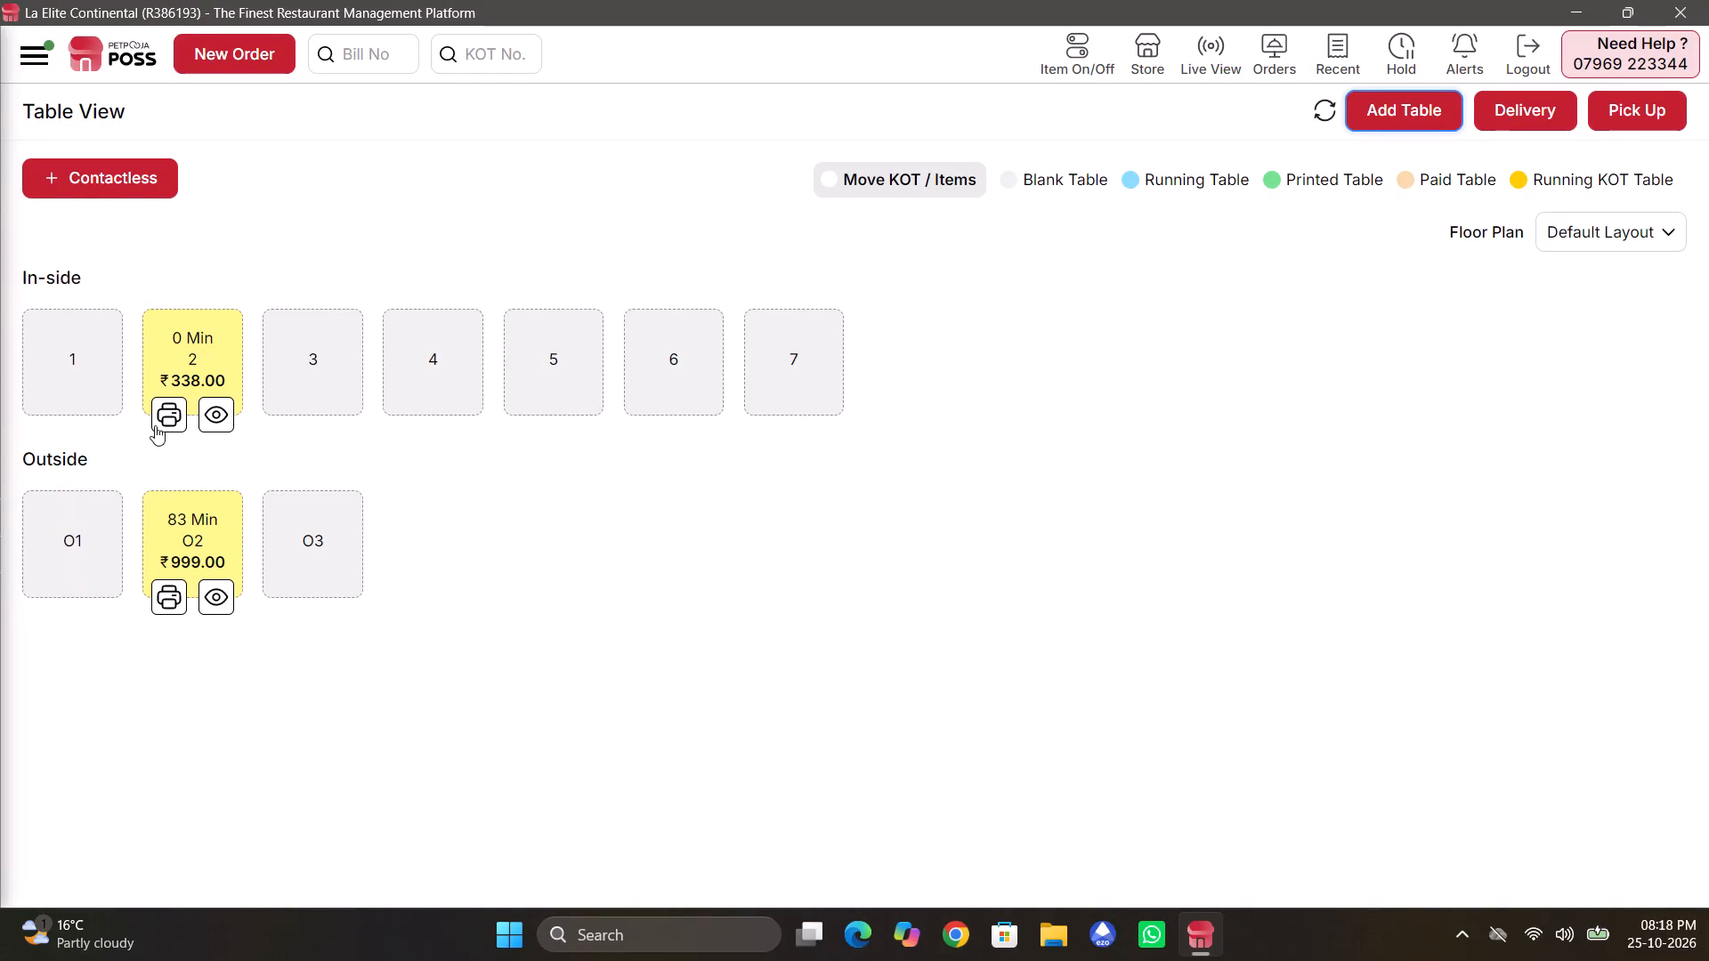
Add one Cold Drink 50 from Beverages to inside table 2's running order and send it as a new KOT without printing.
{"action": "left_click", "coordinate": [213, 419]}
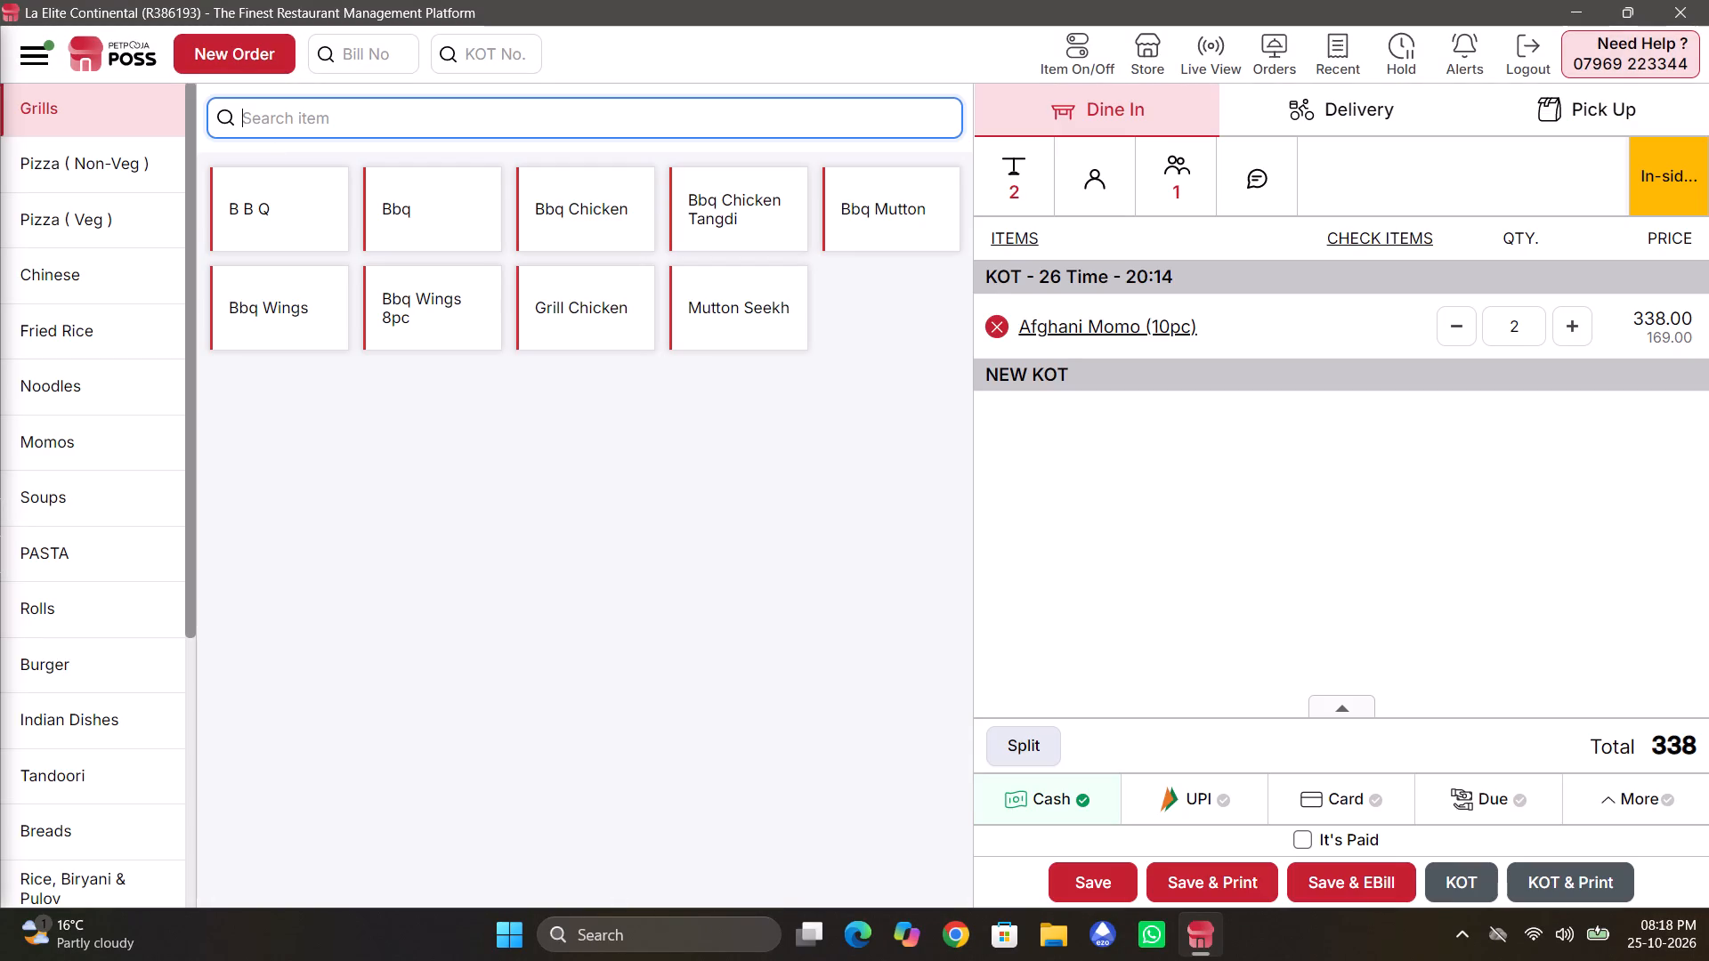
{"action": "left_click", "coordinate": [300, 115]}
{"action": "key", "text": "2"}
{"action": "key", "text": "BackSpace"}
{"action": "type", "text": "50"}
{"action": "key", "text": "Return"}
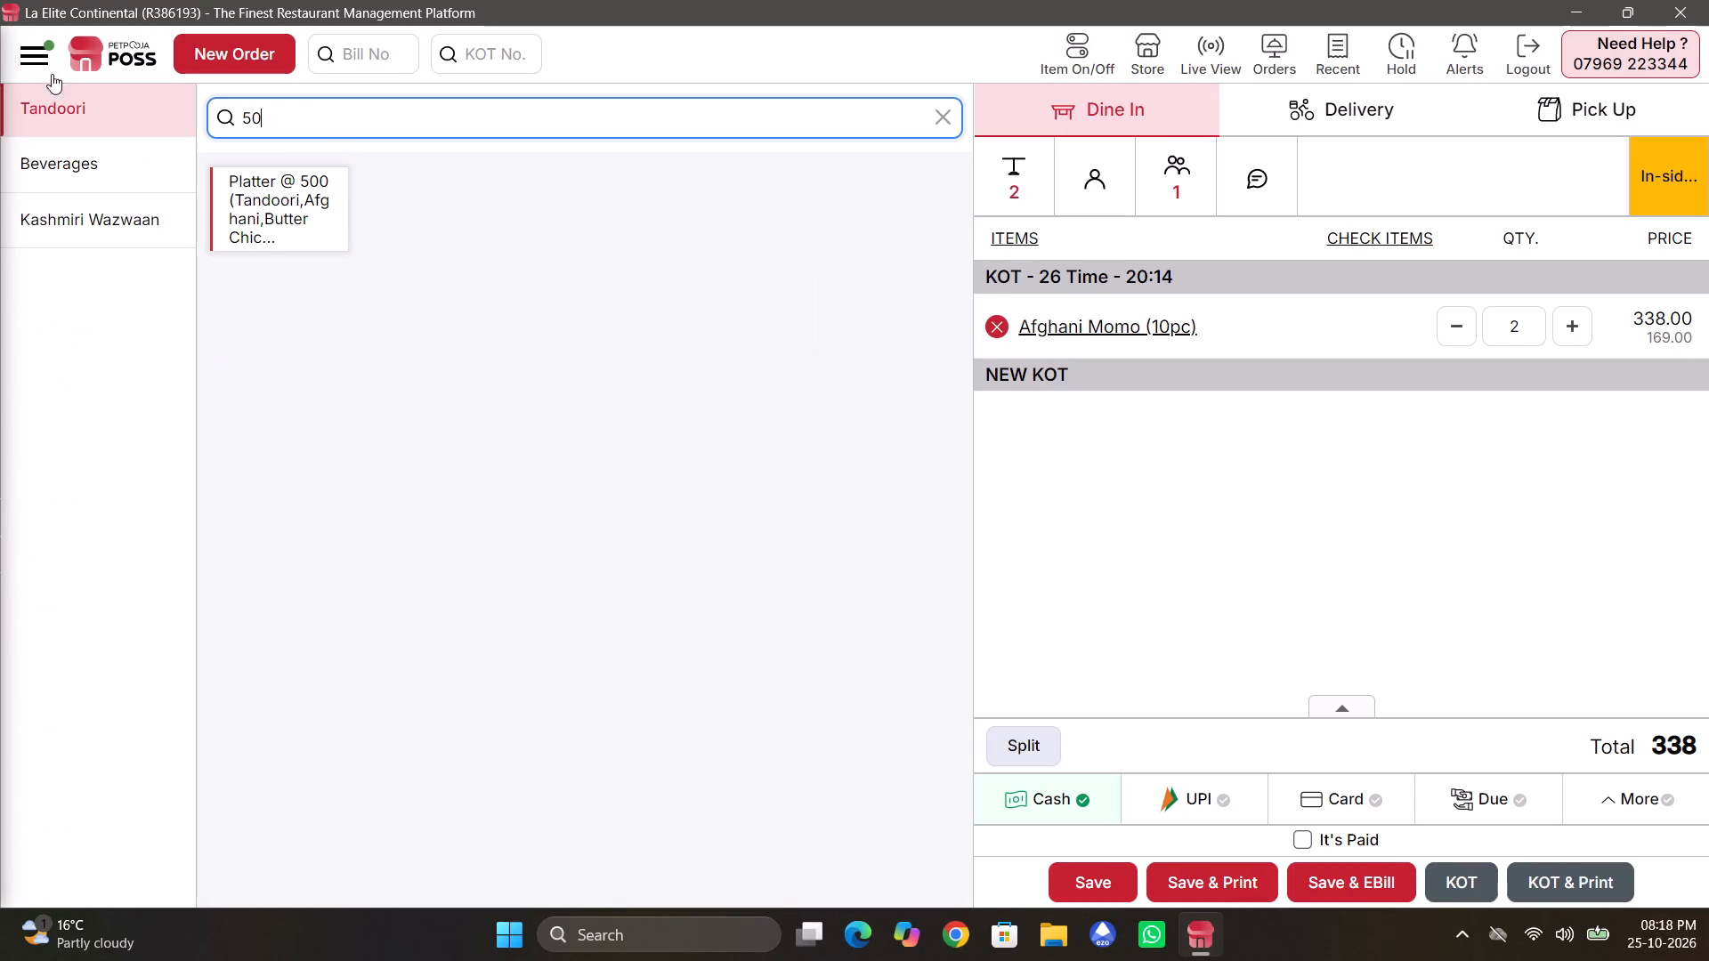
{"action": "left_click", "coordinate": [47, 165]}
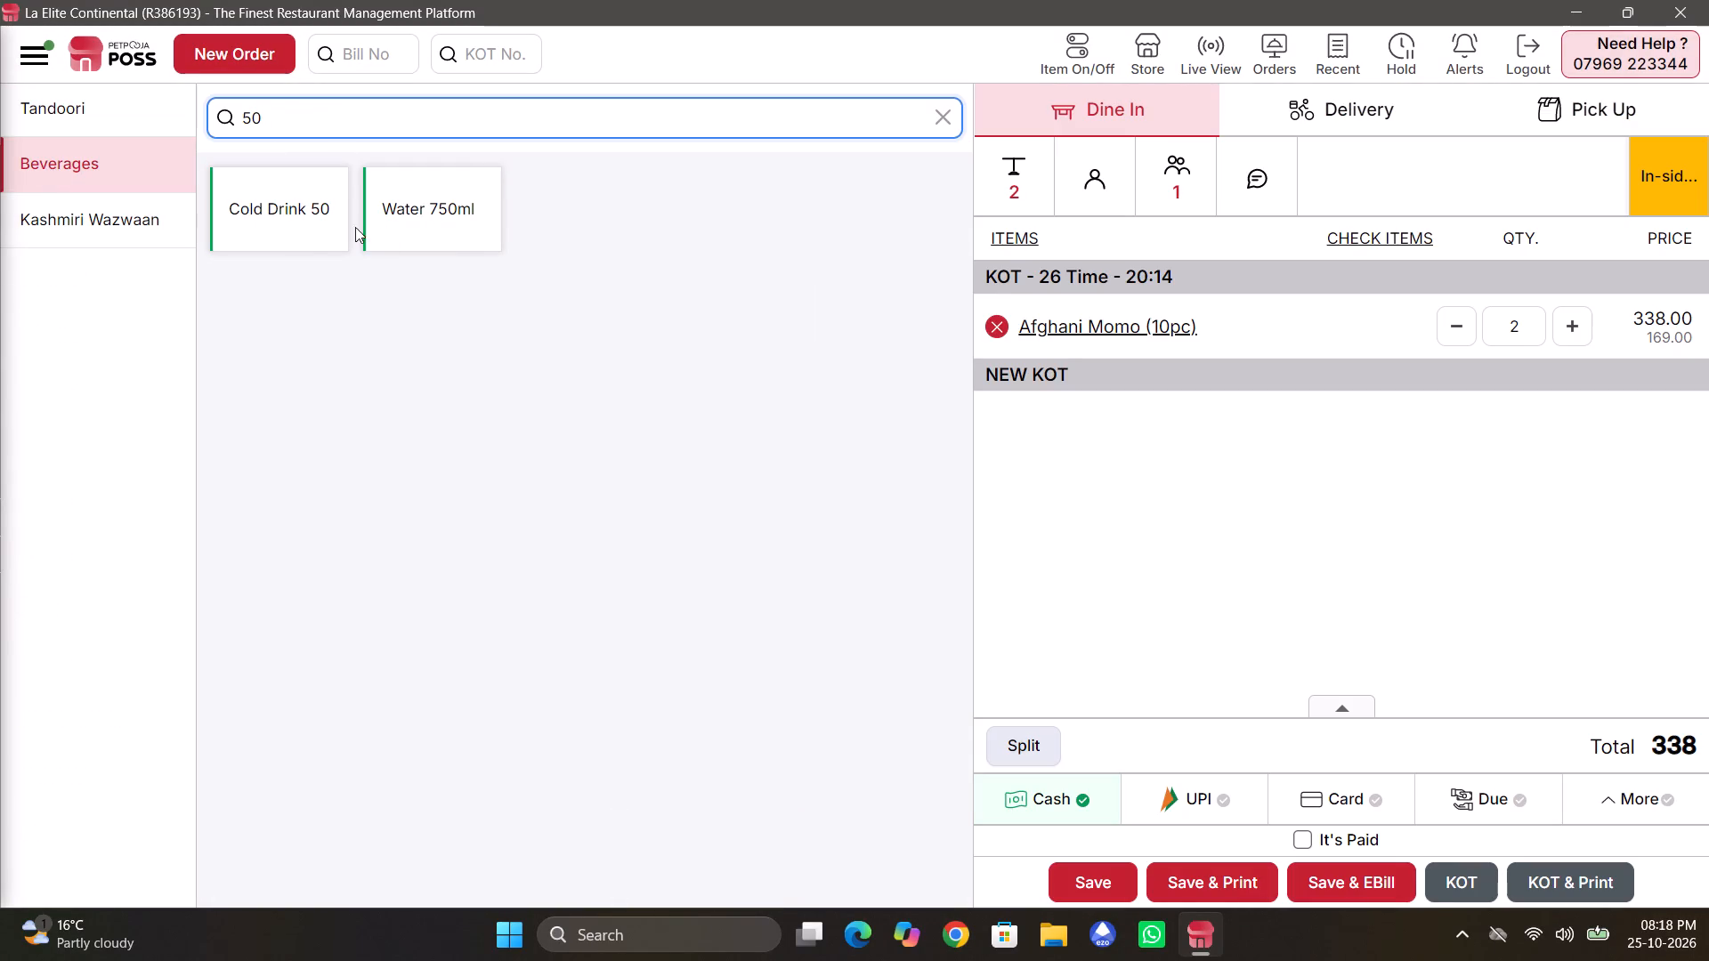
{"action": "left_click", "coordinate": [329, 221]}
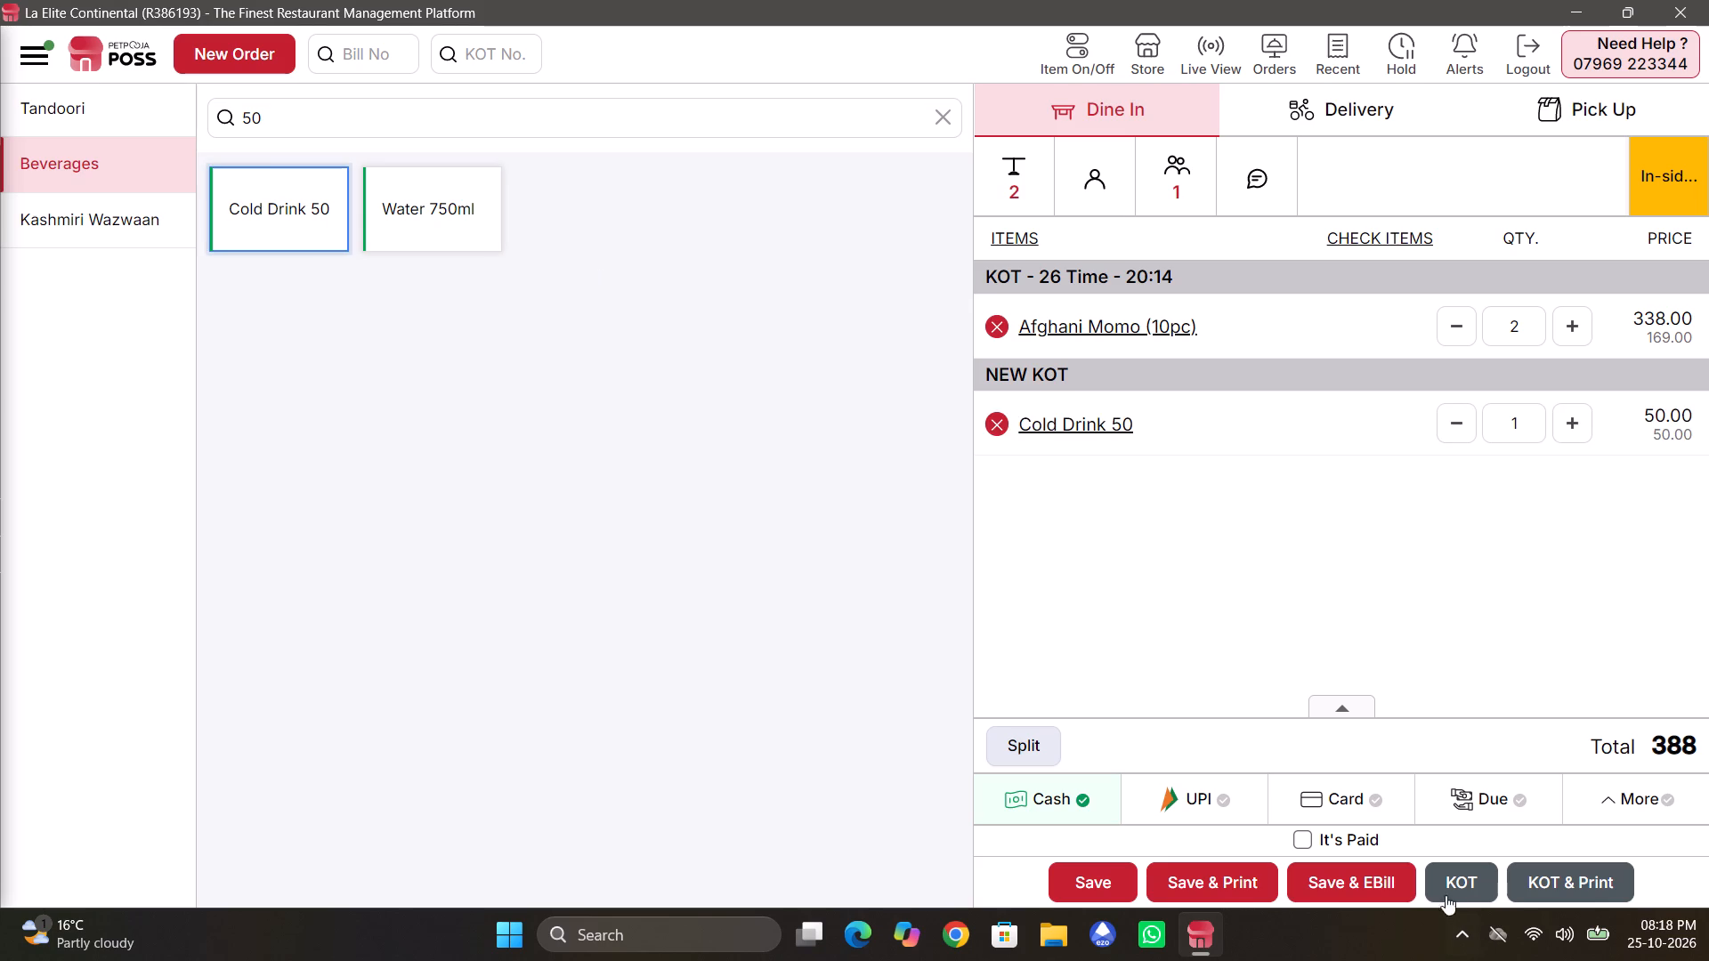
{"action": "left_click", "coordinate": [1459, 882]}
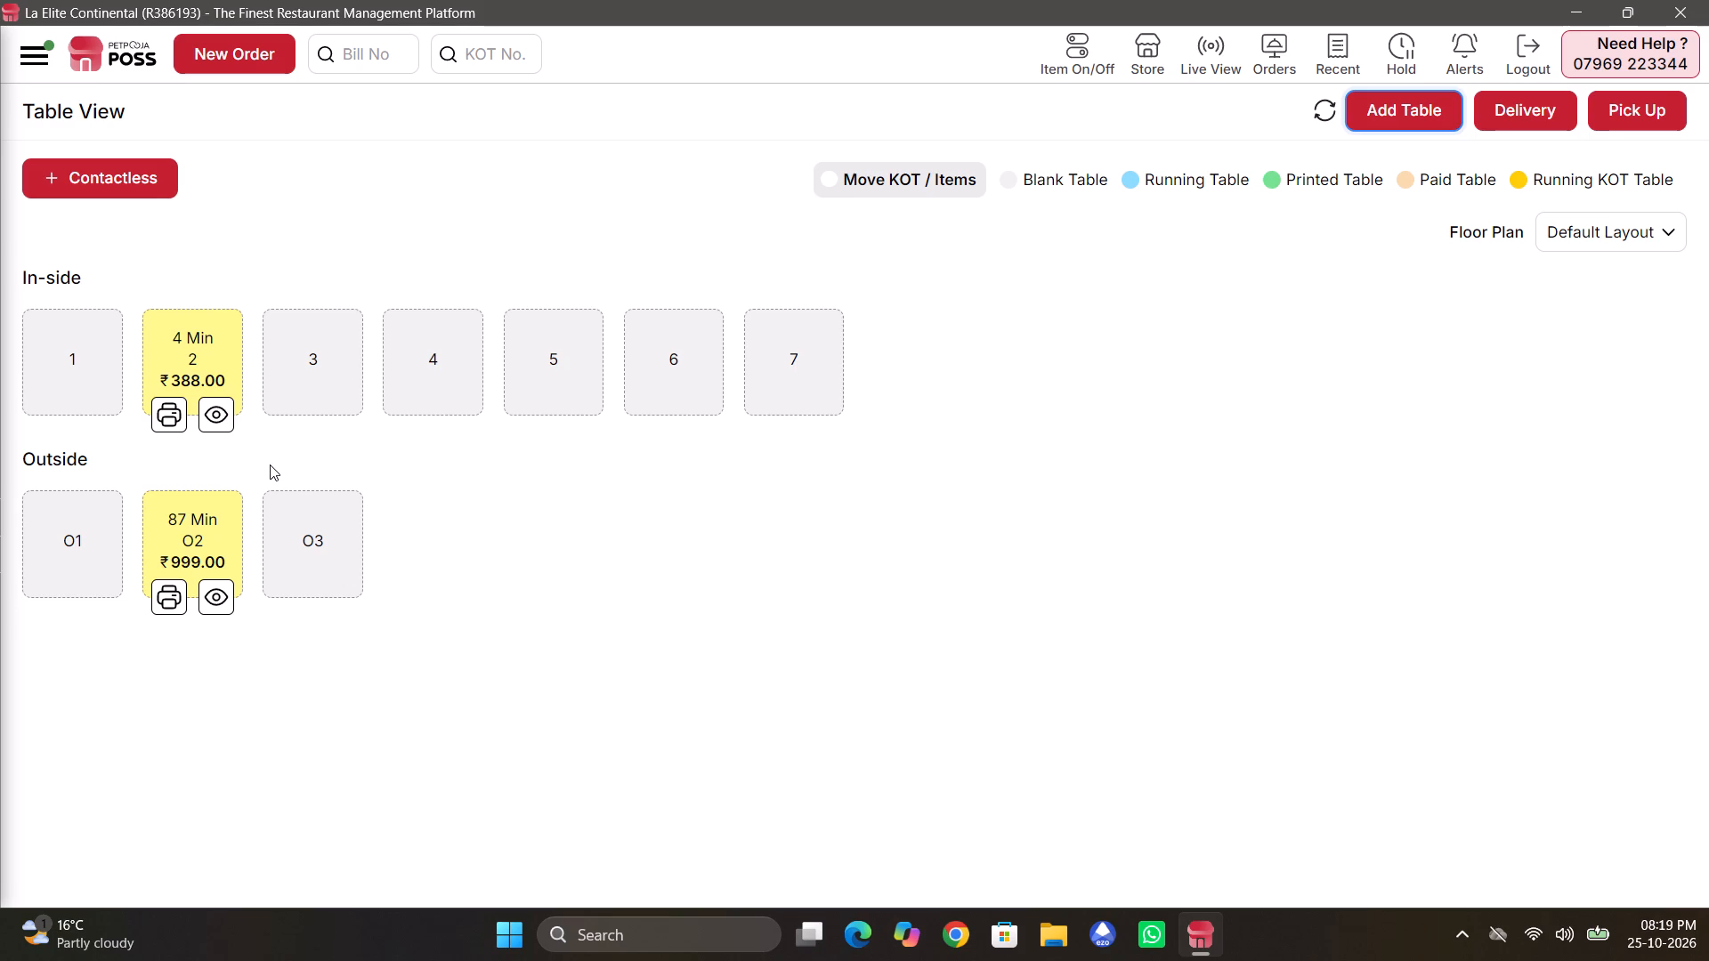
Increase Cold Drink 50 to quantity 2 in inside table 2's order and save it with an e-bill under UPI payment.
{"action": "left_click", "coordinate": [210, 416]}
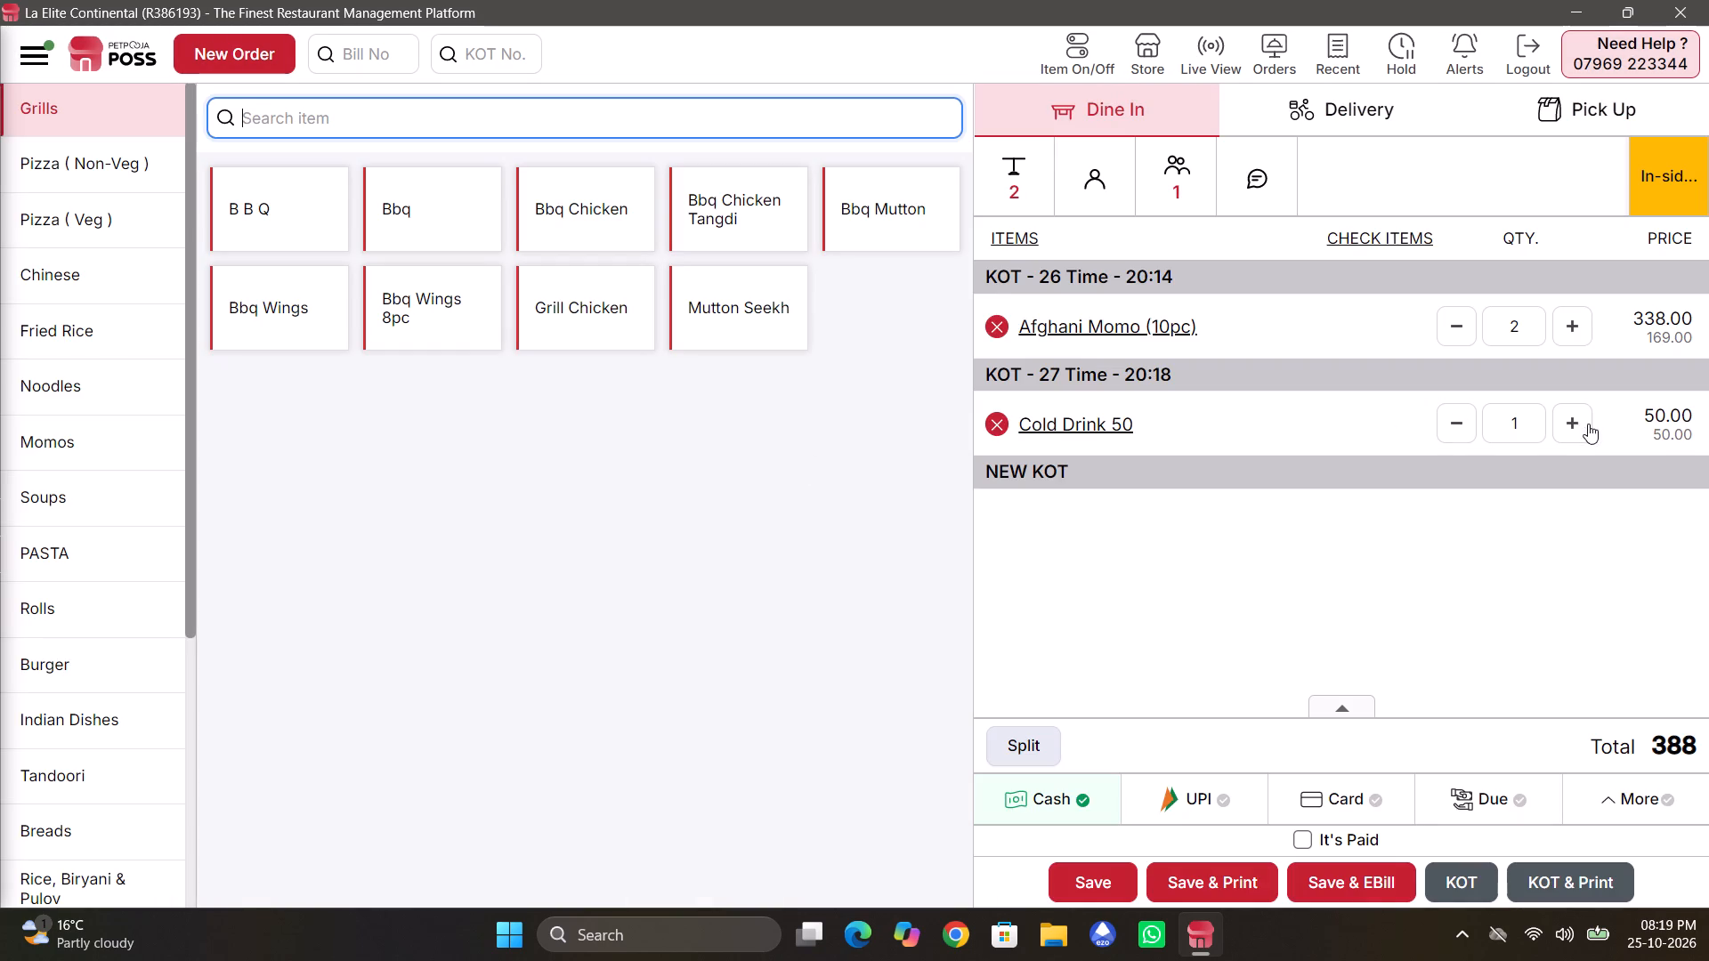
{"action": "left_click", "coordinate": [1570, 415]}
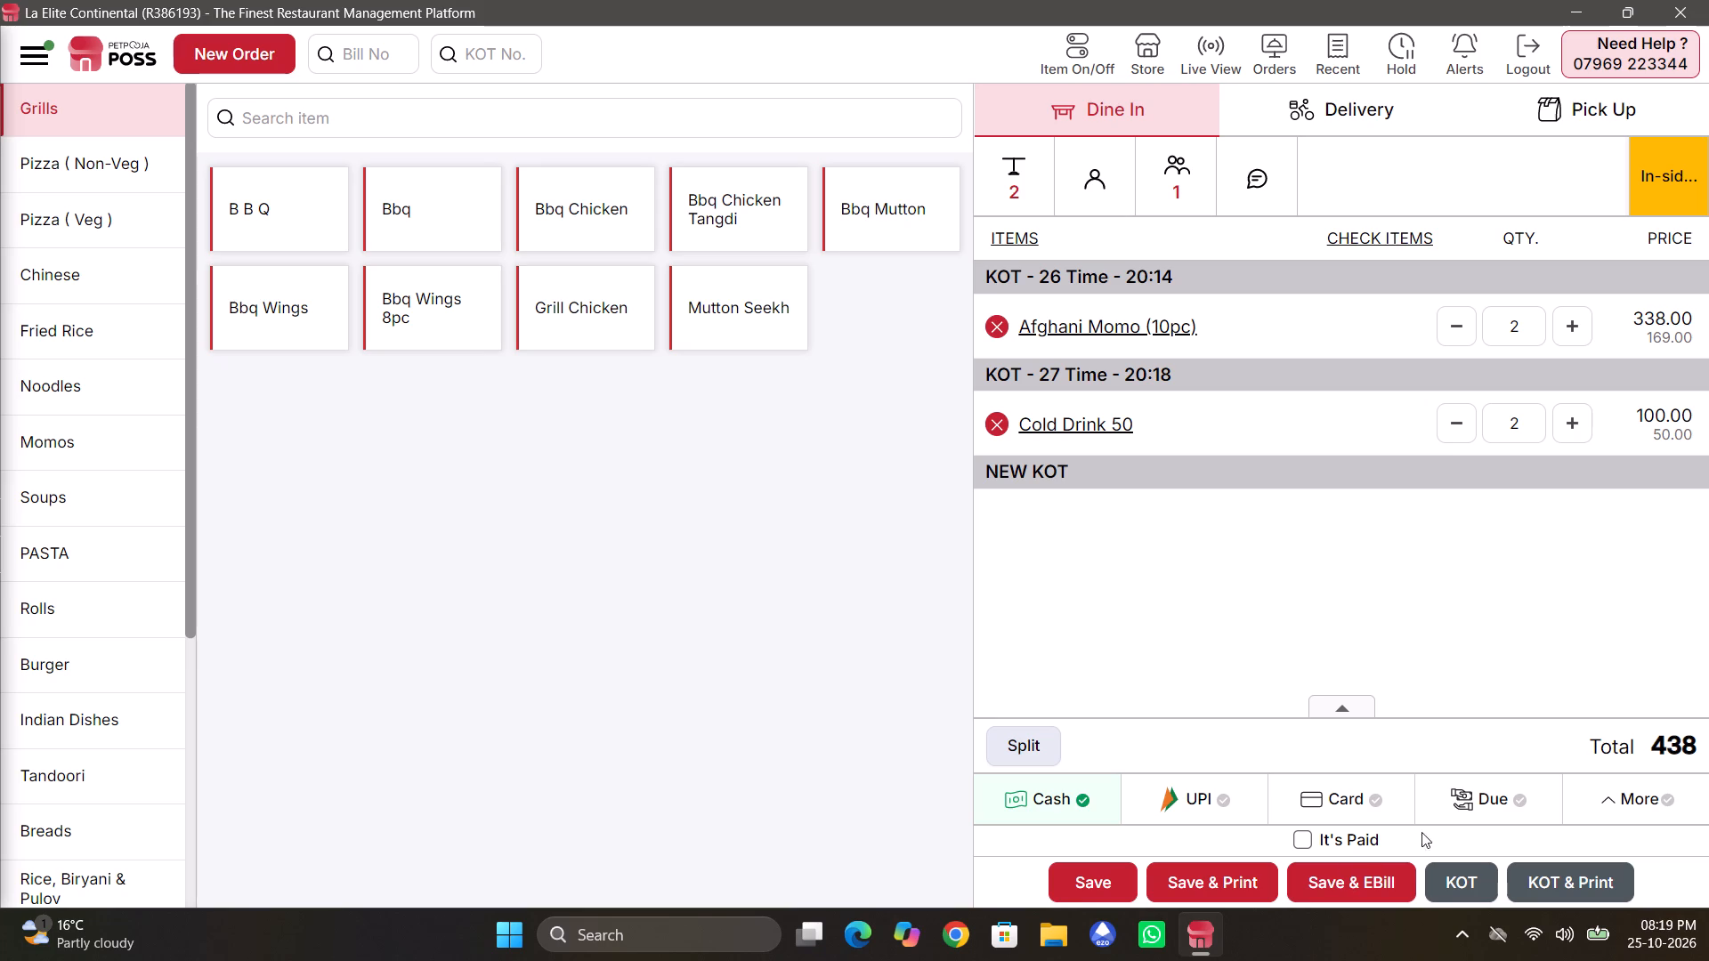
{"action": "left_click", "coordinate": [1220, 795]}
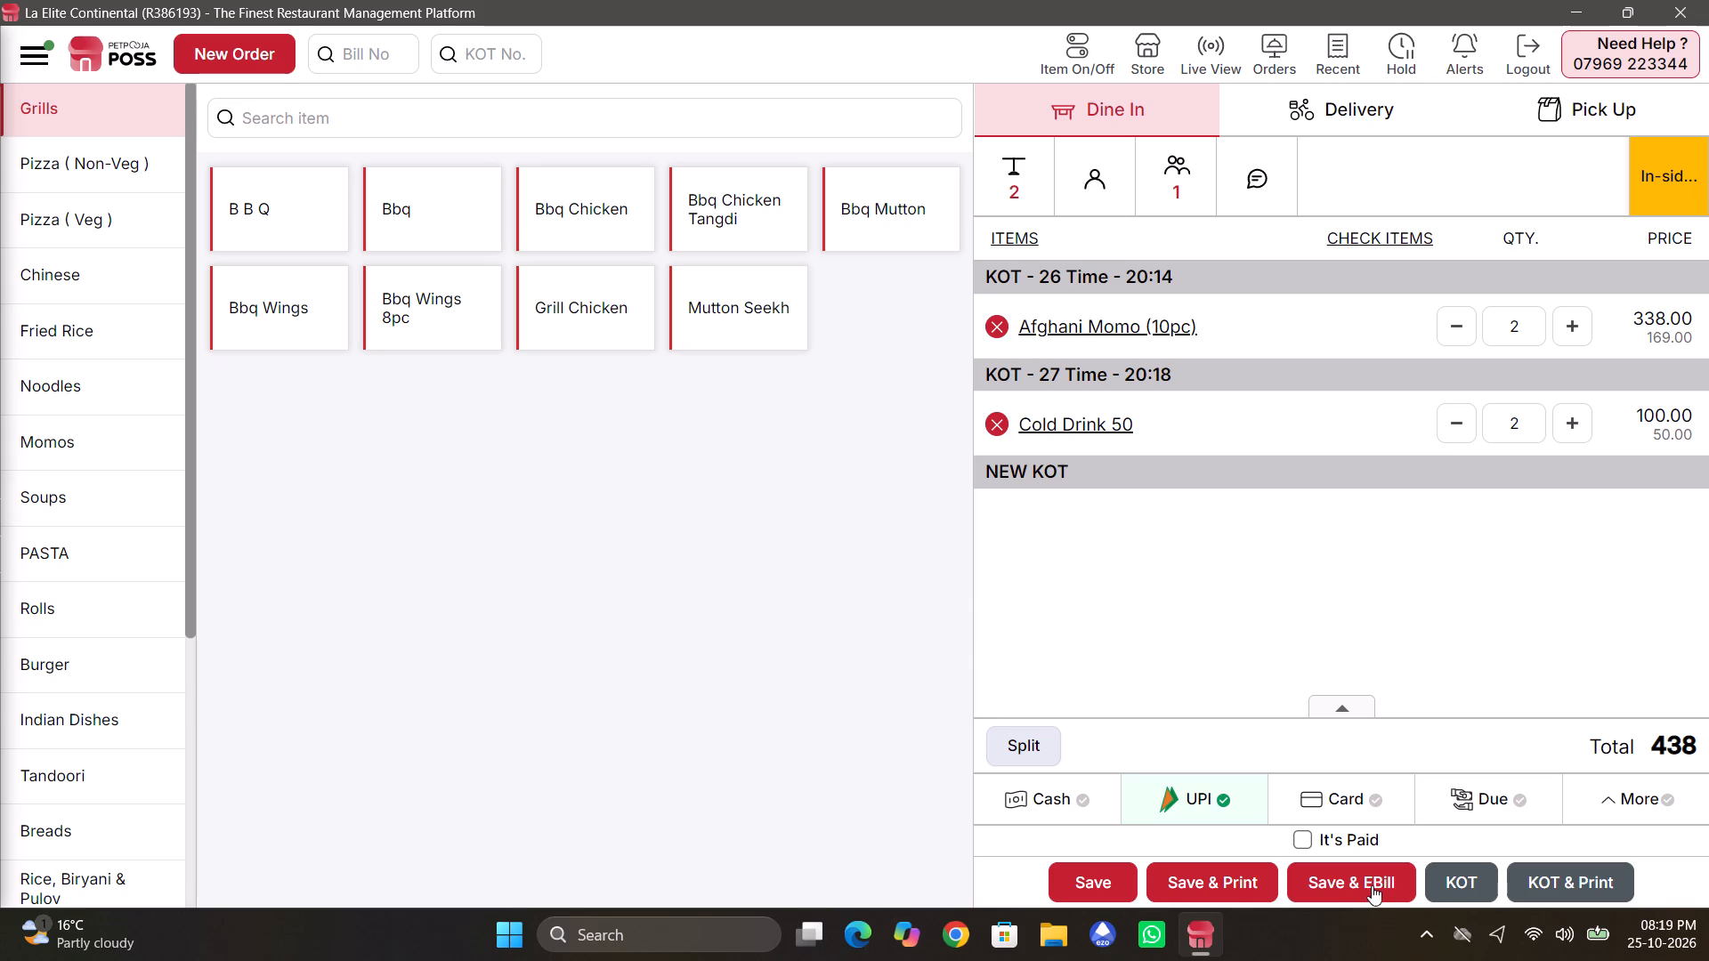
{"action": "left_click", "coordinate": [1372, 885]}
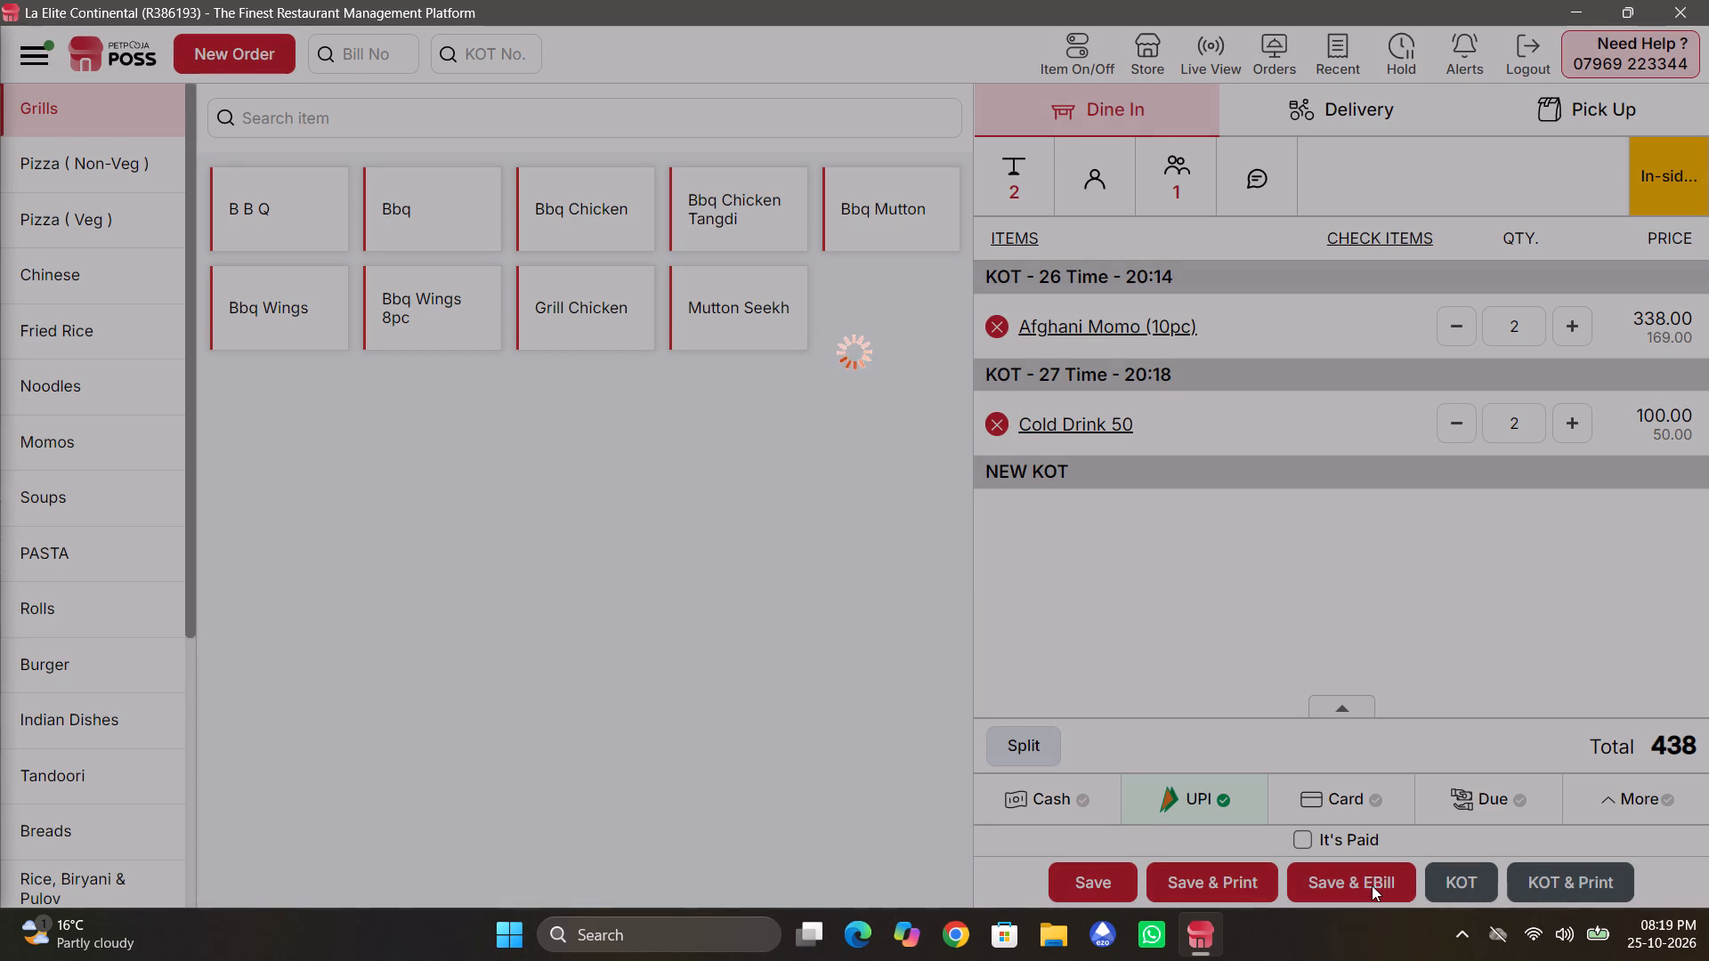
Settle the bill of inside table 2 with UPI as the payment type.
{"action": "left_click", "coordinate": [172, 403]}
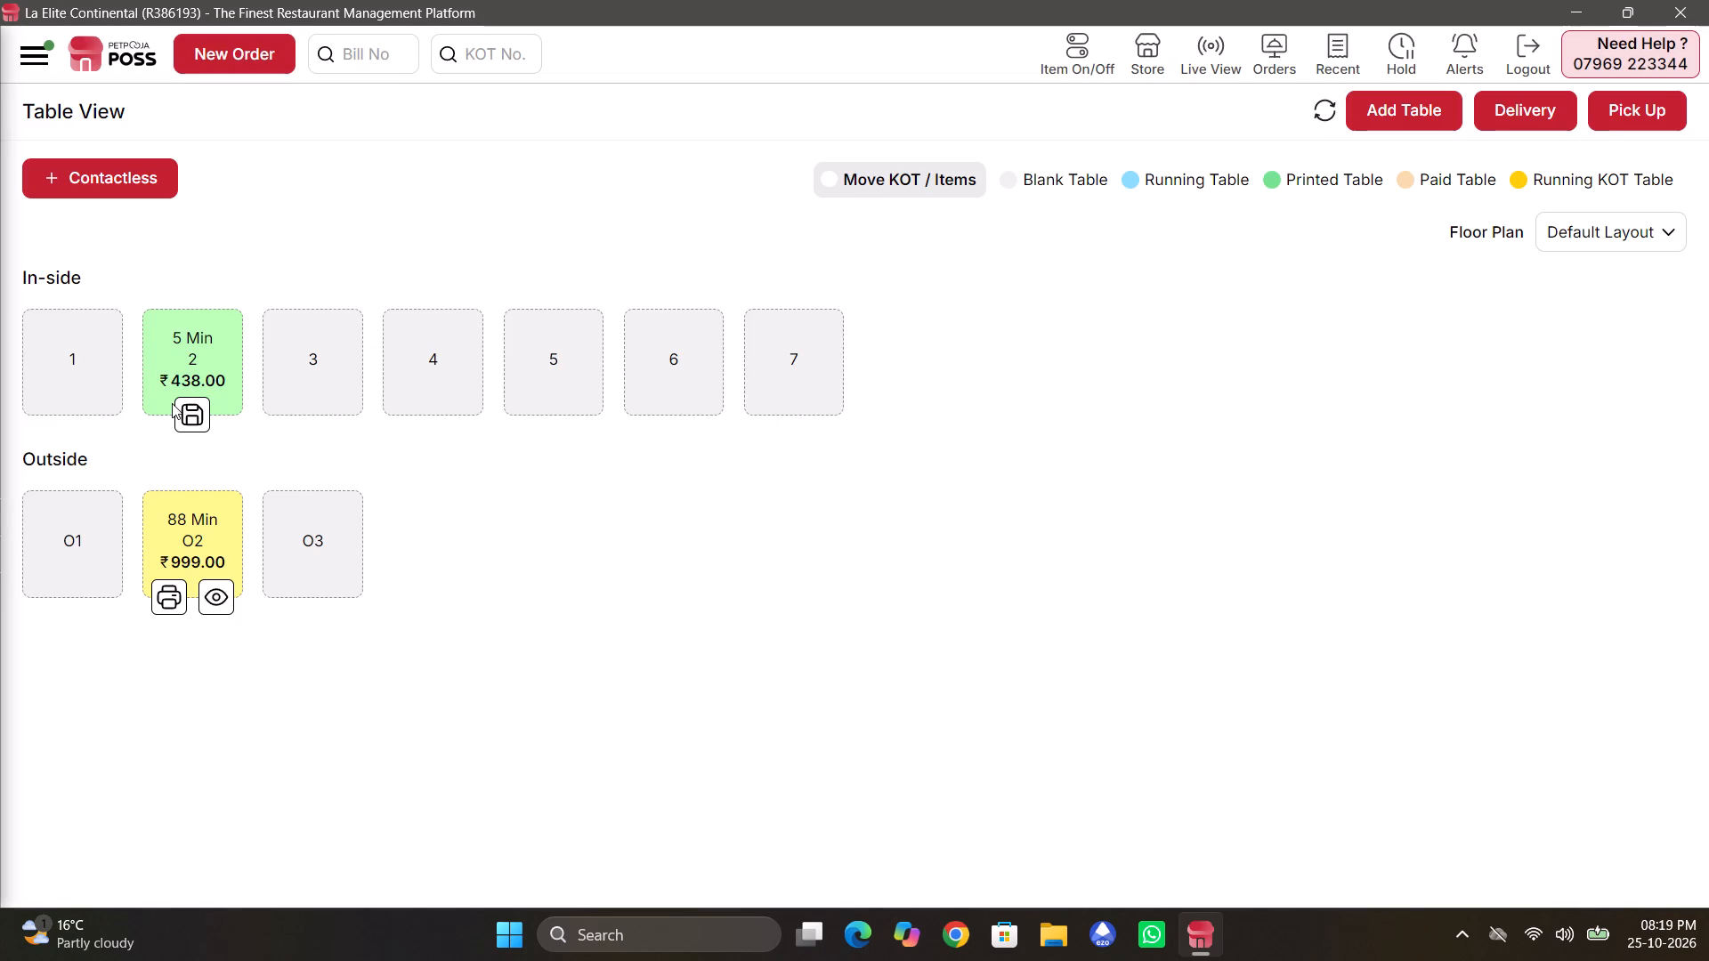
{"action": "left_click", "coordinate": [189, 412]}
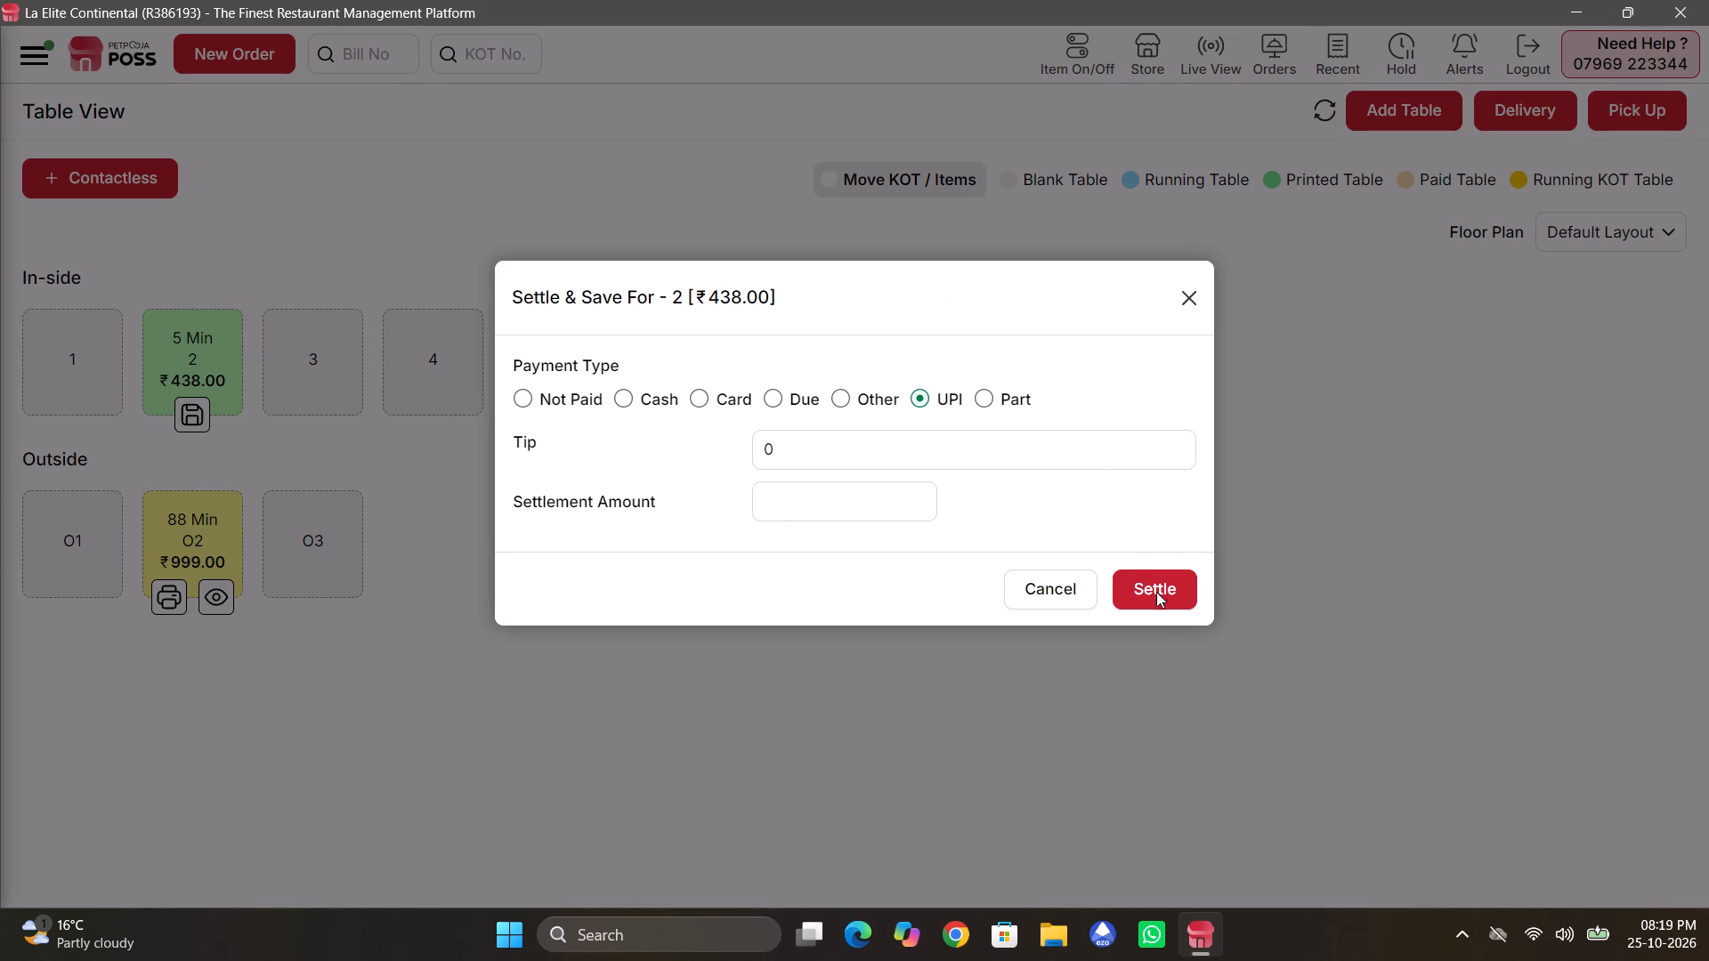
{"action": "left_click", "coordinate": [1158, 611]}
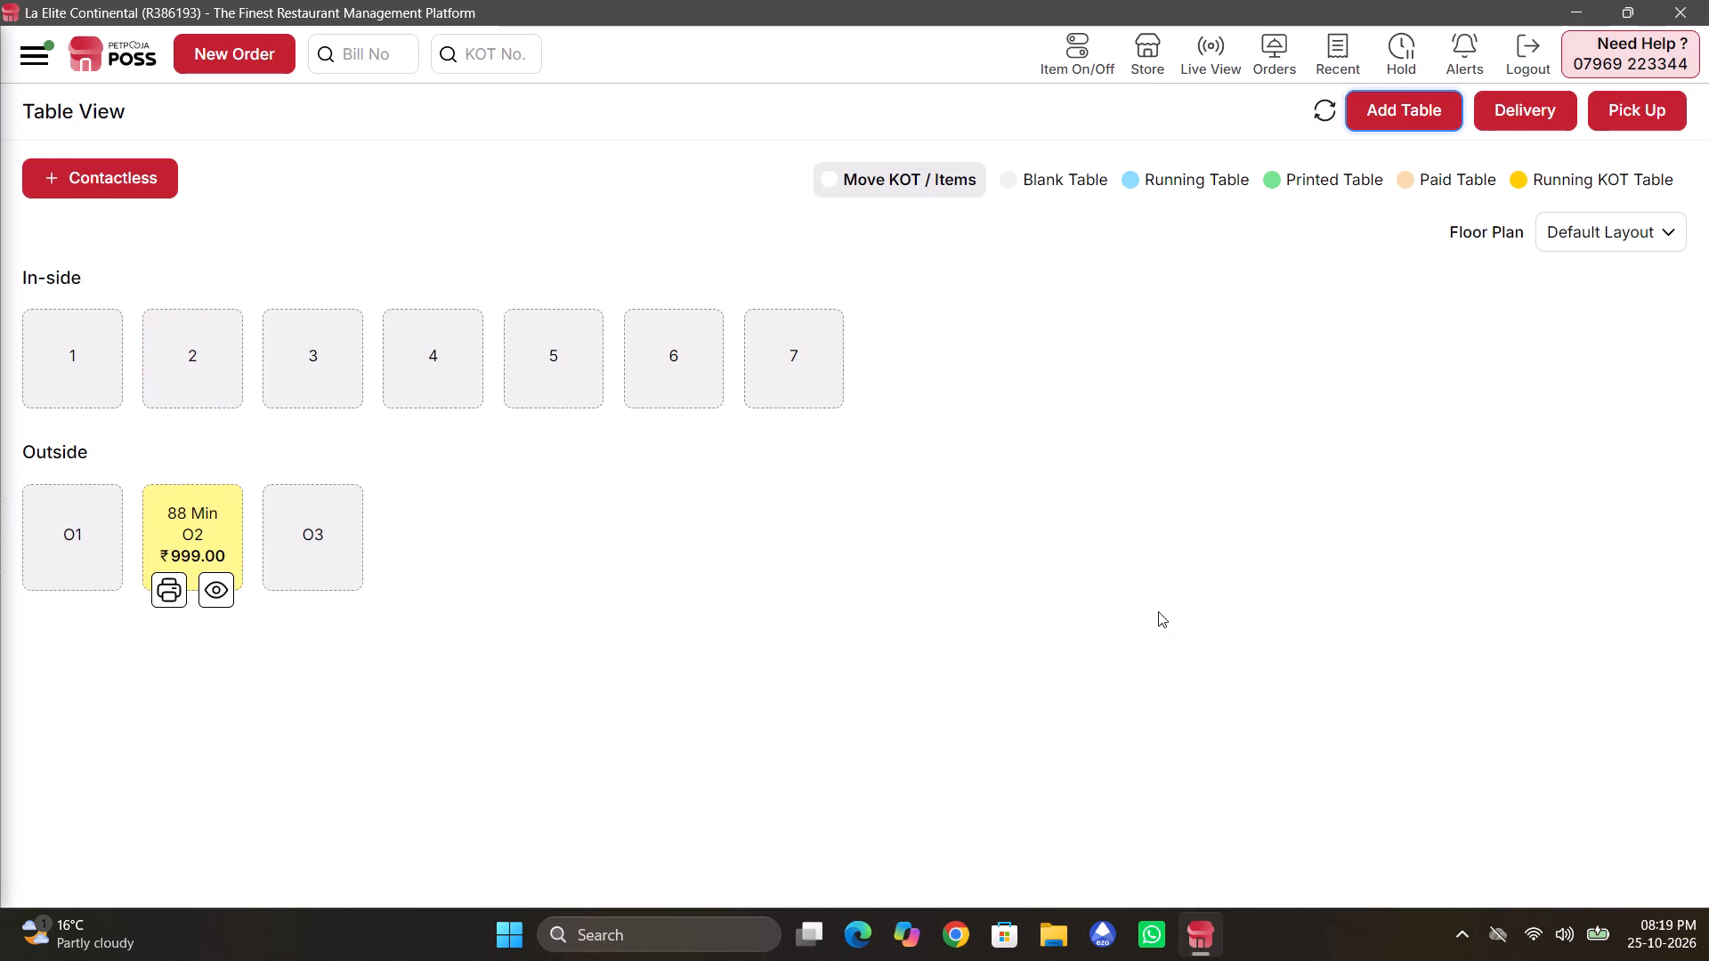
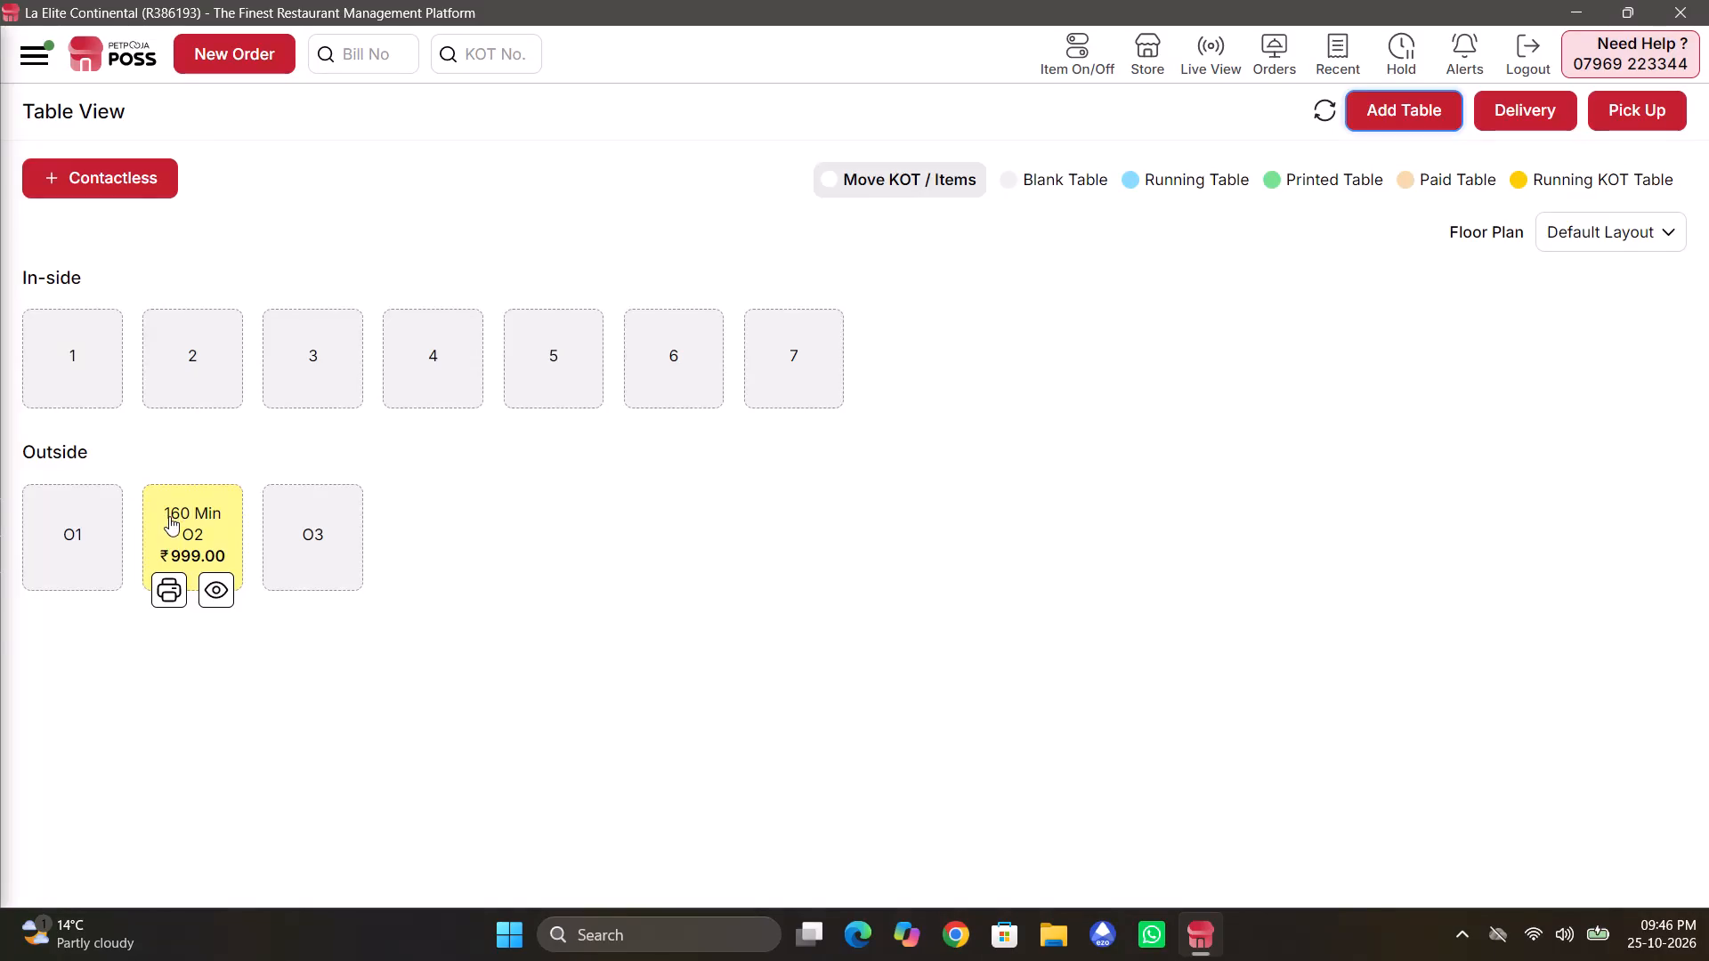
Save outside table O2's running order with an e-bill under UPI payment.
{"action": "left_click", "coordinate": [1636, 239]}
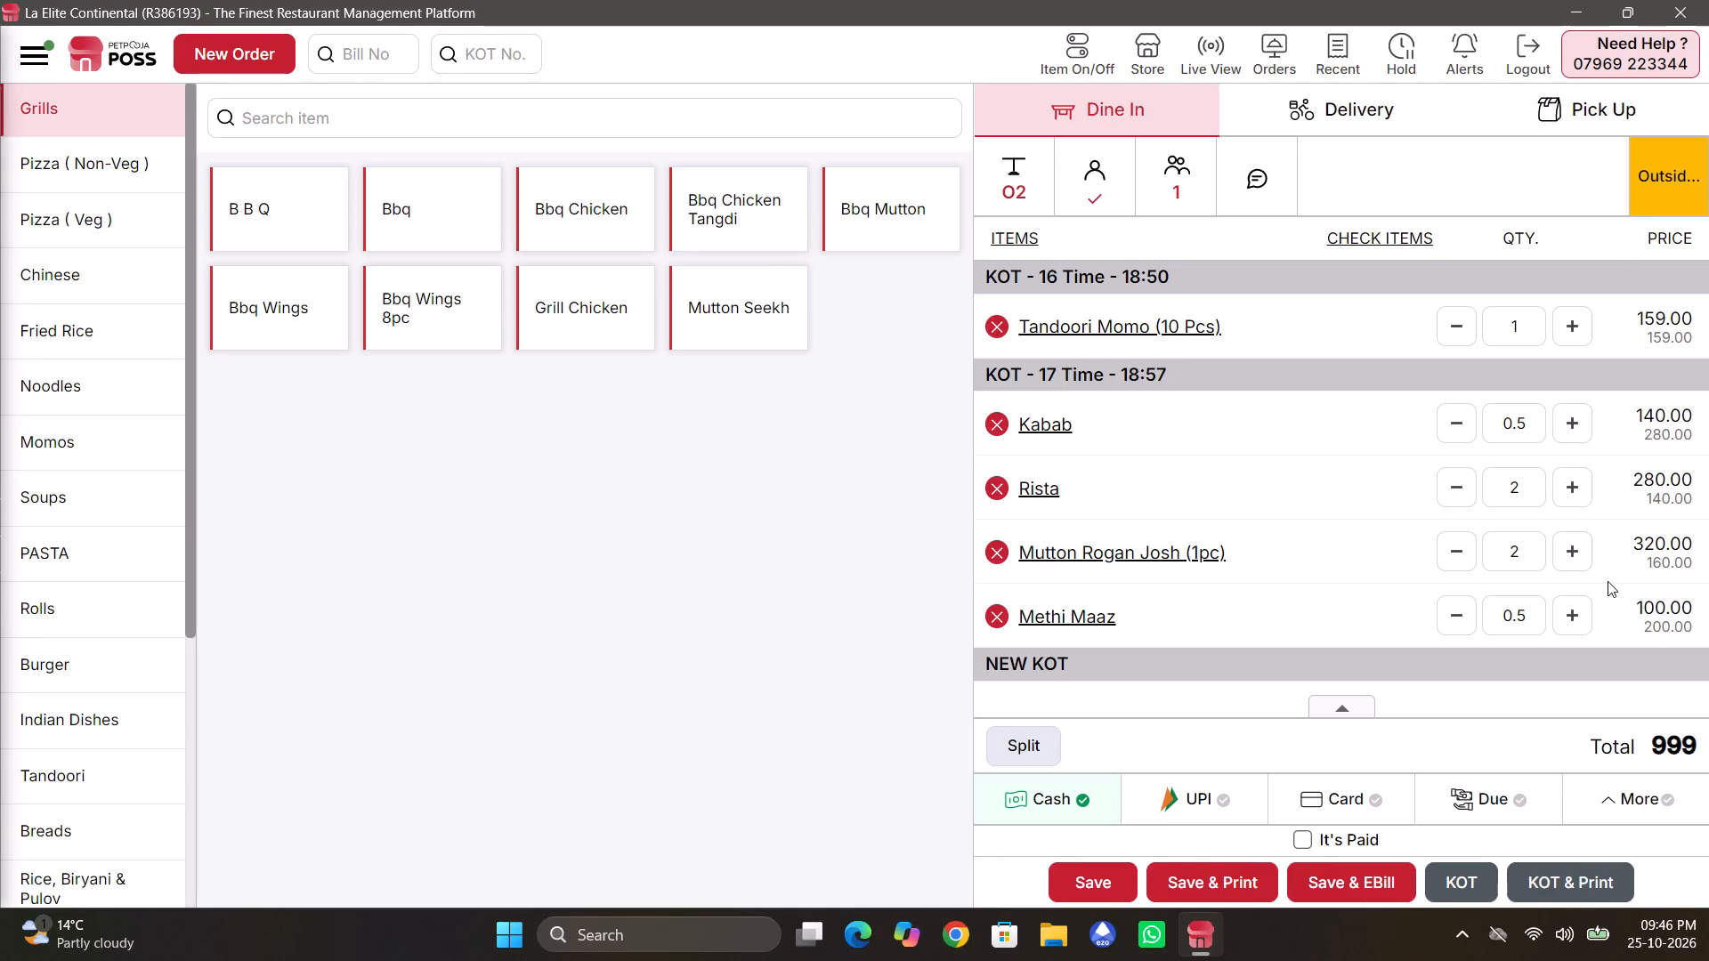
{"action": "left_click", "coordinate": [1223, 824]}
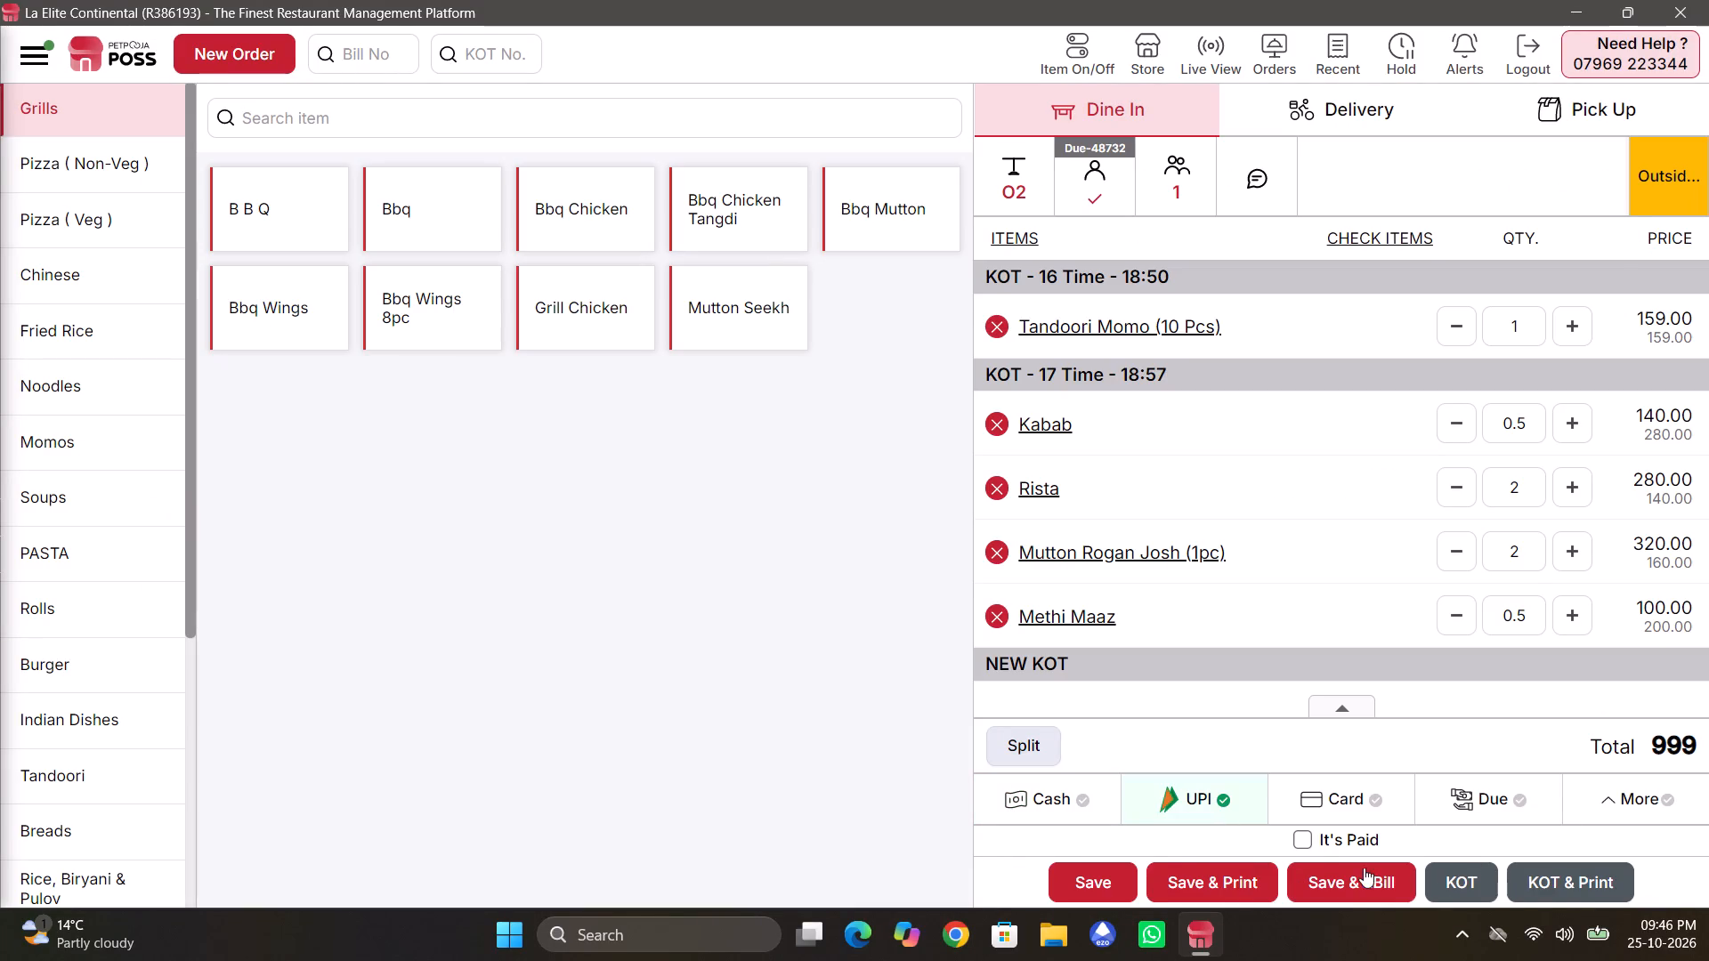
{"action": "left_click", "coordinate": [1364, 868]}
Settle the bill of outside table O2 with UPI as the payment type.
{"action": "left_click", "coordinate": [179, 594]}
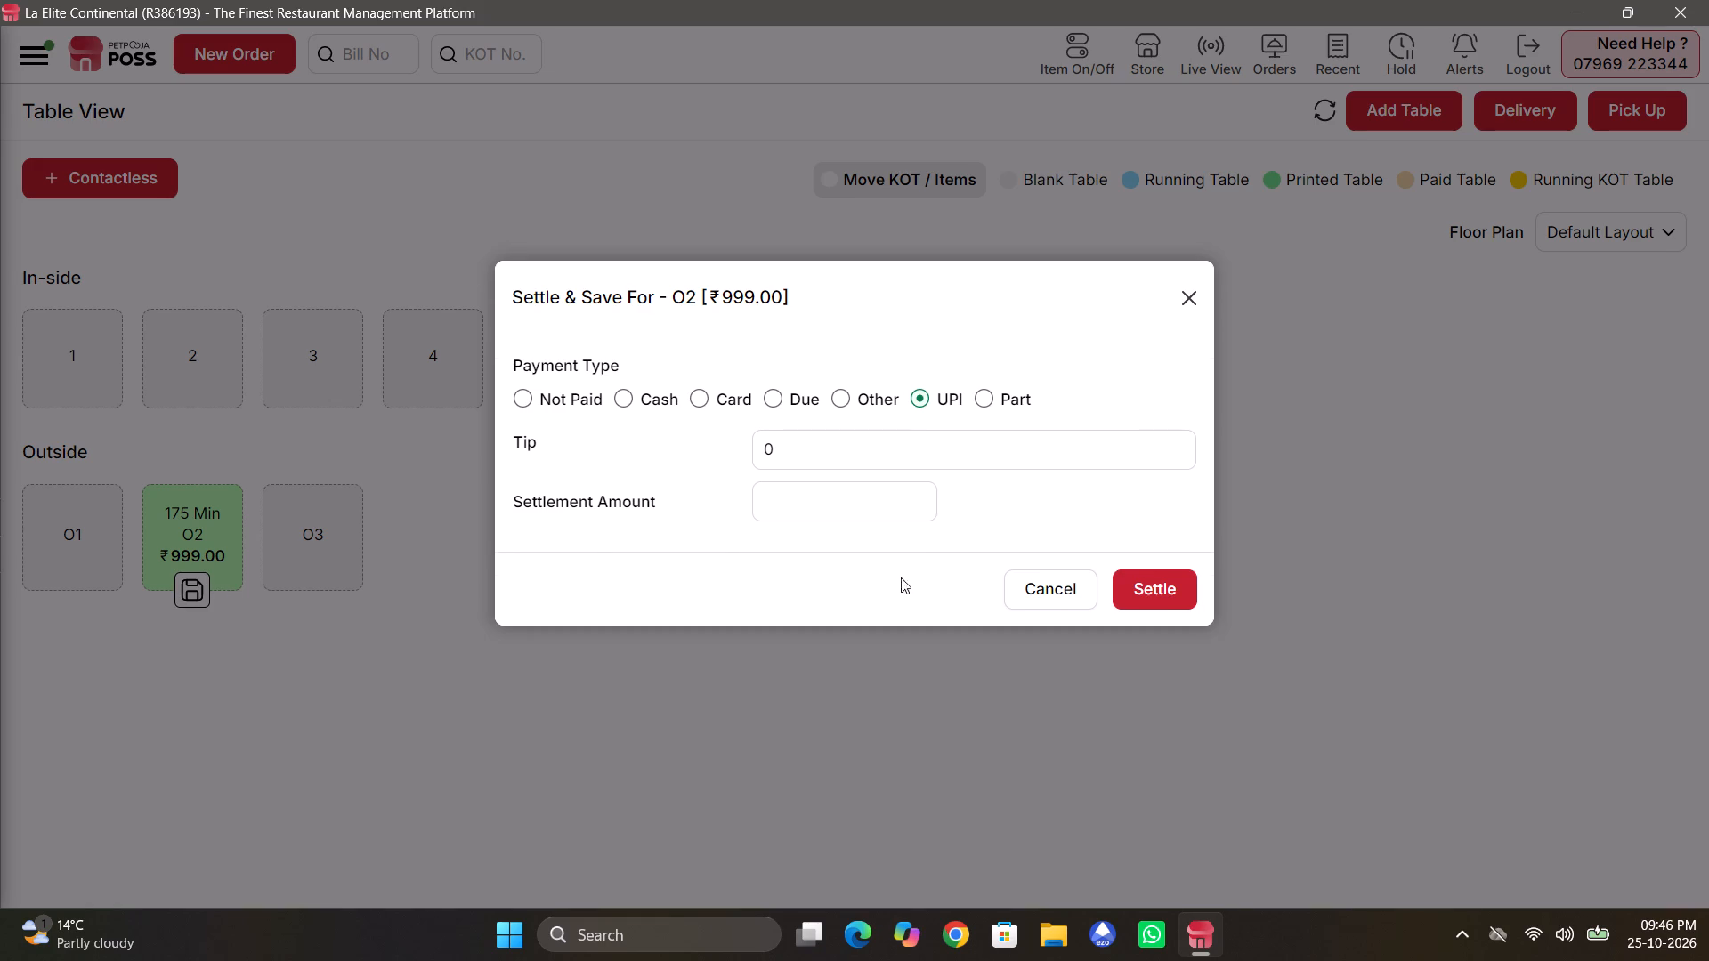
{"action": "left_click", "coordinate": [1189, 622]}
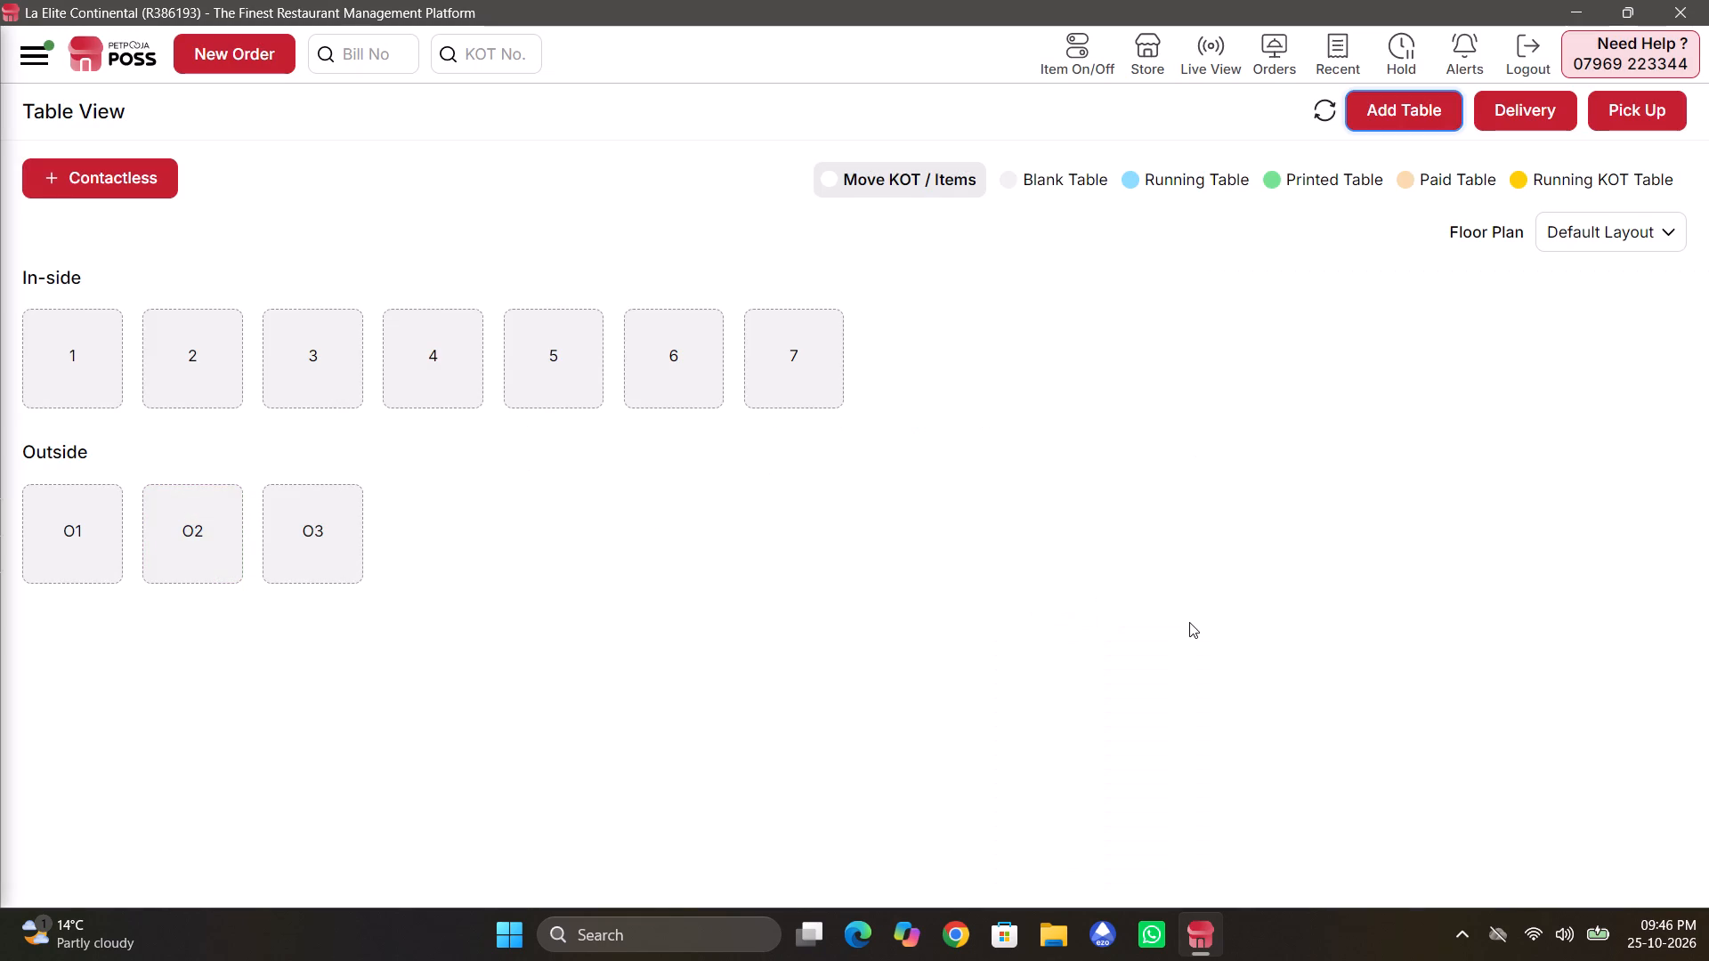
Open the sales report to examine the current day's orders and sales.
{"action": "key", "text": "ctrl+s"}
{"action": "key", "text": "ctrl+s"}
{"action": "key", "text": "ctrl+s"}
{"action": "key", "text": "ctrl+s"}
{"action": "key", "text": "ctrl+s"}
{"action": "key", "text": "ctrl+s"}
{"action": "key", "text": "ctrl+s"}
{"action": "key", "text": "ctrl+s"}
{"action": "key", "text": "ctrl+s"}
{"action": "key", "text": "ctrl+s"}
{"action": "key", "text": "ctrl+s"}
{"action": "key", "text": "ctrl+s"}
{"action": "key", "text": "ctrl+s"}
{"action": "key", "text": "ctrl+s"}
{"action": "key", "text": "ctrl+s"}
{"action": "key", "text": "ctrl+s"}
{"action": "key", "text": "ctrl+s"}
{"action": "key", "text": "ctrl+s"}
{"action": "key", "text": "ctrl+s"}
{"action": "key", "text": "ctrl+s"}
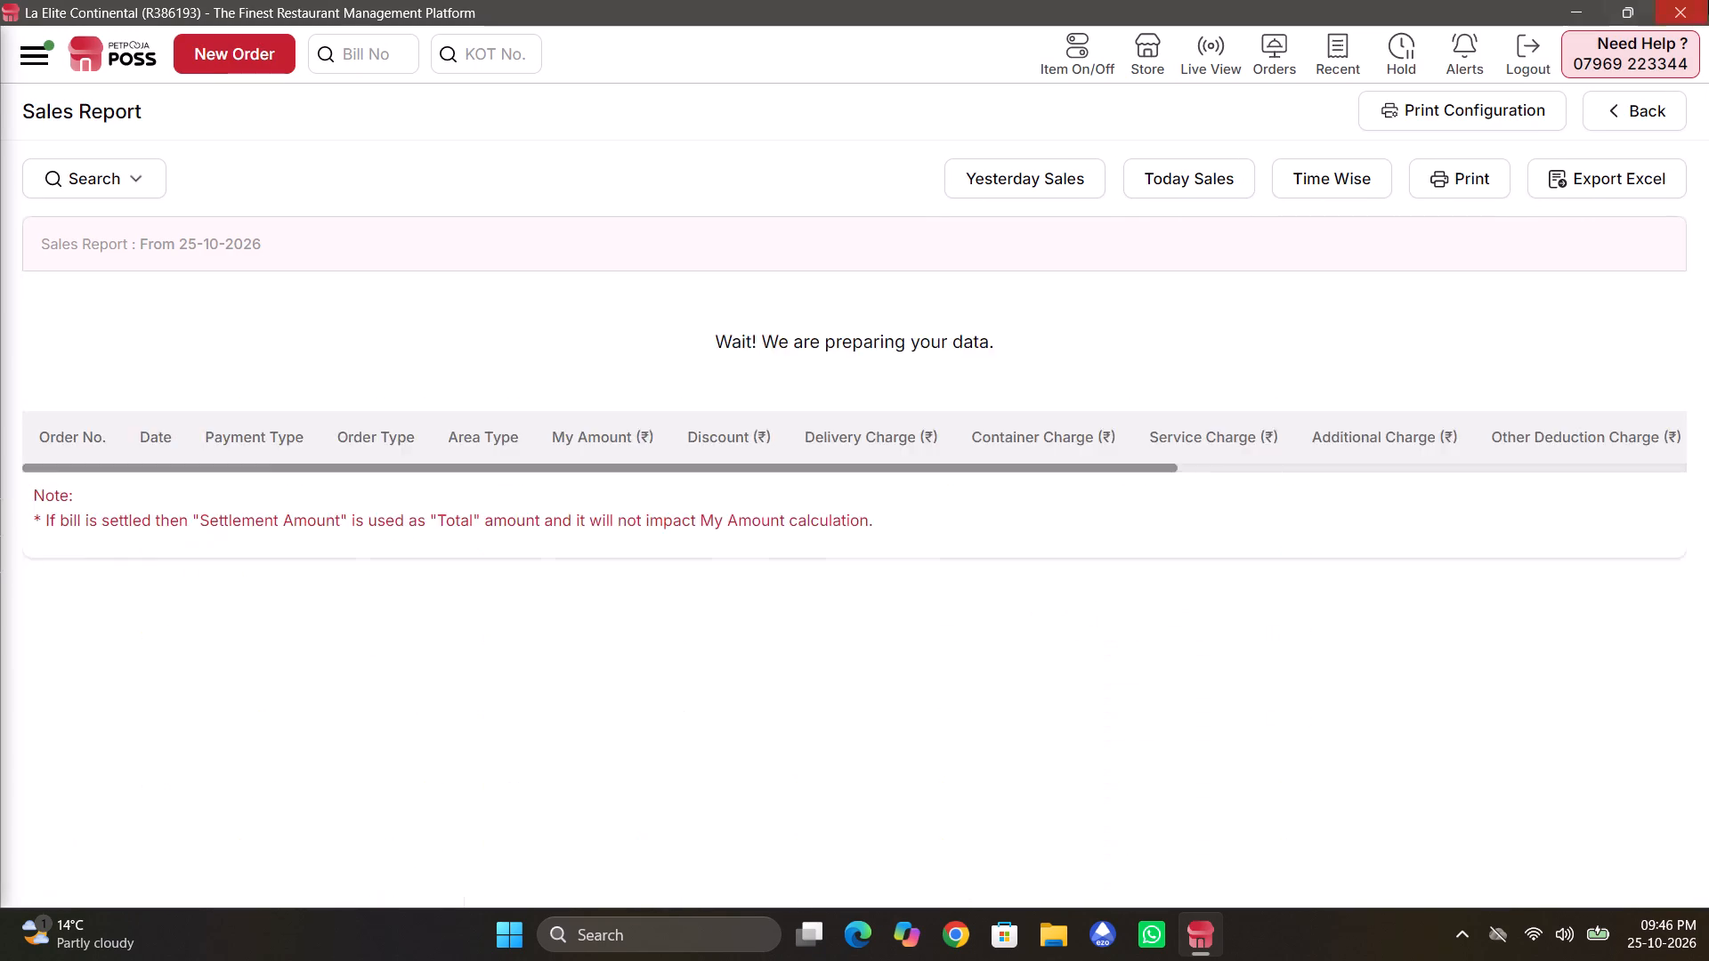
Start closing the POS from the sales report and choose to sync the invoice data now.
{"action": "left_click", "coordinate": [1708, 0]}
{"action": "left_click", "coordinate": [1042, 547]}
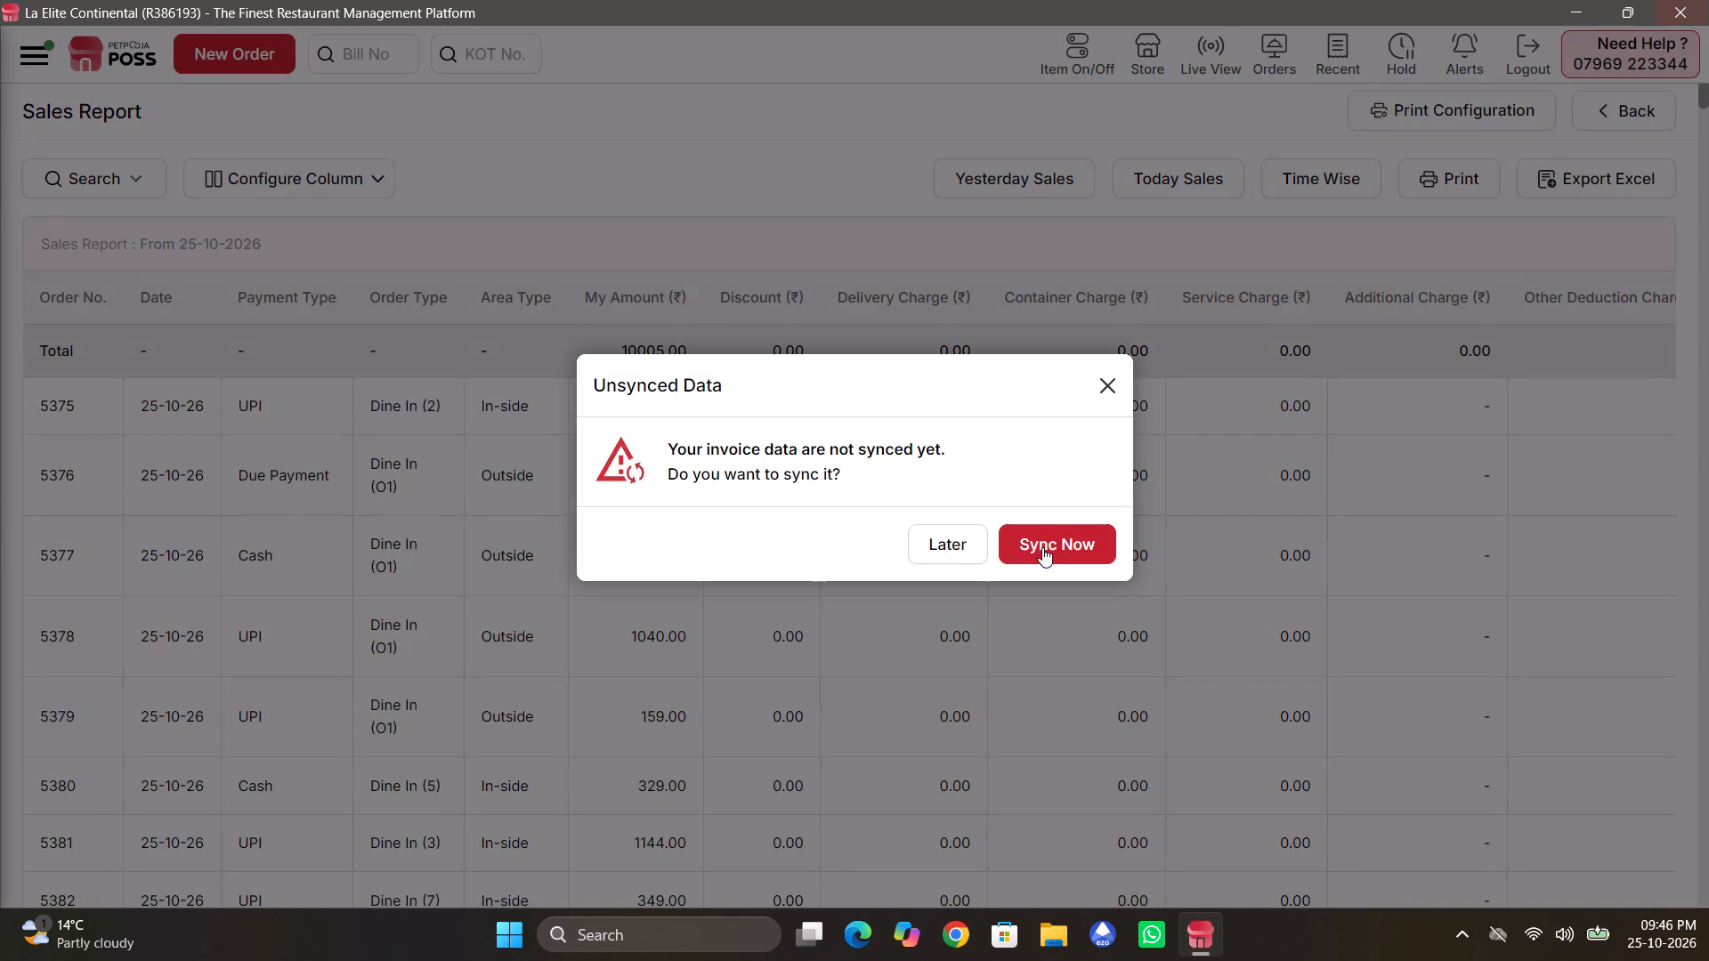
Leave the sales report and return to the table view.
{"action": "key", "text": "ctrl+m"}
{"action": "key", "text": "ctrl+m"}
{"action": "key", "text": "ctrl+m"}
{"action": "key", "text": "ctrl+m"}
{"action": "key", "text": "ctrl+m"}
{"action": "key", "text": "ctrl+m"}
{"action": "key", "text": "ctrl+m"}
{"action": "key", "text": "ctrl+m"}
{"action": "key", "text": "ctrl+m"}
{"action": "key", "text": "ctrl+m"}
{"action": "key", "text": "ctrl+m"}
{"action": "key", "text": "ctrl+m"}
{"action": "key", "text": "ctrl+m"}
{"action": "key", "text": "ctrl+m"}
{"action": "key", "text": "ctrl+m"}
{"action": "key", "text": "ctrl+m"}
{"action": "key", "text": "ctrl+m"}
{"action": "key", "text": "ctrl+m"}
{"action": "key", "text": "ctrl+m"}
{"action": "key", "text": "ctrl+m"}
{"action": "key", "text": "ctrl+t"}
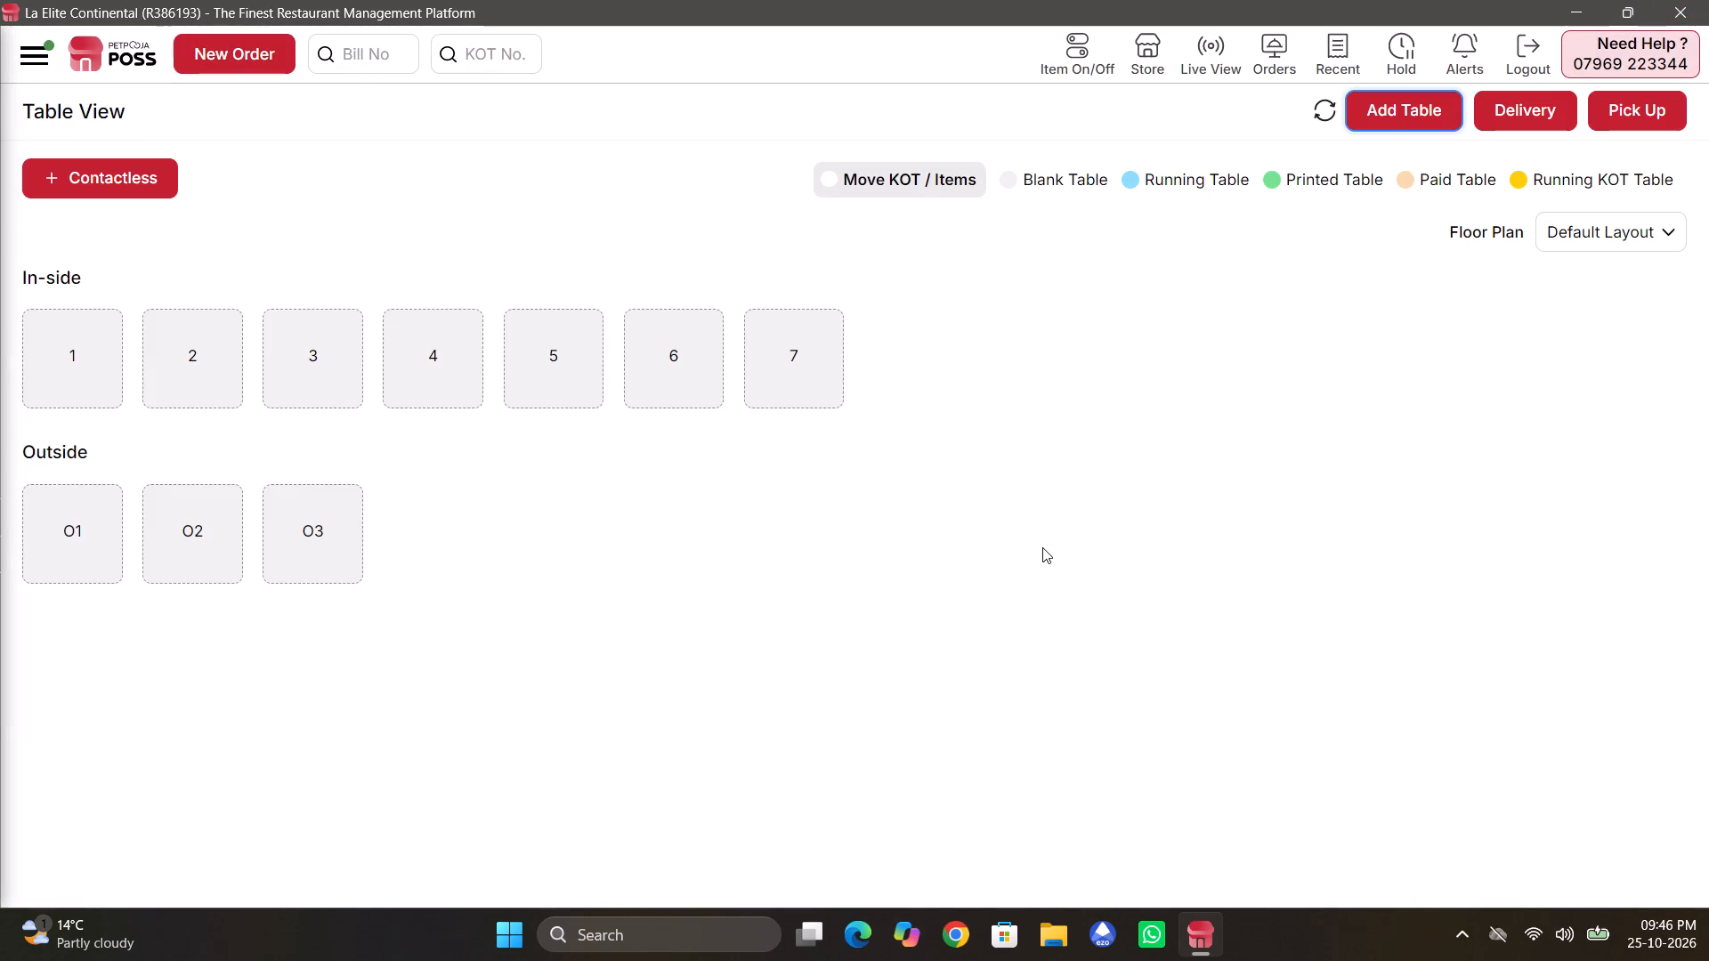
Start closing the POS from the table view and choose to sync the invoice data now.
{"action": "left_click", "coordinate": [1708, 0]}
{"action": "left_click", "coordinate": [1099, 538]}
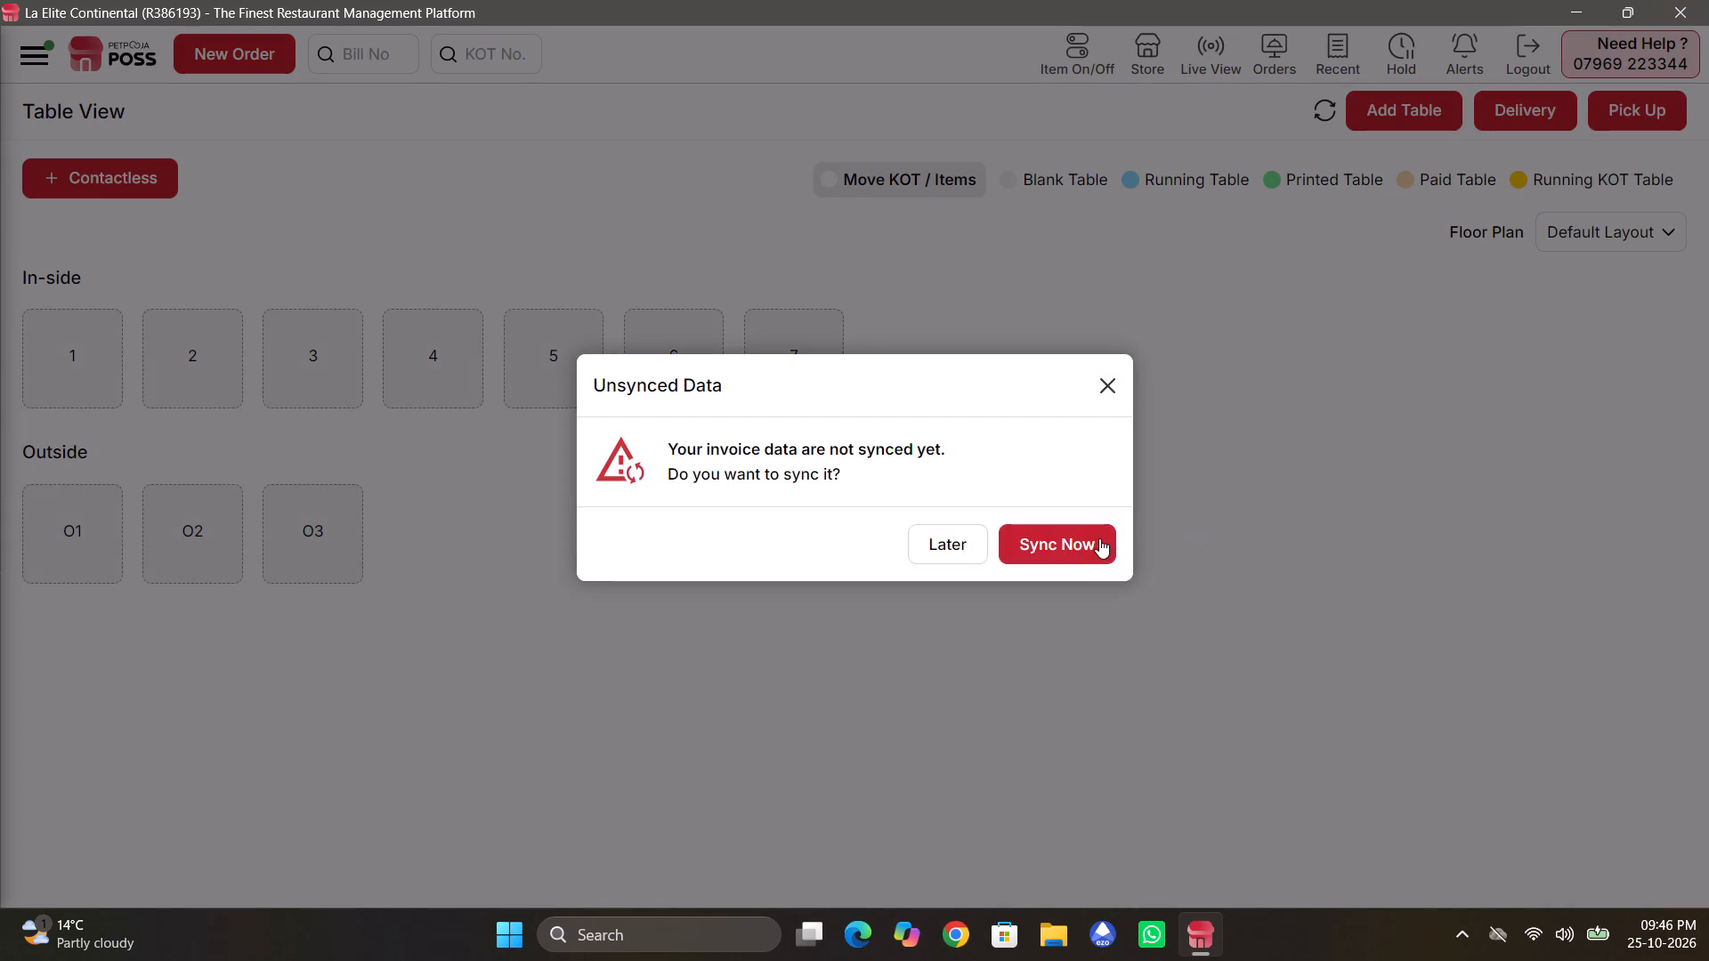